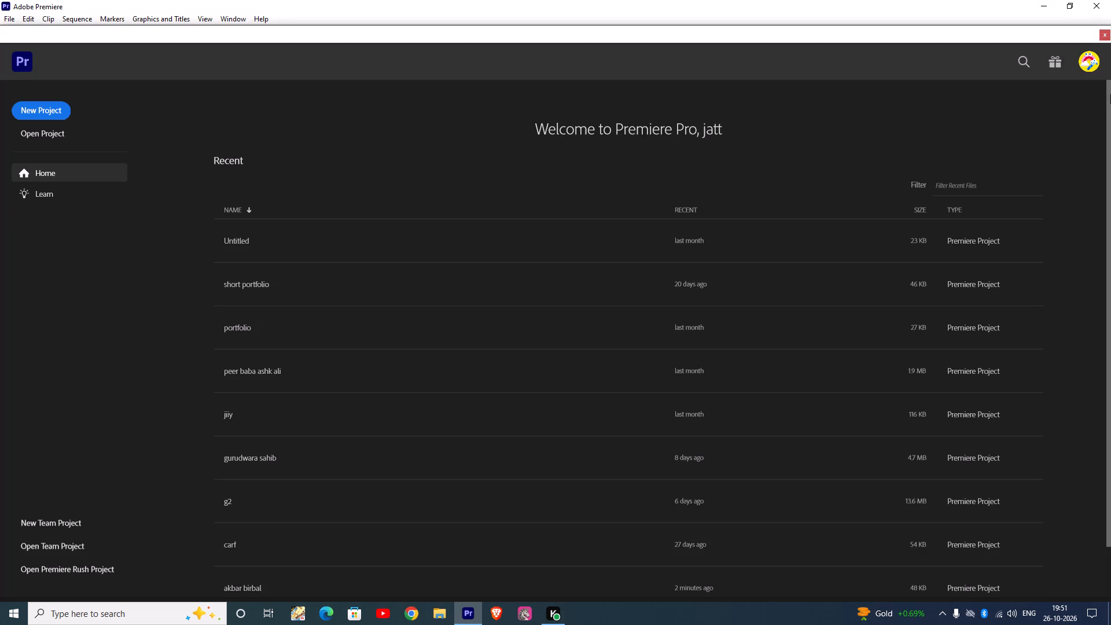
Open the recent project "akbar birbal".
{"action": "left_click", "coordinate": [334, 587]}
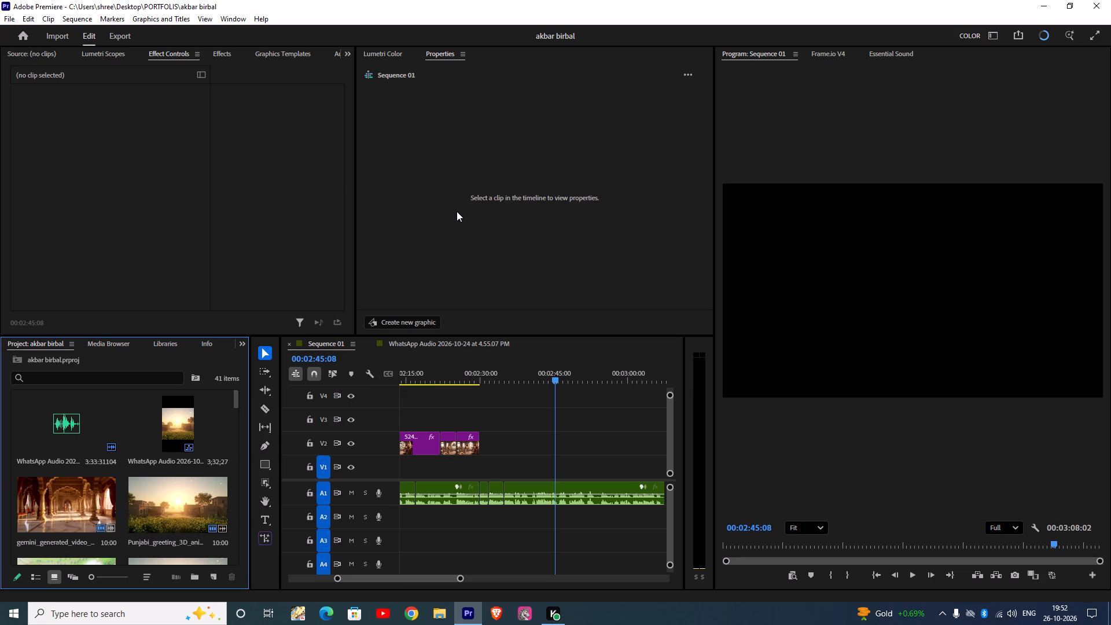
{"action": "left_click", "coordinate": [409, 616]}
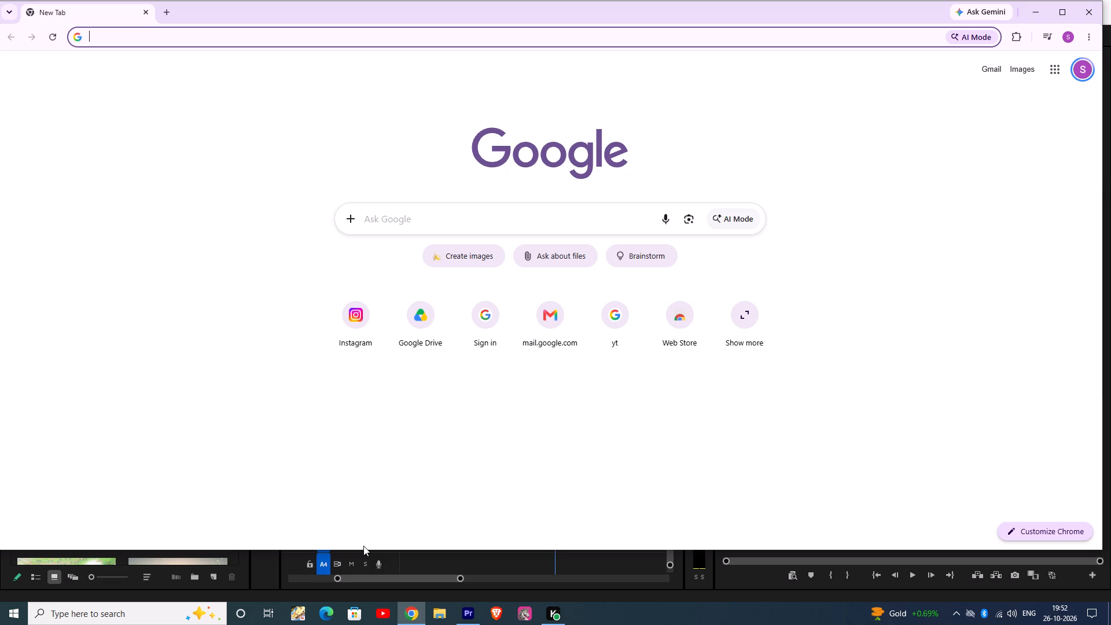
{"action": "left_click", "coordinate": [437, 222]}
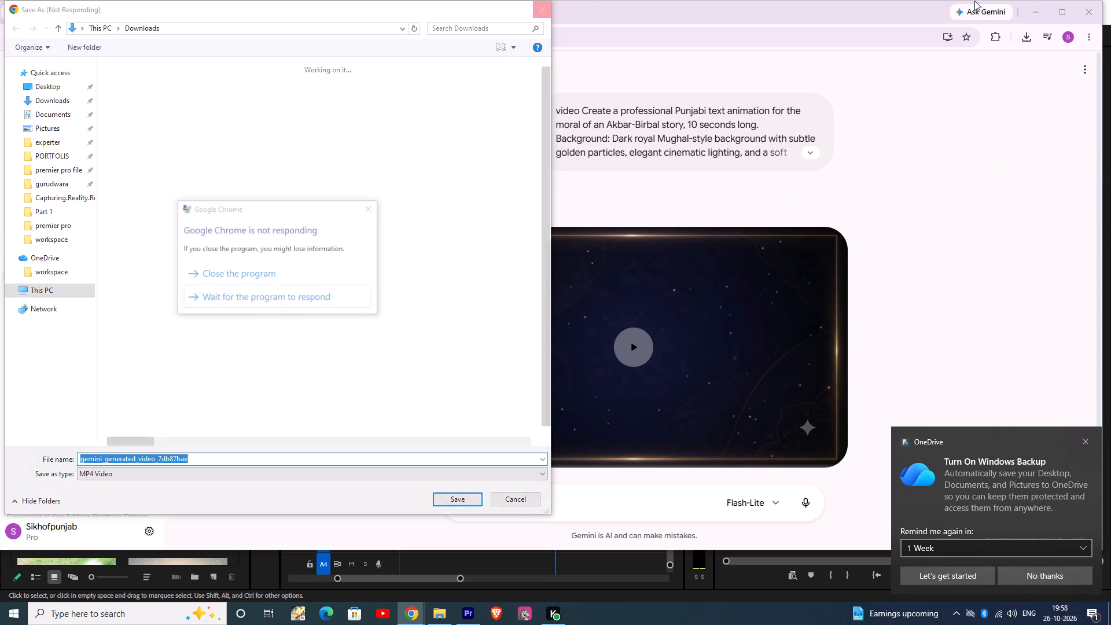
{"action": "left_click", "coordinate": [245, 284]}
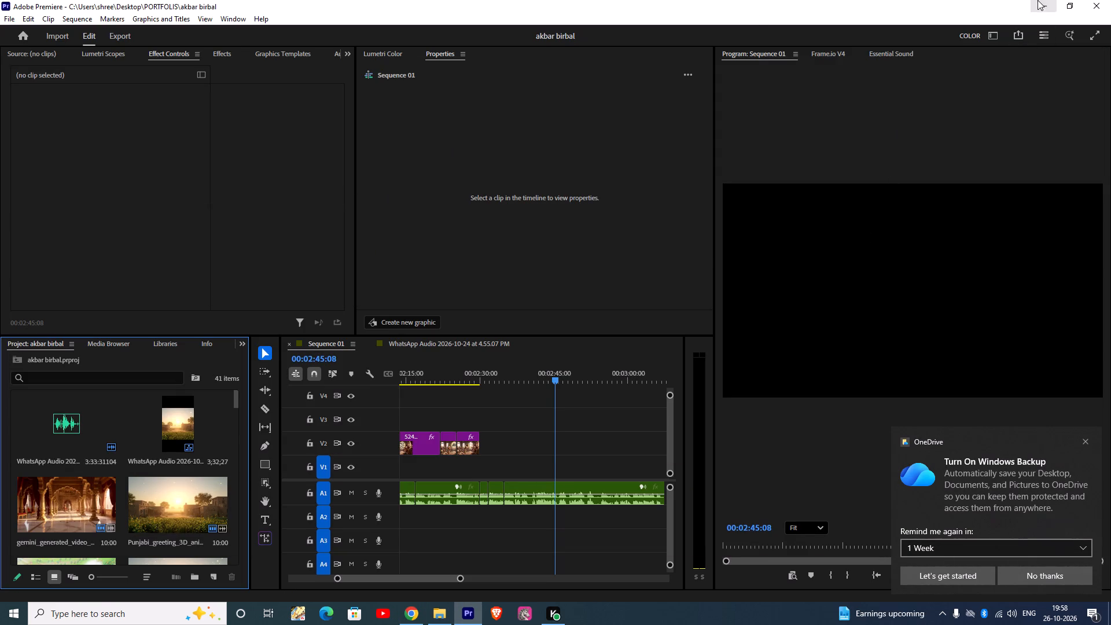
Switch to Chrome, search Google for "pixabay" in a new tab, and open the Pixabay site's Music section.
{"action": "left_click", "coordinate": [1055, 7]}
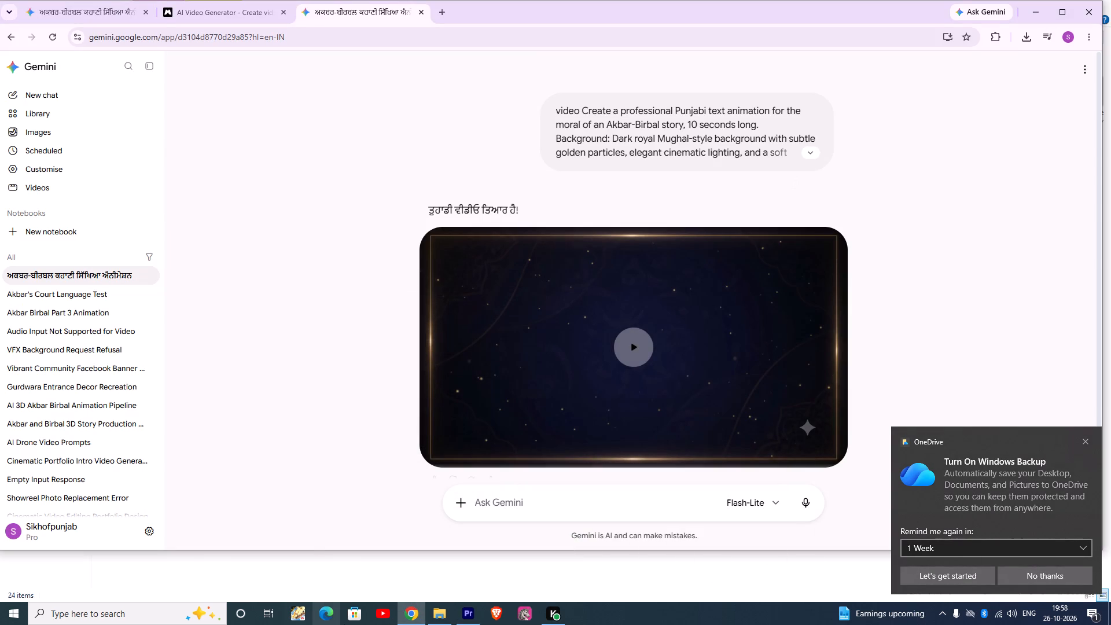
{"action": "left_click", "coordinate": [441, 10]}
{"action": "left_click", "coordinate": [522, 219]}
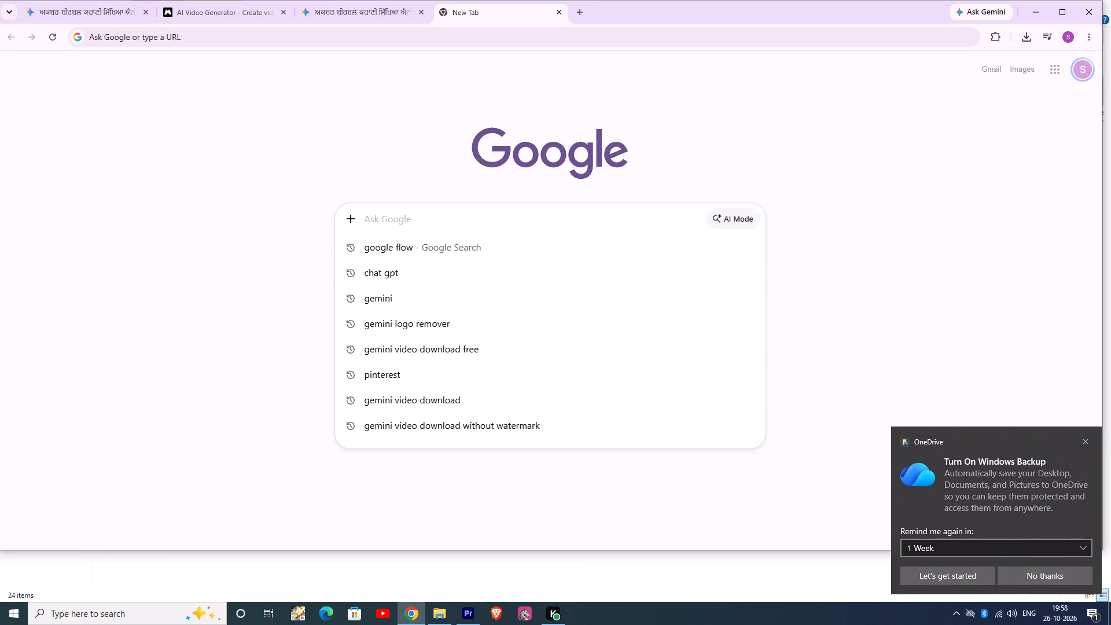
{"action": "type", "text": "mi"}
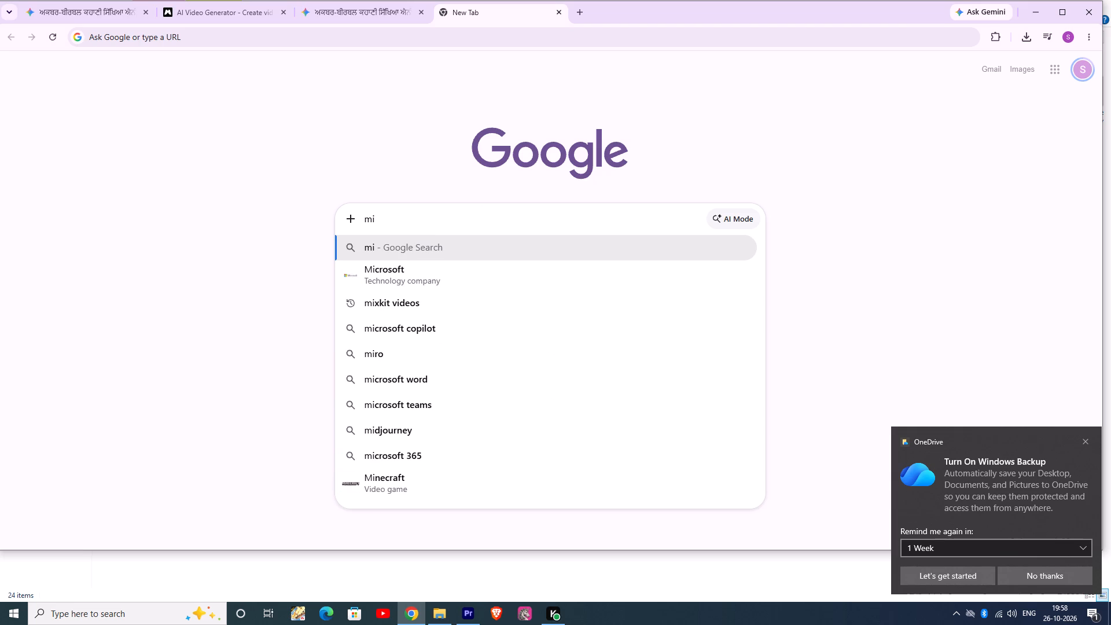
{"action": "key", "text": "BackSpace"}
{"action": "key", "text": "BackSpace"}
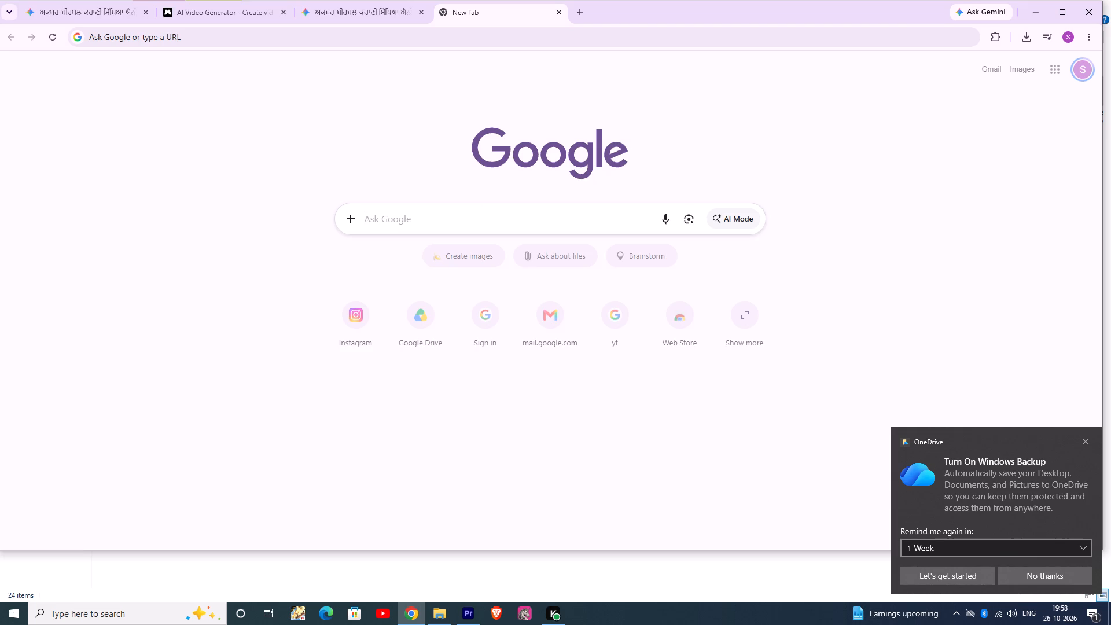
{"action": "type", "text": "pi"}
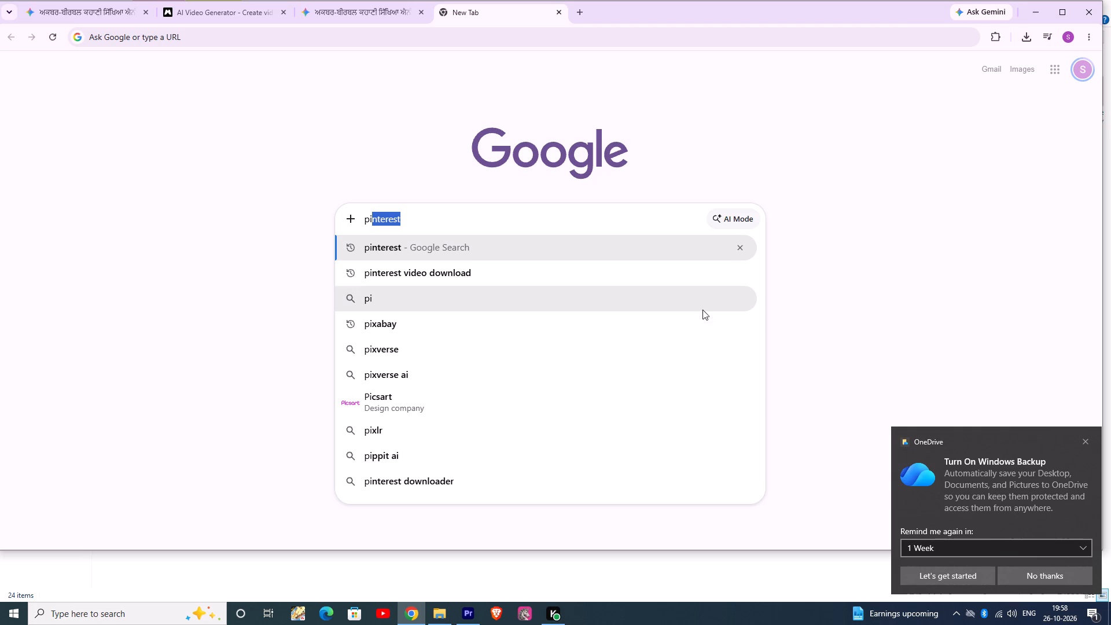
{"action": "left_click", "coordinate": [351, 320]}
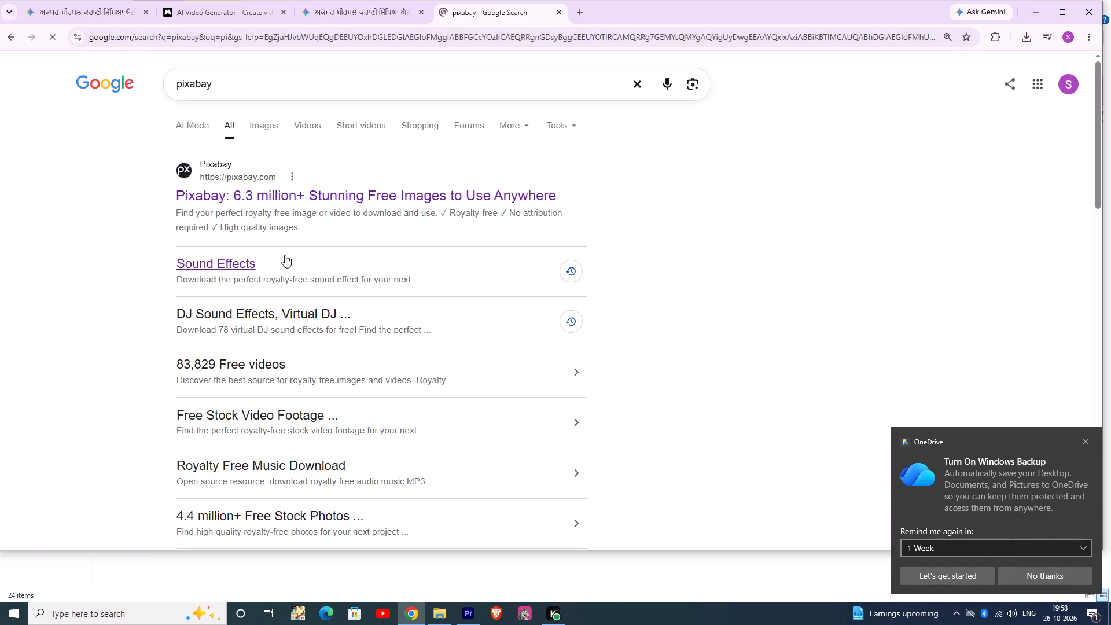
{"action": "left_click", "coordinate": [302, 188]}
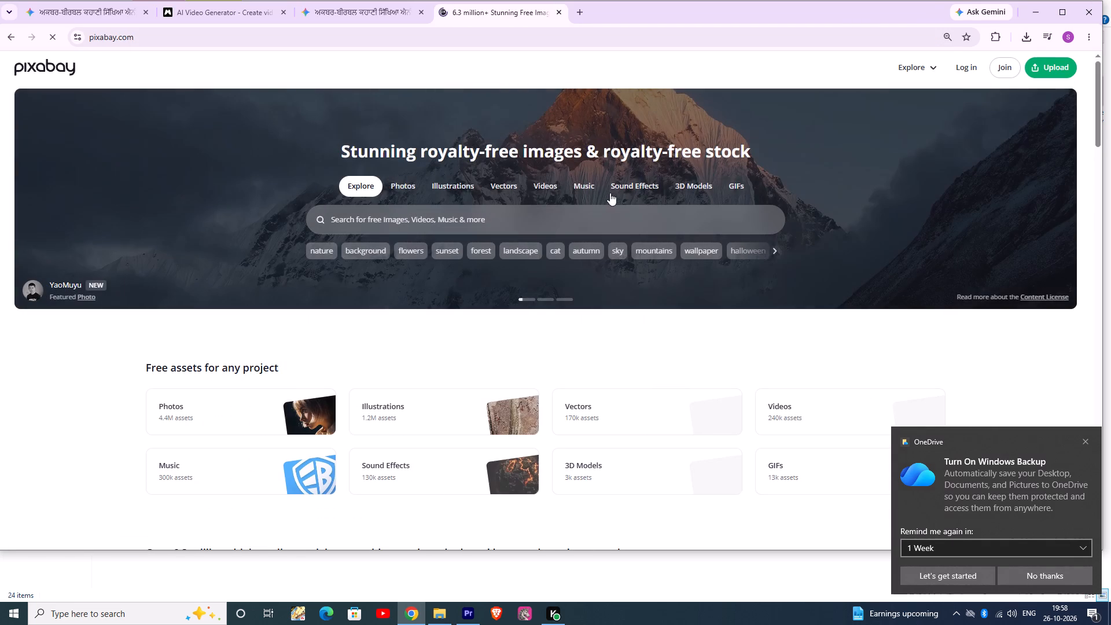
{"action": "left_click", "coordinate": [574, 185]}
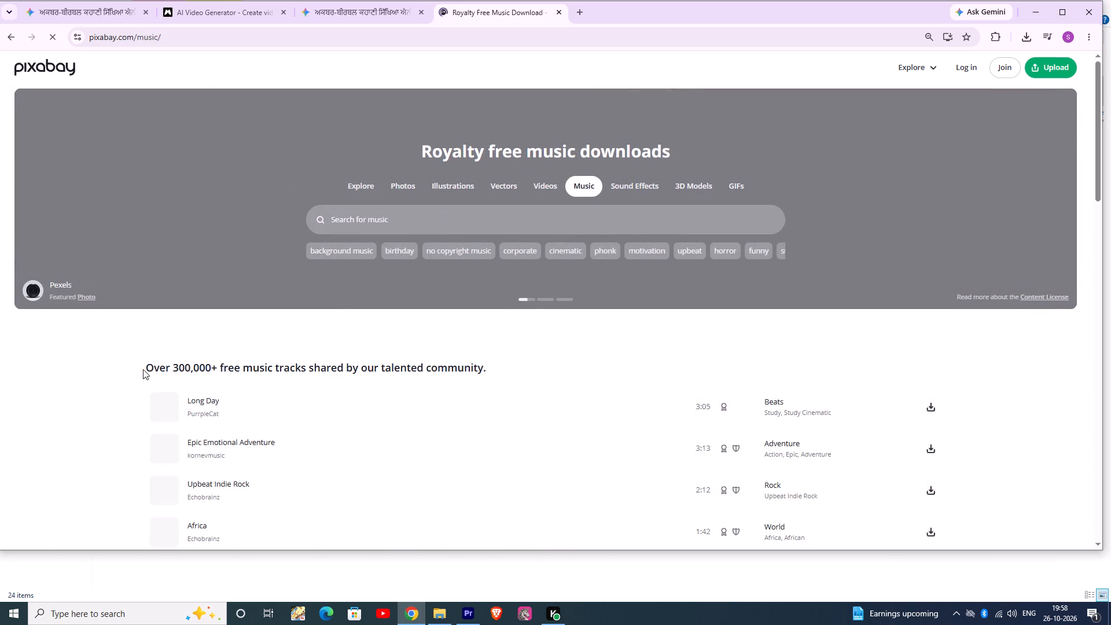
Preview several tracks in Pixabay's free music list, from "Long Day" through "A quiet courtyard ( Lofi )".
{"action": "left_click", "coordinate": [159, 405]}
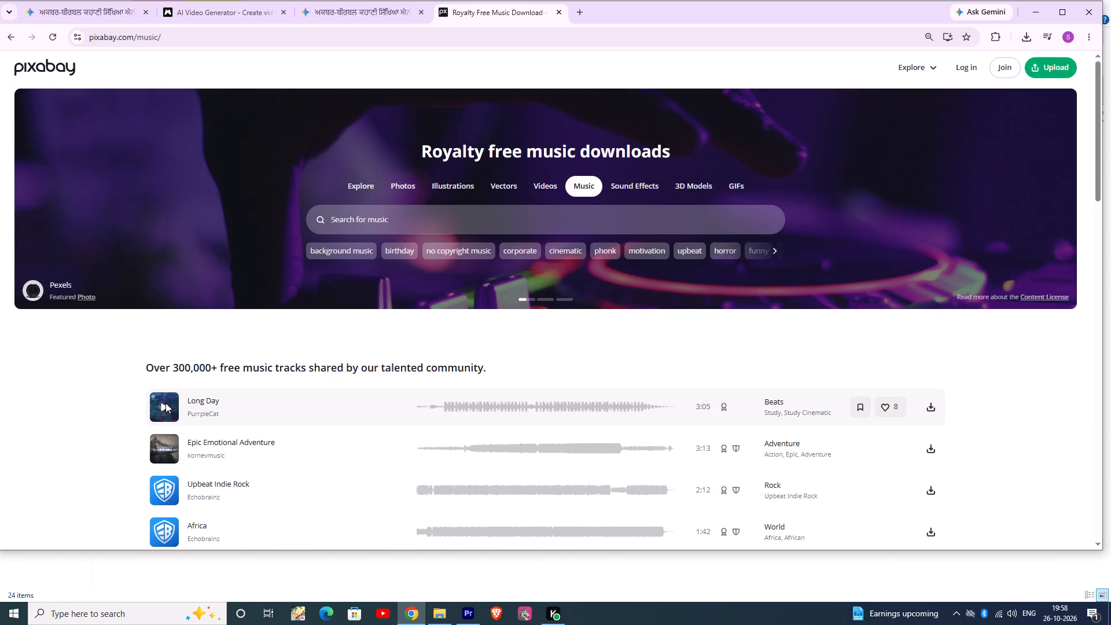
{"action": "left_click", "coordinate": [165, 403]}
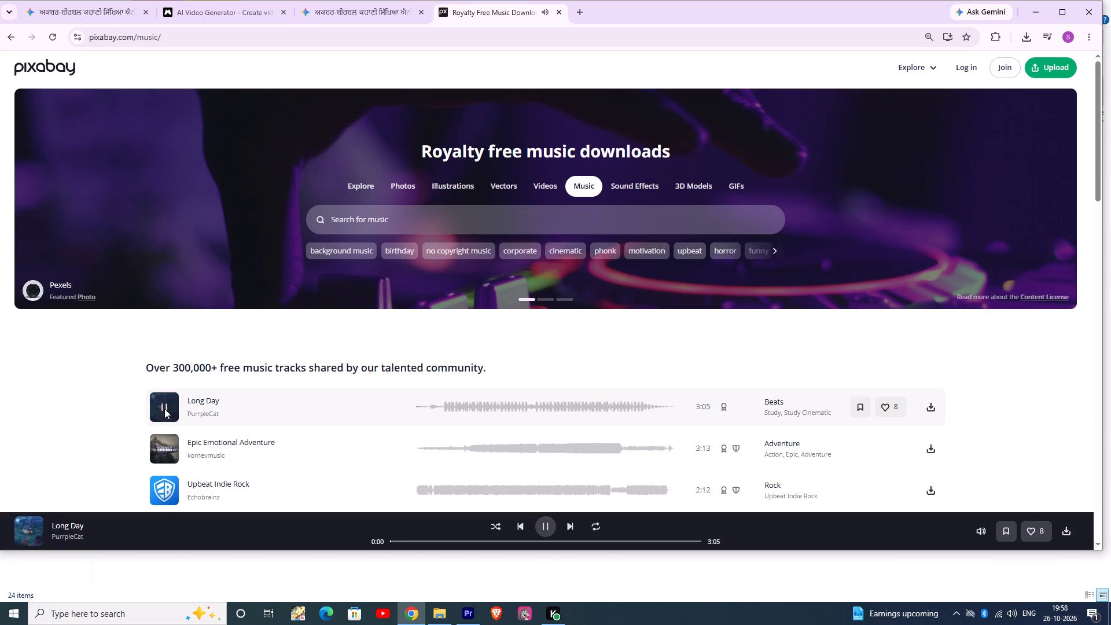
{"action": "scroll", "coordinate": [166, 413], "scroll_direction": "down", "scroll_amount": 1}
{"action": "left_click", "coordinate": [162, 395]}
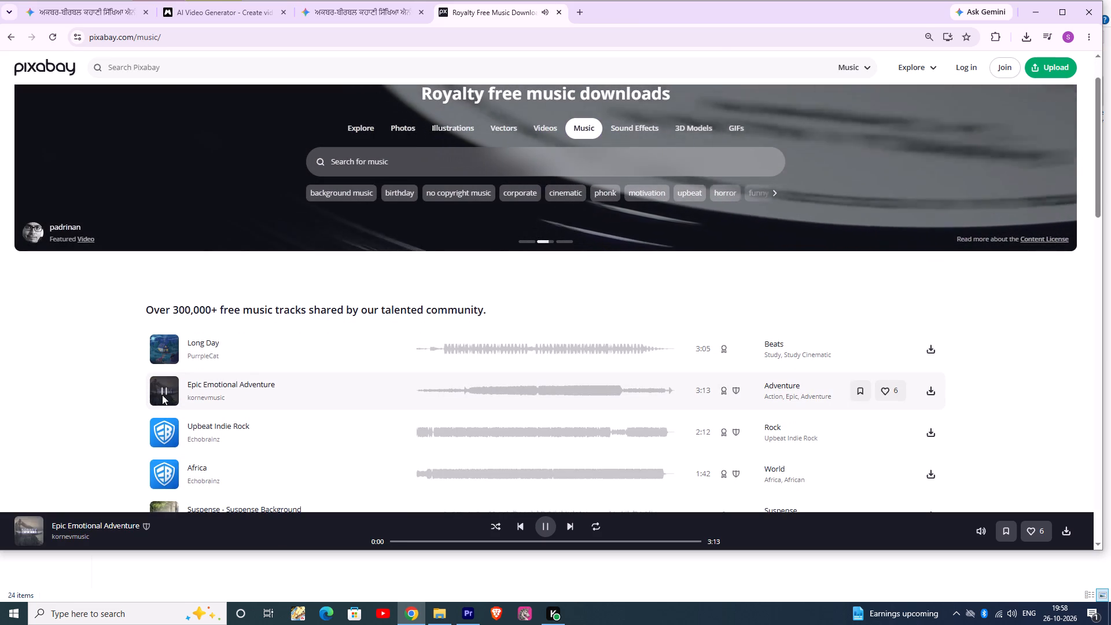
{"action": "scroll", "coordinate": [162, 395], "scroll_direction": "down", "scroll_amount": 2}
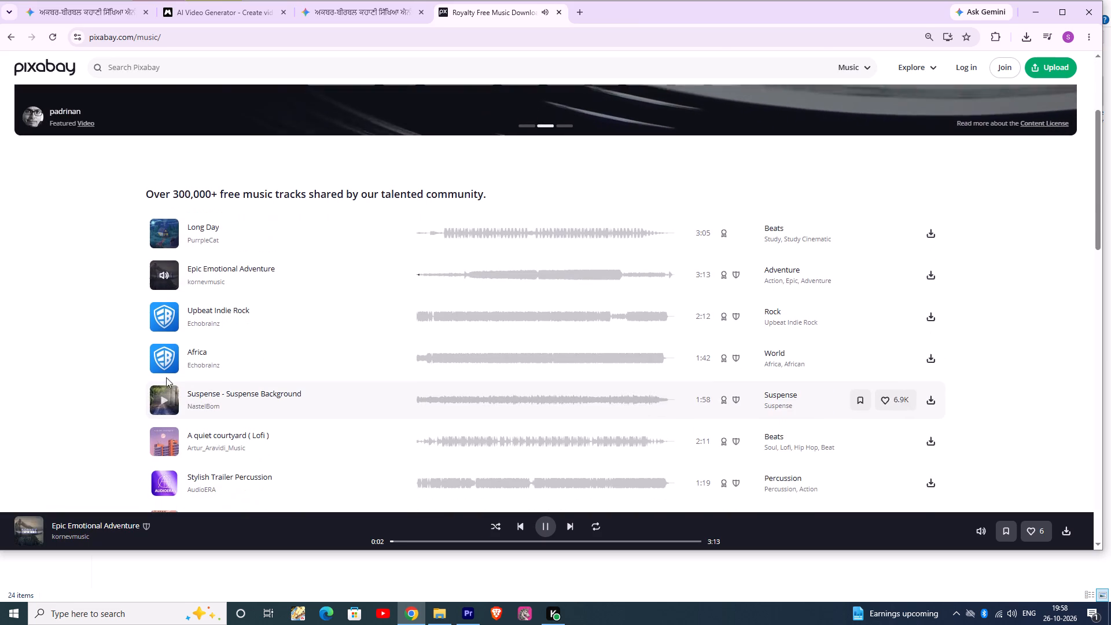
{"action": "left_click", "coordinate": [165, 321]}
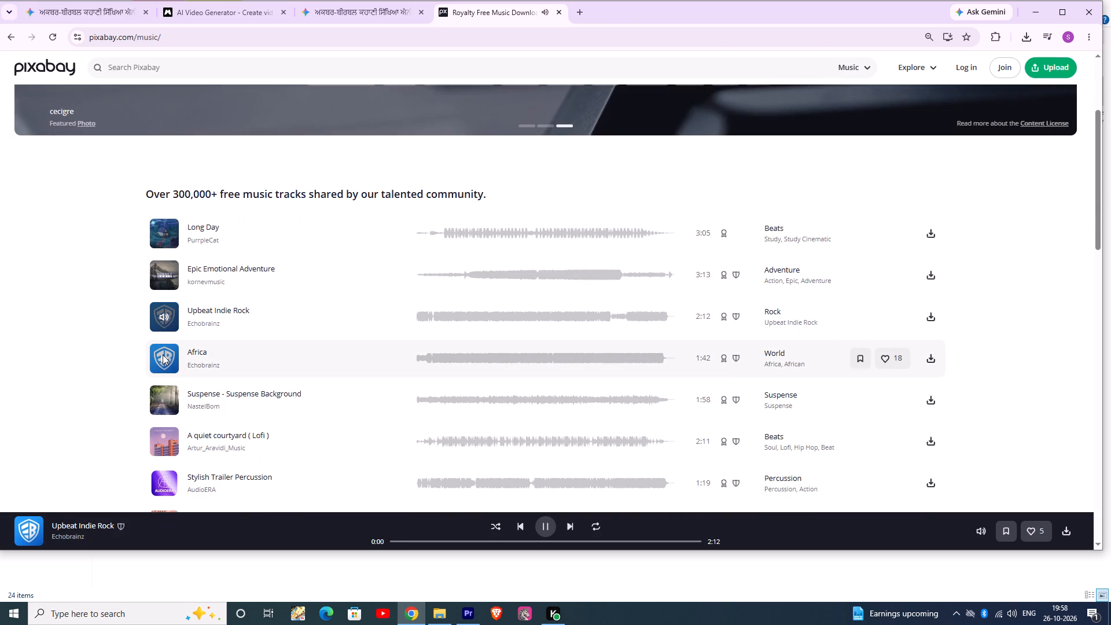
{"action": "left_click", "coordinate": [167, 398]}
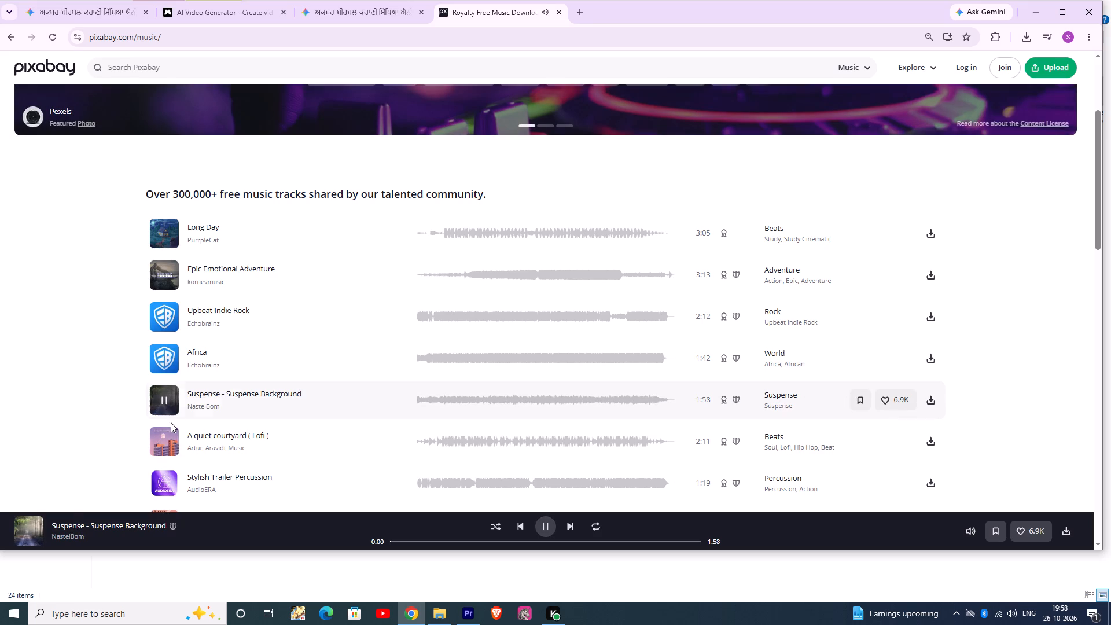
{"action": "left_click", "coordinate": [163, 446]}
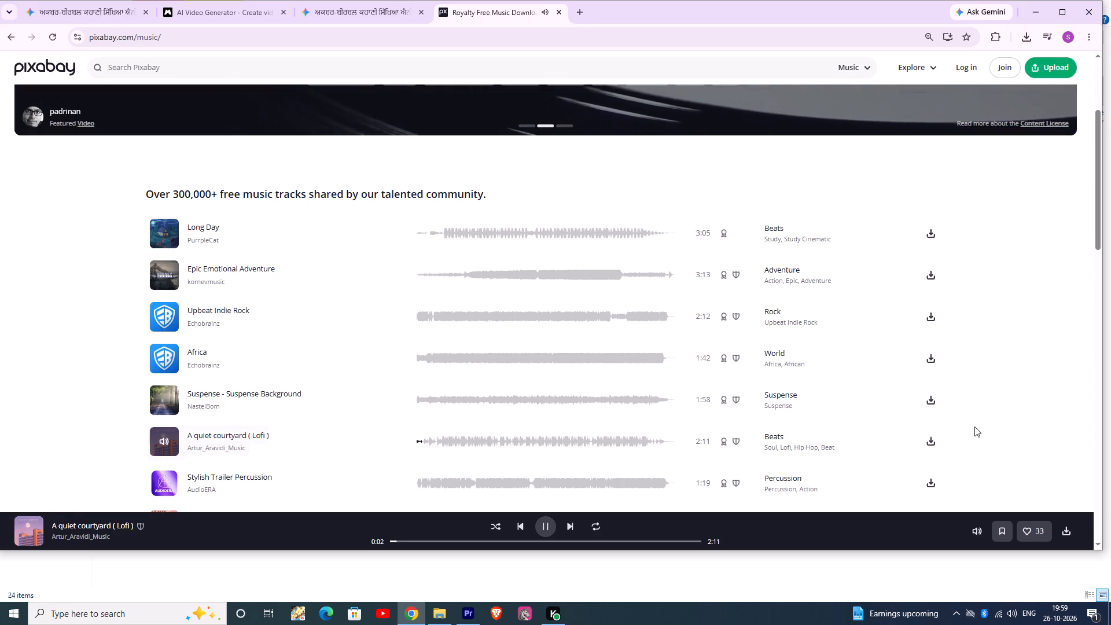
Download "A quiet courtyard ( Lofi )" as an MP3 into the Part 1 folder, previewing the next two tracks while it prepares.
{"action": "left_click", "coordinate": [933, 439]}
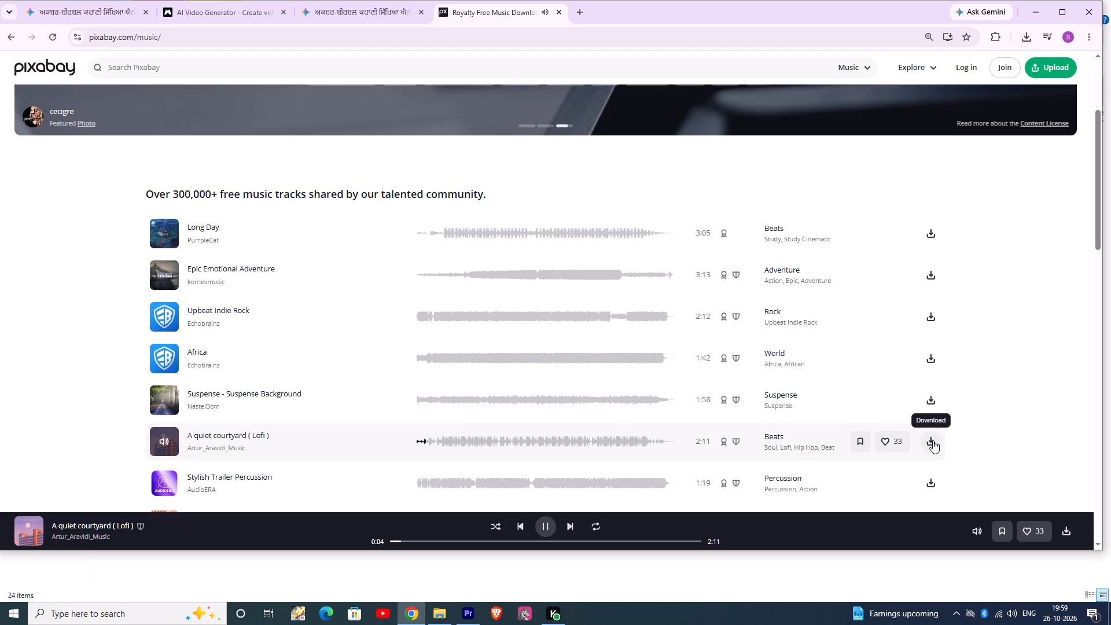
{"action": "scroll", "coordinate": [479, 457], "scroll_direction": "down", "scroll_amount": 1}
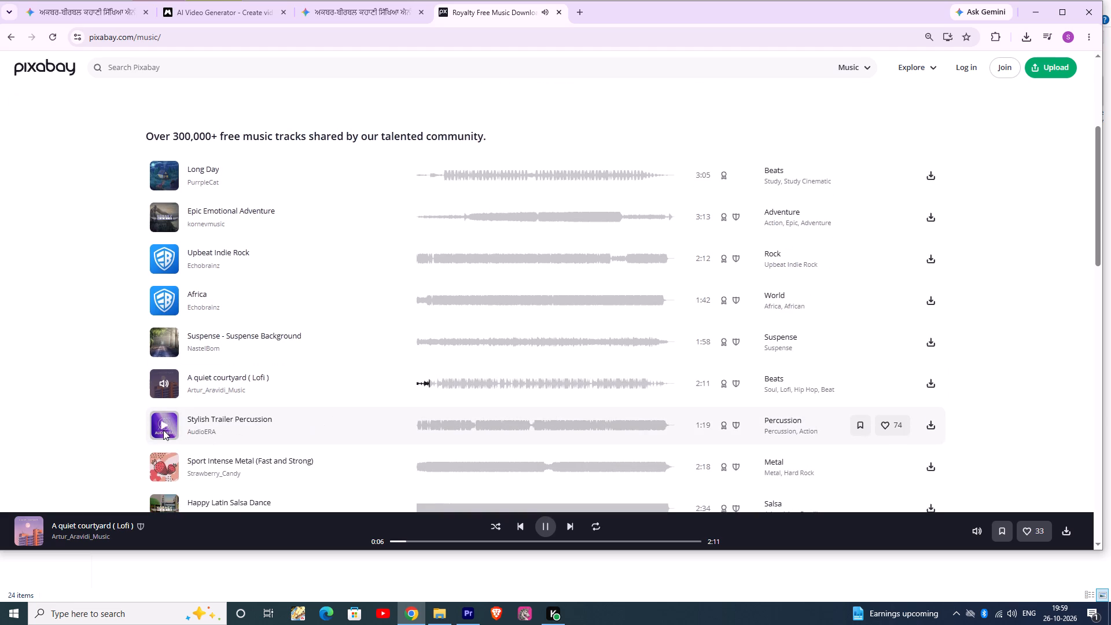
{"action": "left_click", "coordinate": [163, 421]}
{"action": "scroll", "coordinate": [168, 436], "scroll_direction": "down", "scroll_amount": 2}
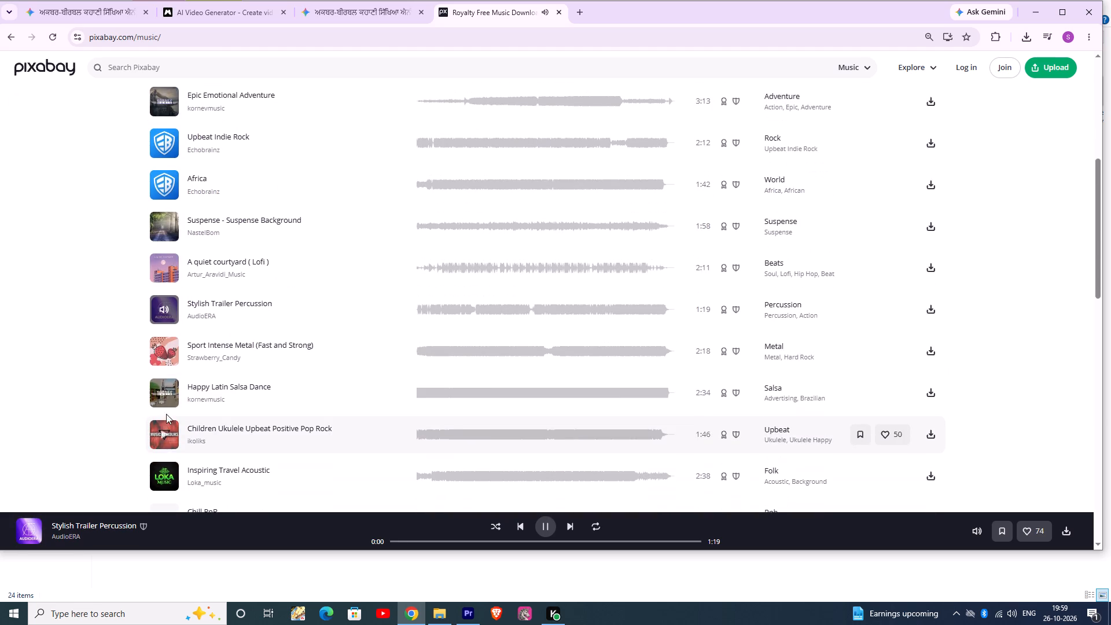
{"action": "left_click", "coordinate": [161, 353]}
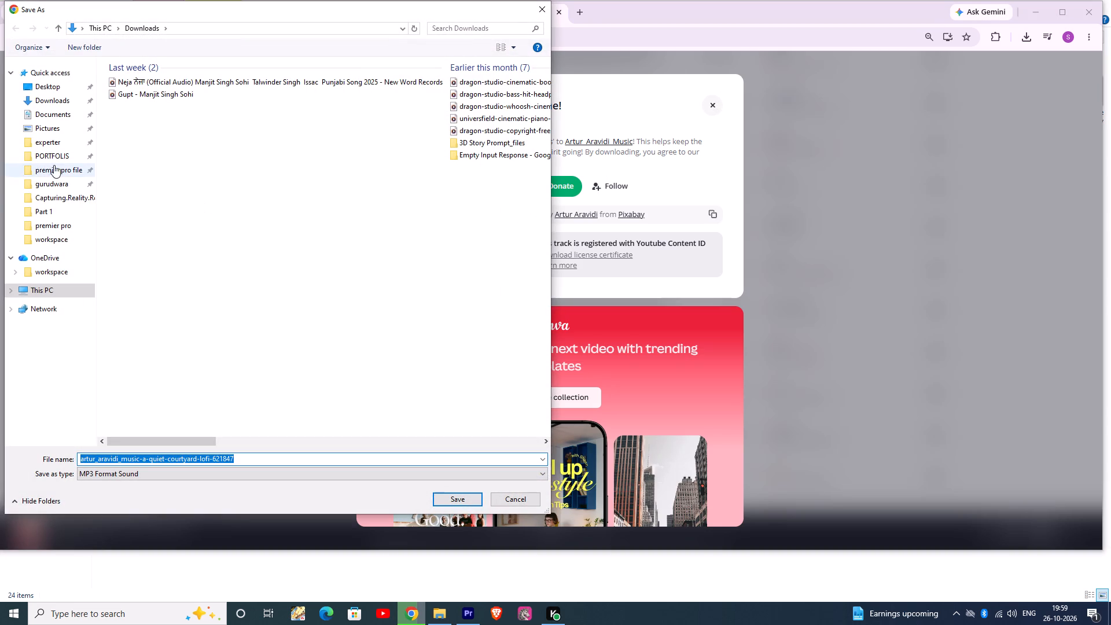
{"action": "left_click", "coordinate": [57, 208]}
{"action": "left_click", "coordinate": [445, 495]}
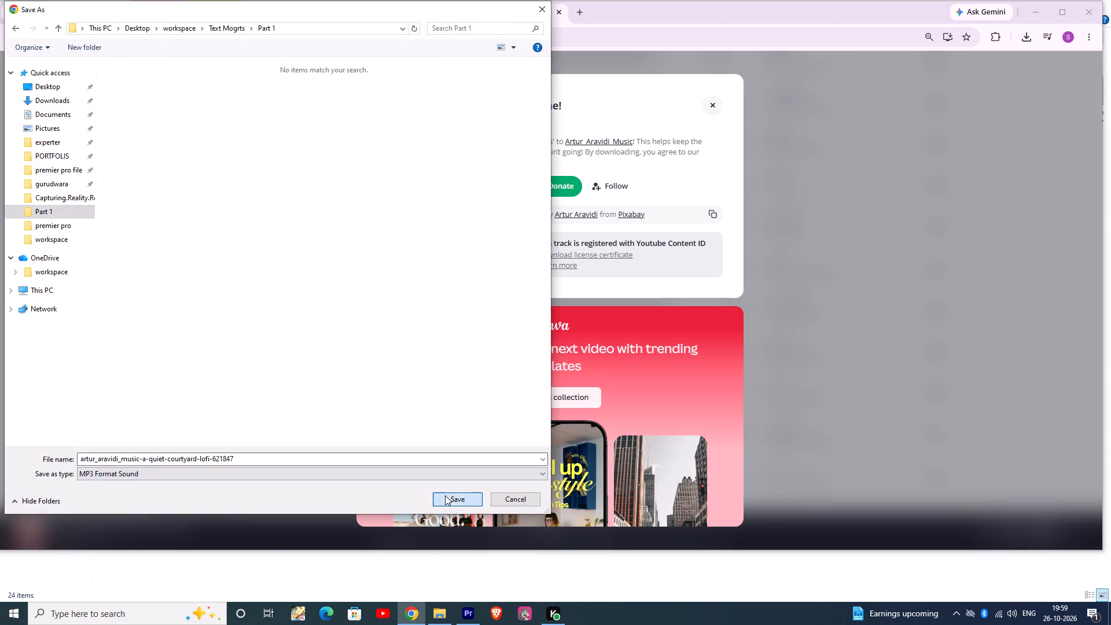
Bring the downloaded lofi MP3 from Chrome into Premiere's Sequence 01, placing it on audio track A2.
{"action": "left_click_drag", "start_coordinate": [937, 73], "coordinate": [644, 506]}
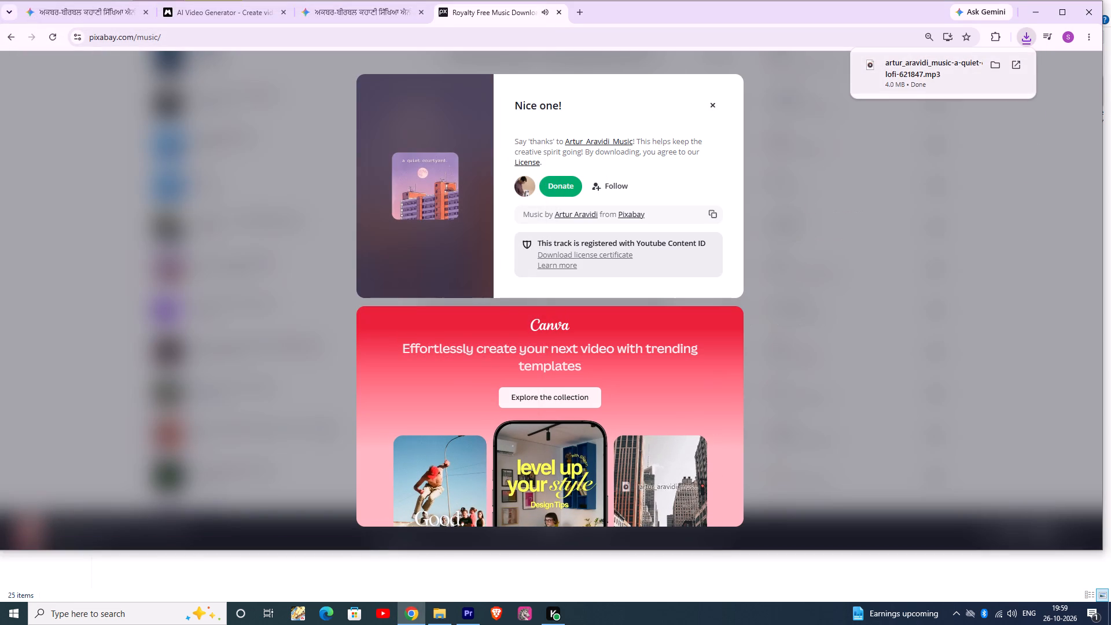
{"action": "left_click_drag", "start_coordinate": [644, 506], "coordinate": [481, 530]}
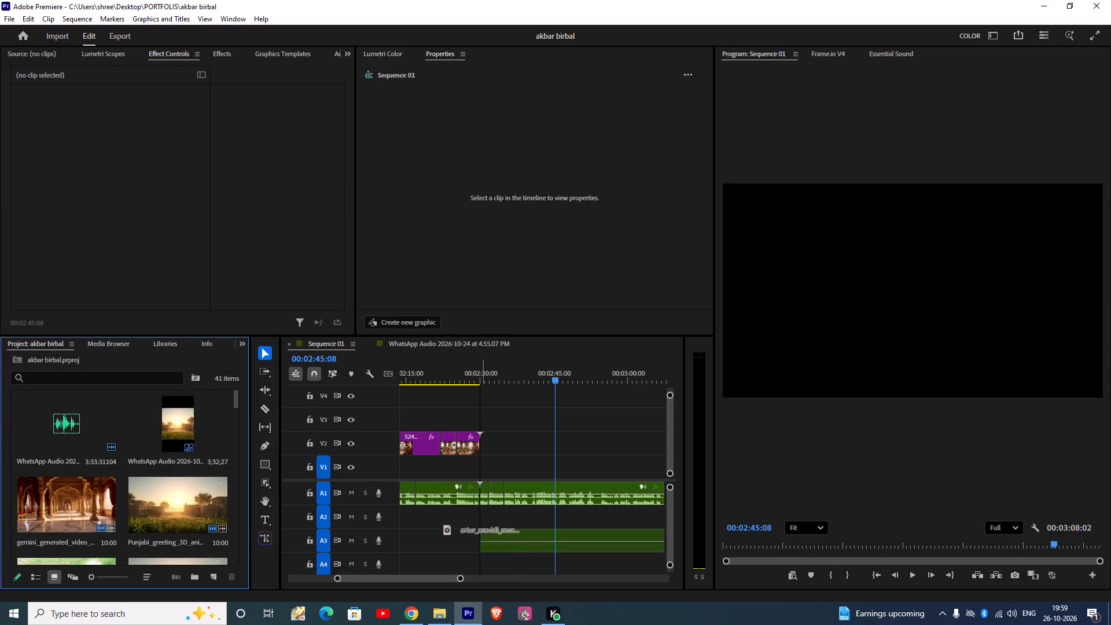
{"action": "left_click_drag", "start_coordinate": [481, 530], "coordinate": [387, 511]}
Return to Chrome, dismiss the Pixabay download pop-up, and pause the playing music preview.
{"action": "left_click", "coordinate": [407, 619]}
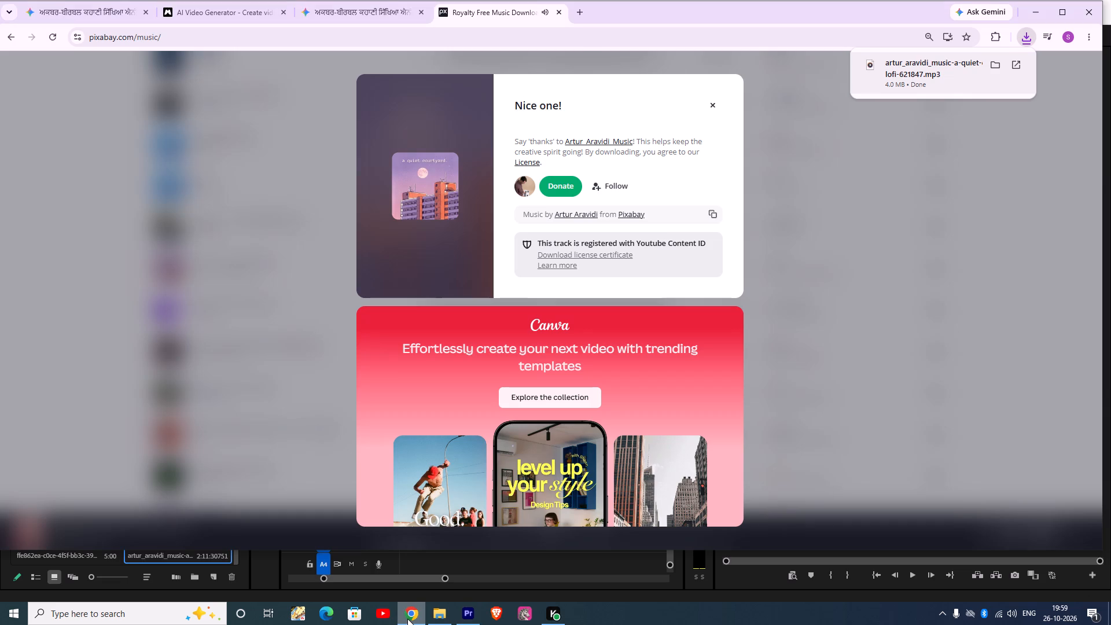
{"action": "left_click", "coordinate": [711, 108]}
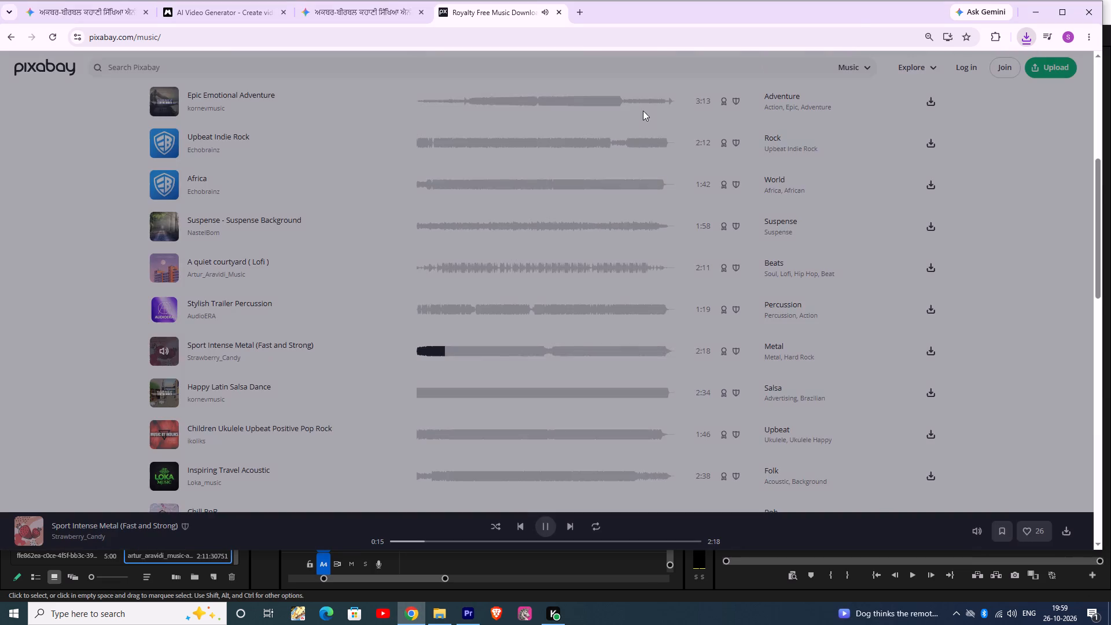
{"action": "key", "text": "space"}
{"action": "left_click", "coordinate": [540, 527]}
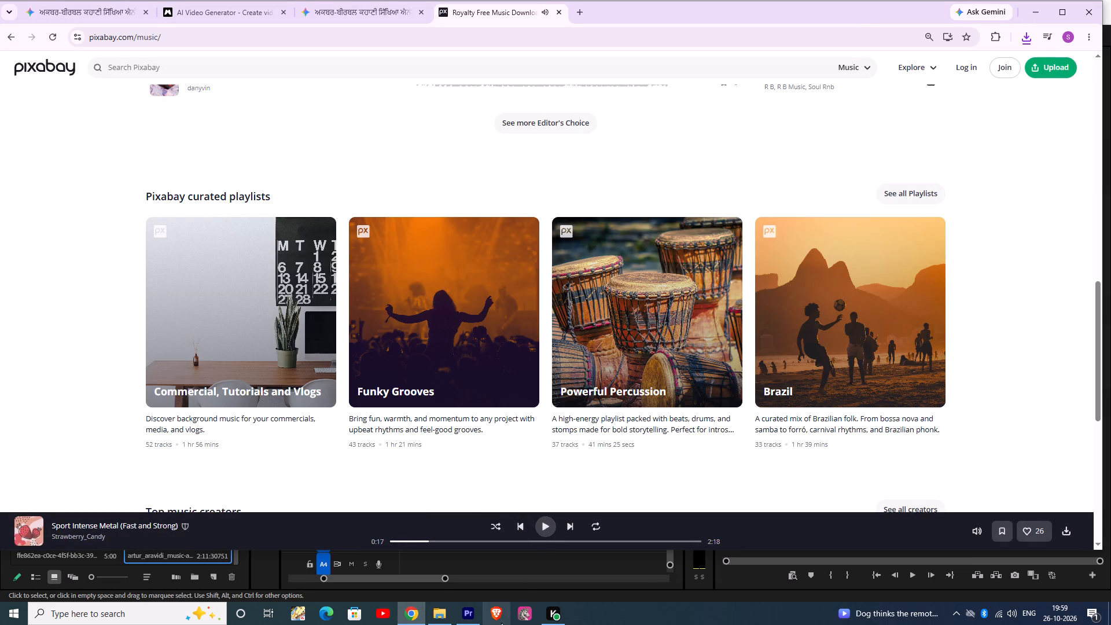
Switch to Premiere and move the lofi music clip on A2 back to the very start of Sequence 01.
{"action": "left_click", "coordinate": [455, 623]}
{"action": "key", "text": "space"}
{"action": "left_click_drag", "start_coordinate": [487, 378], "coordinate": [430, 376]}
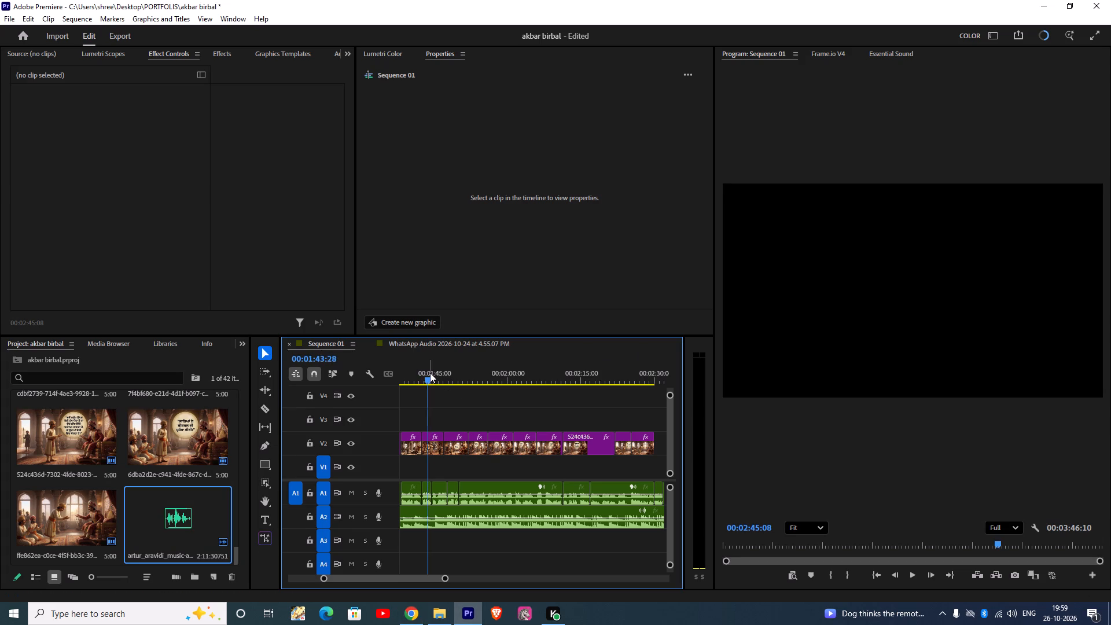
{"action": "left_click_drag", "start_coordinate": [429, 373], "coordinate": [694, 448]}
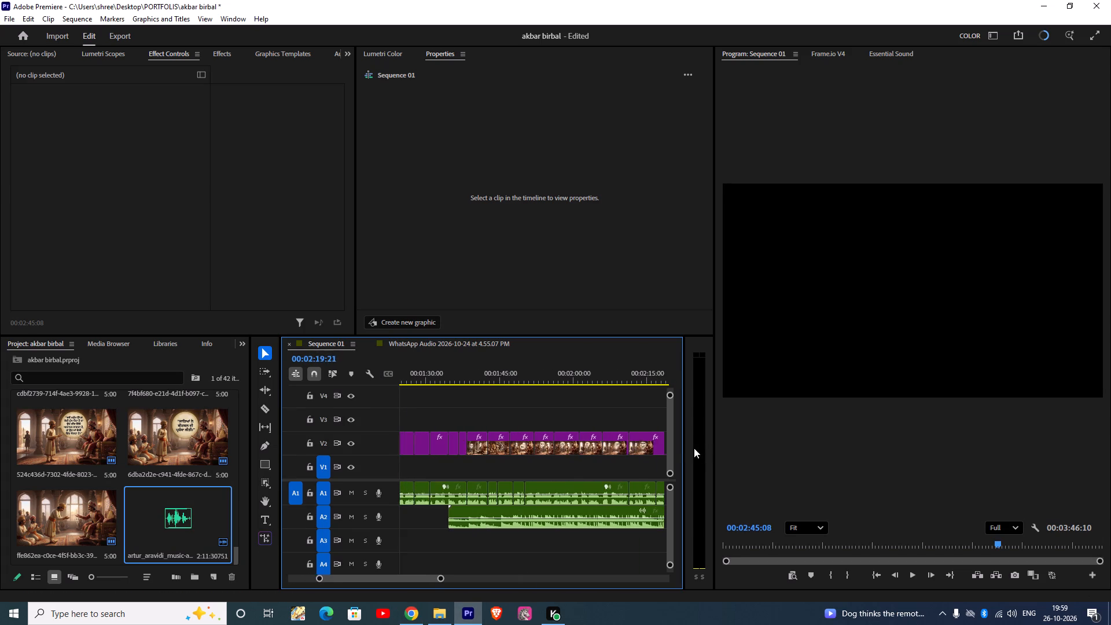
{"action": "left_click_drag", "start_coordinate": [694, 448], "coordinate": [545, 425]}
{"action": "left_click_drag", "start_coordinate": [546, 513], "coordinate": [314, 497]}
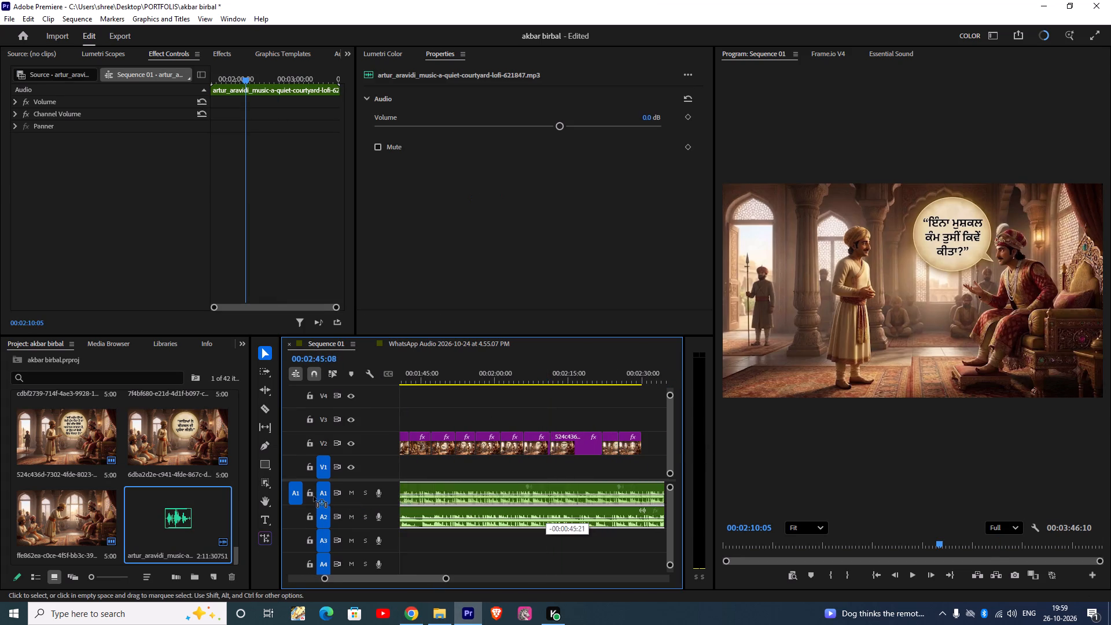
{"action": "left_click_drag", "start_coordinate": [314, 497], "coordinate": [241, 500]}
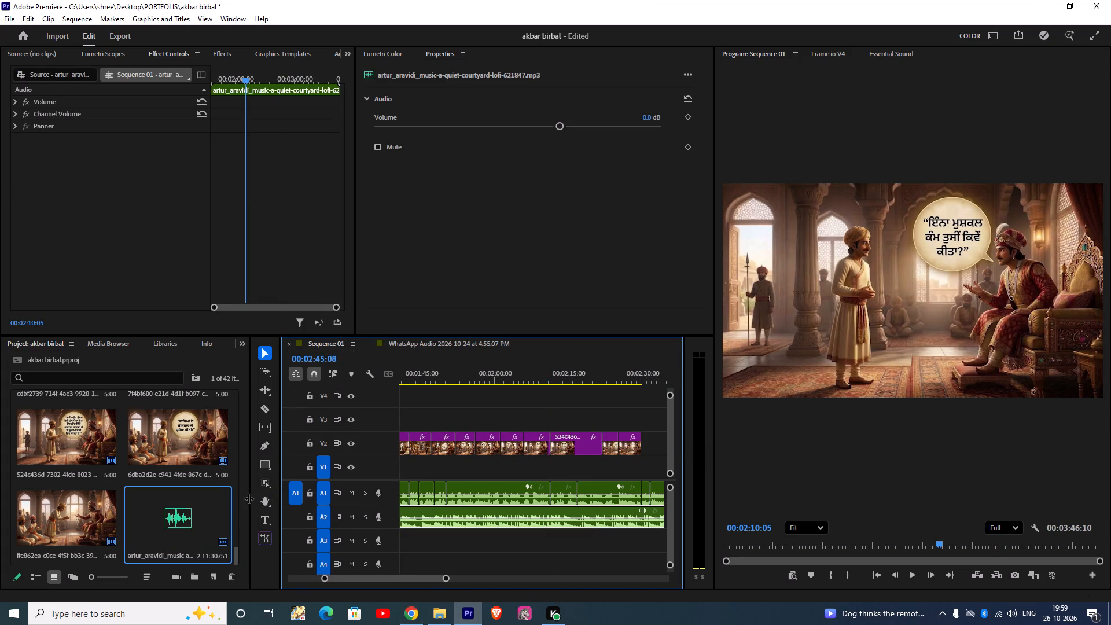
{"action": "left_click_drag", "start_coordinate": [415, 378], "coordinate": [646, 445]}
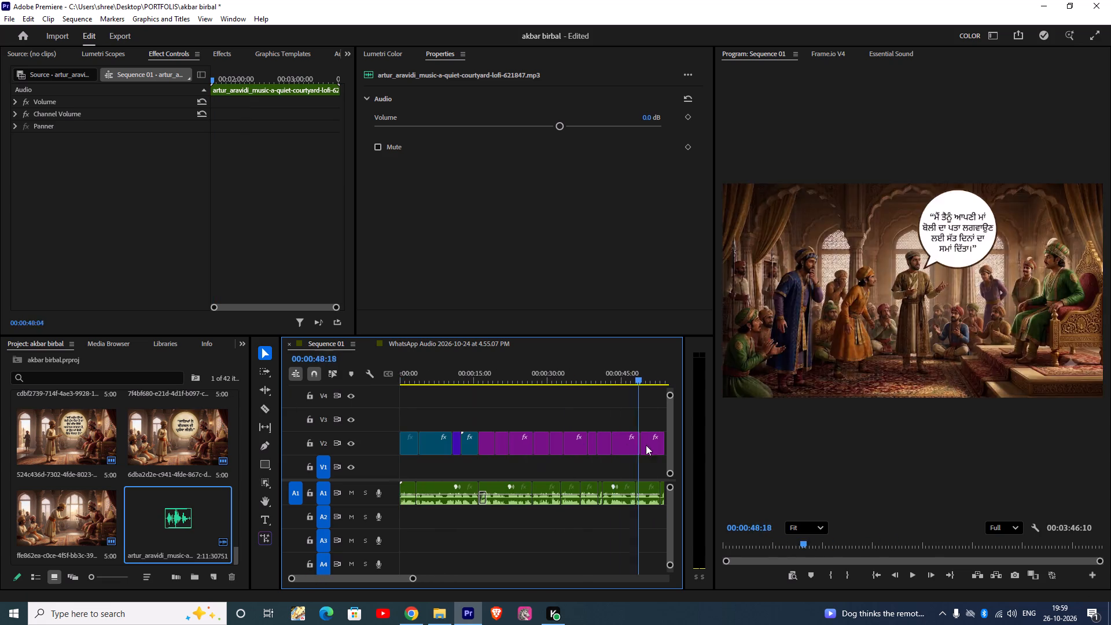
{"action": "left_click_drag", "start_coordinate": [646, 445], "coordinate": [556, 437]}
{"action": "left_click_drag", "start_coordinate": [652, 514], "coordinate": [646, 514]}
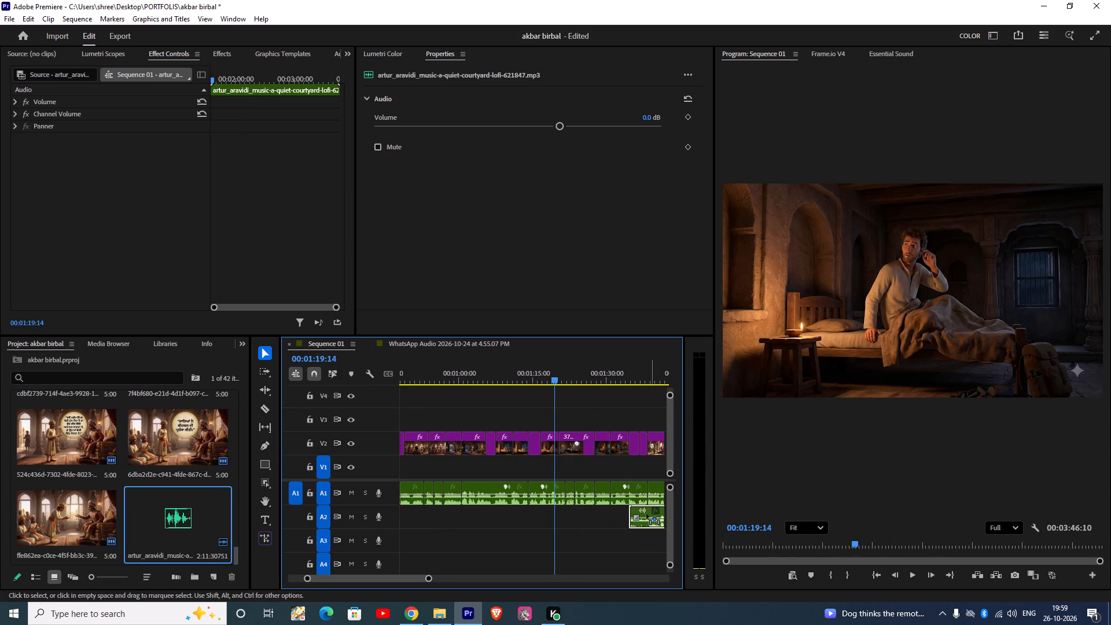
{"action": "left_click_drag", "start_coordinate": [646, 514], "coordinate": [398, 501]}
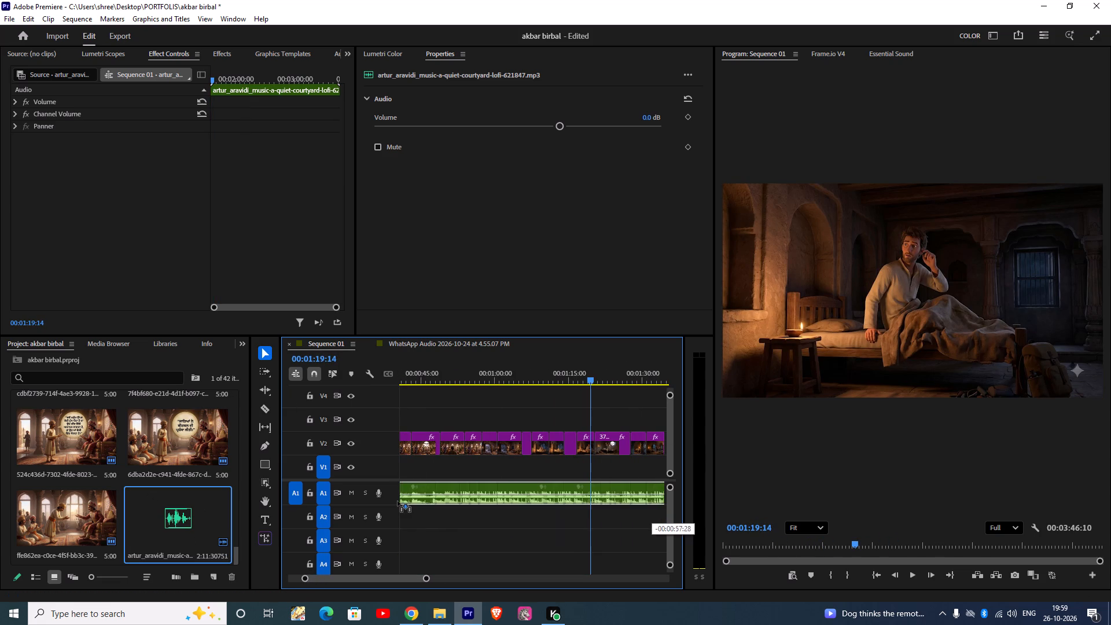
{"action": "left_click_drag", "start_coordinate": [398, 501], "coordinate": [391, 519]}
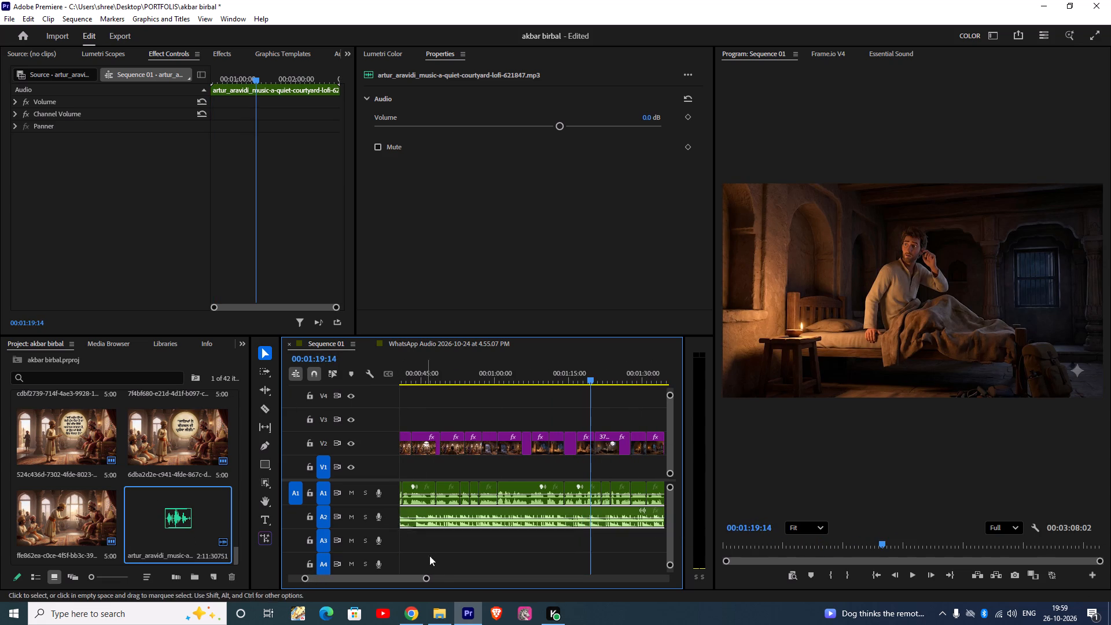
{"action": "left_click_drag", "start_coordinate": [428, 579], "coordinate": [470, 579]}
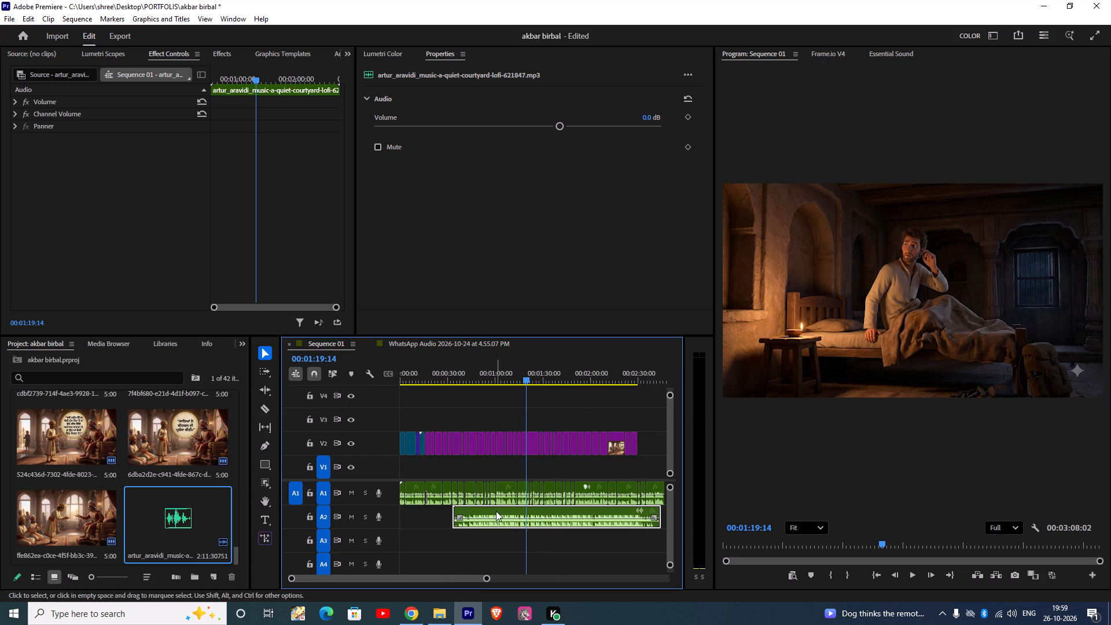
{"action": "left_click_drag", "start_coordinate": [496, 511], "coordinate": [432, 510]}
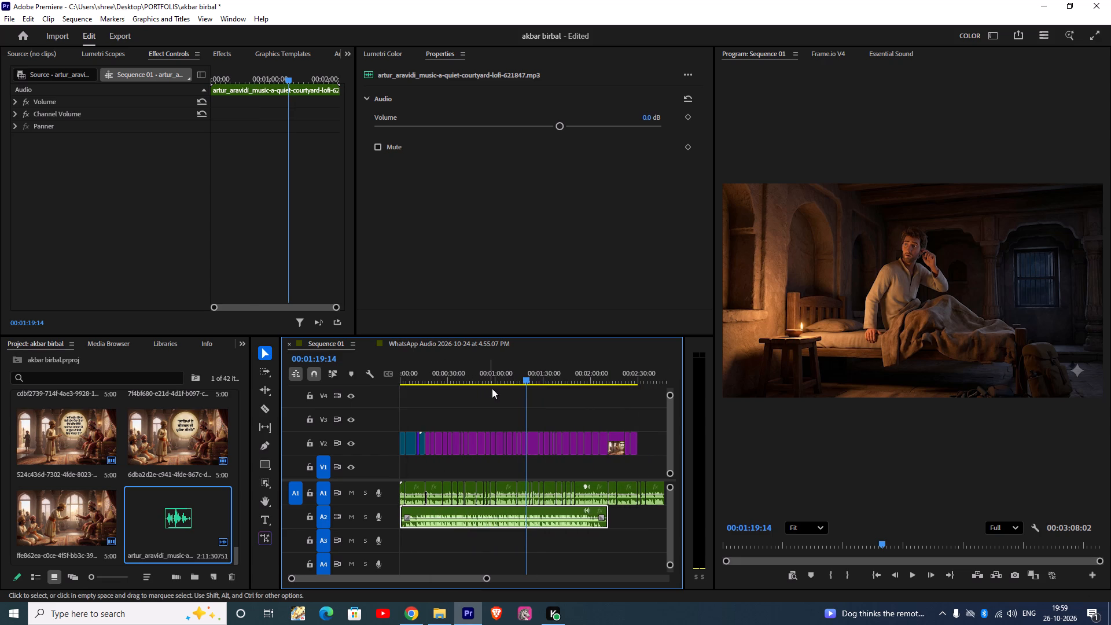
Play Sequence 01 from the start and lower the lofi music clip on A2 to -14 dB.
{"action": "left_click_drag", "start_coordinate": [536, 374], "coordinate": [399, 354]}
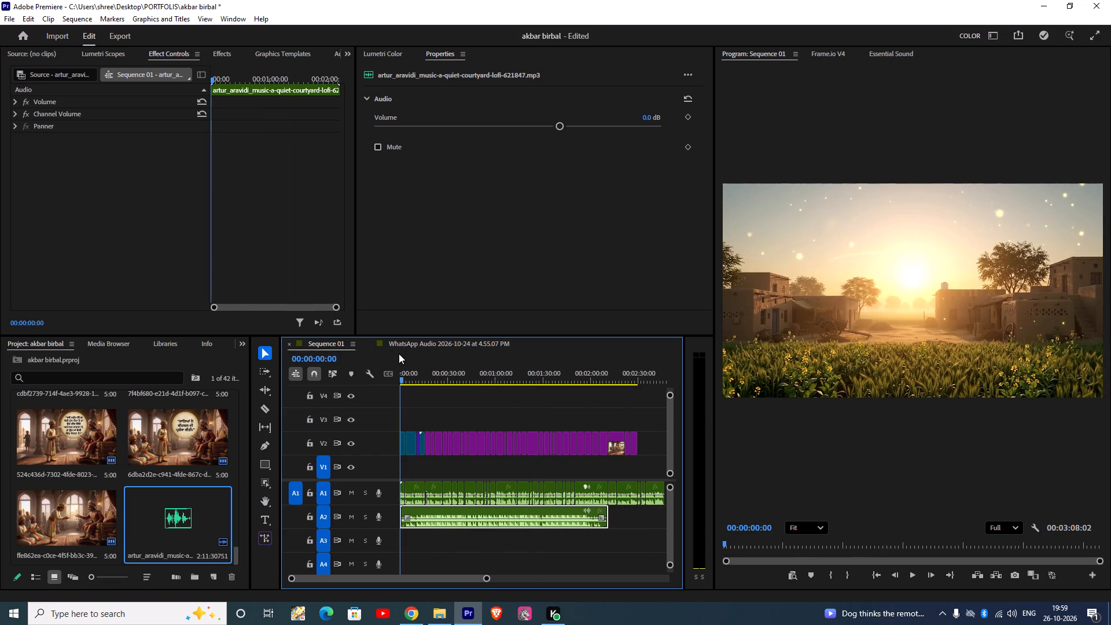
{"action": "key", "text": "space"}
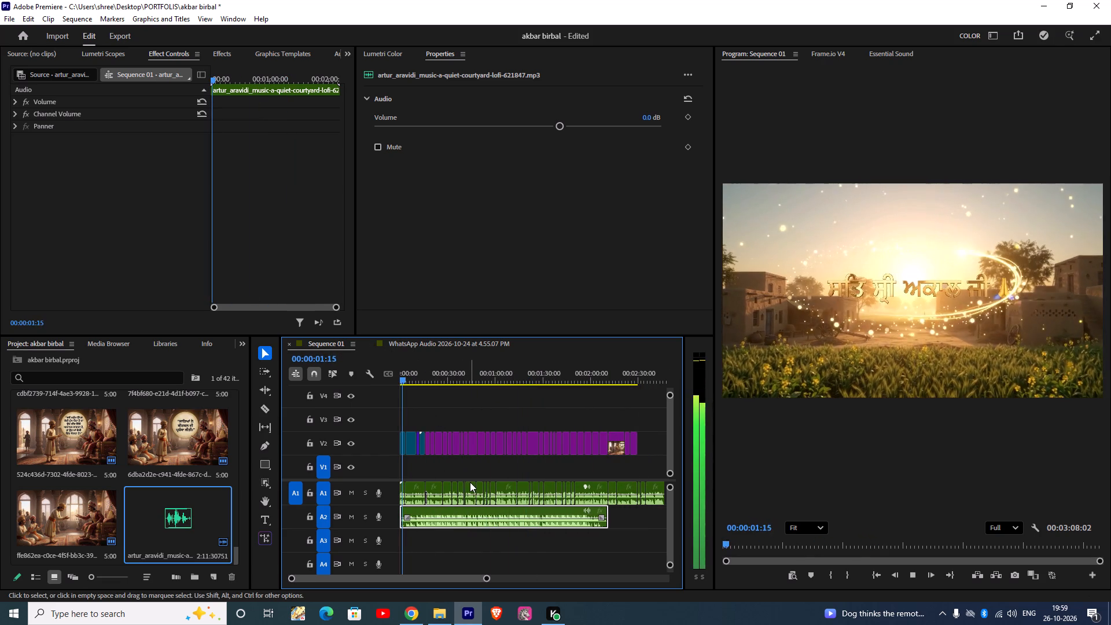
{"action": "left_click", "coordinate": [475, 519]}
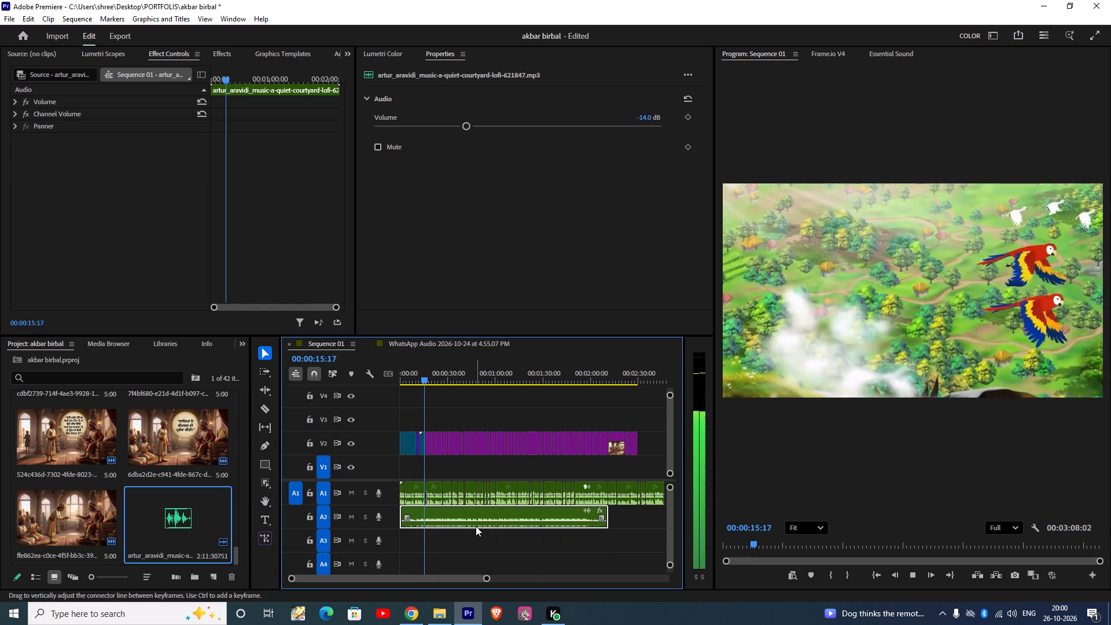
Raise the volume of all the WhatsApp voice clips on audio track A1 together to 4.2 dB.
{"action": "left_click_drag", "start_coordinate": [485, 578], "coordinate": [429, 567]}
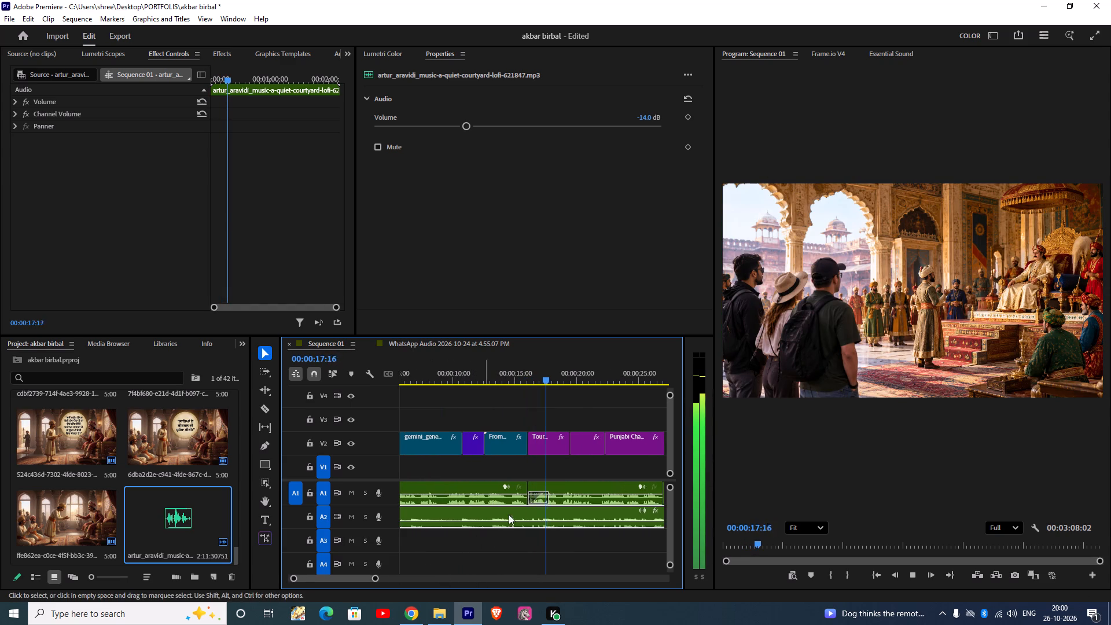
{"action": "left_click", "coordinate": [507, 494]}
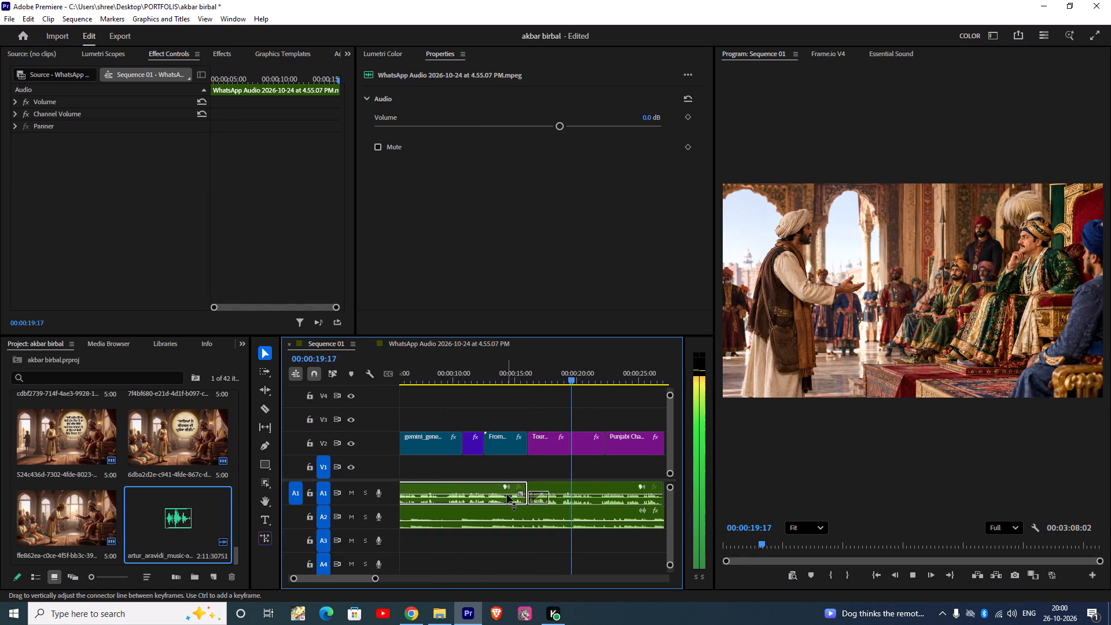
{"action": "left_click", "coordinate": [509, 470]}
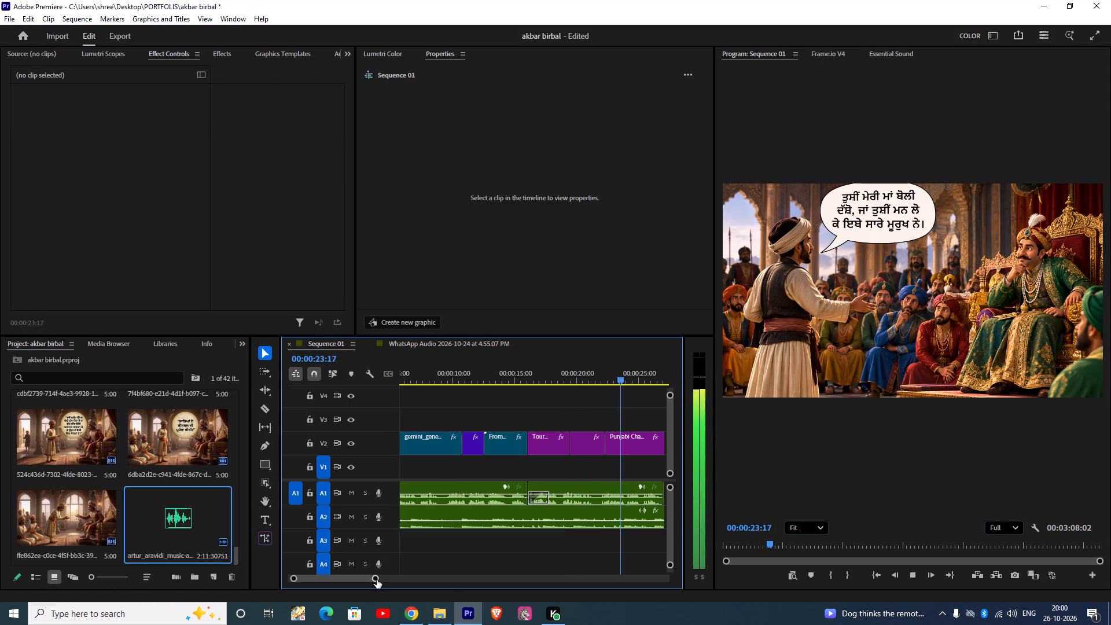
{"action": "left_click_drag", "start_coordinate": [377, 580], "coordinate": [532, 571]}
{"action": "left_click_drag", "start_coordinate": [610, 503], "coordinate": [547, 491]}
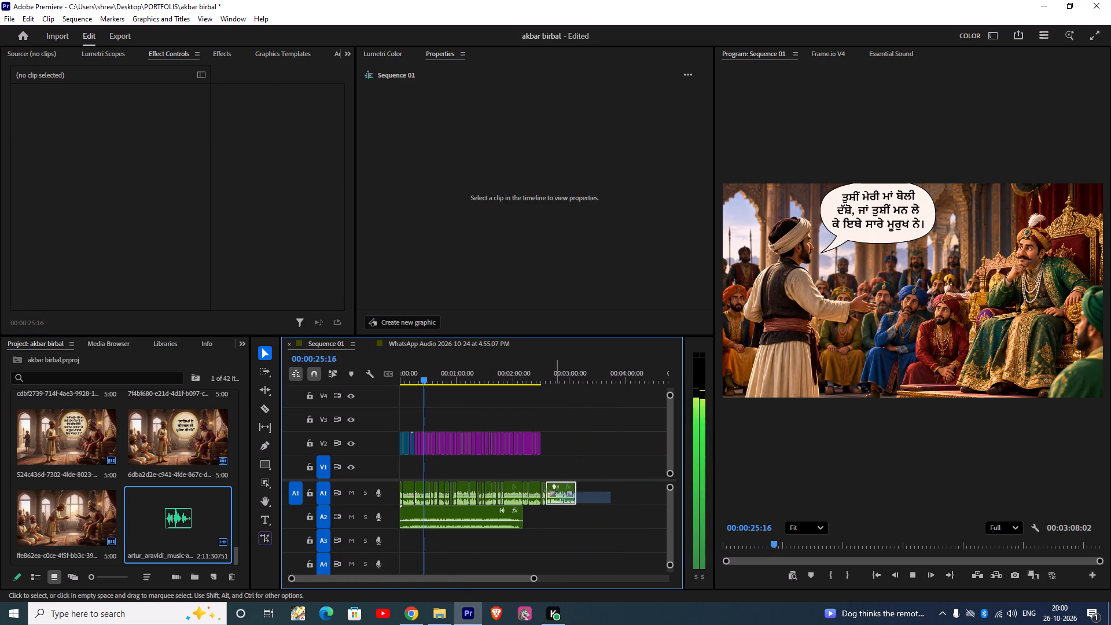
{"action": "left_click_drag", "start_coordinate": [547, 491], "coordinate": [372, 483]}
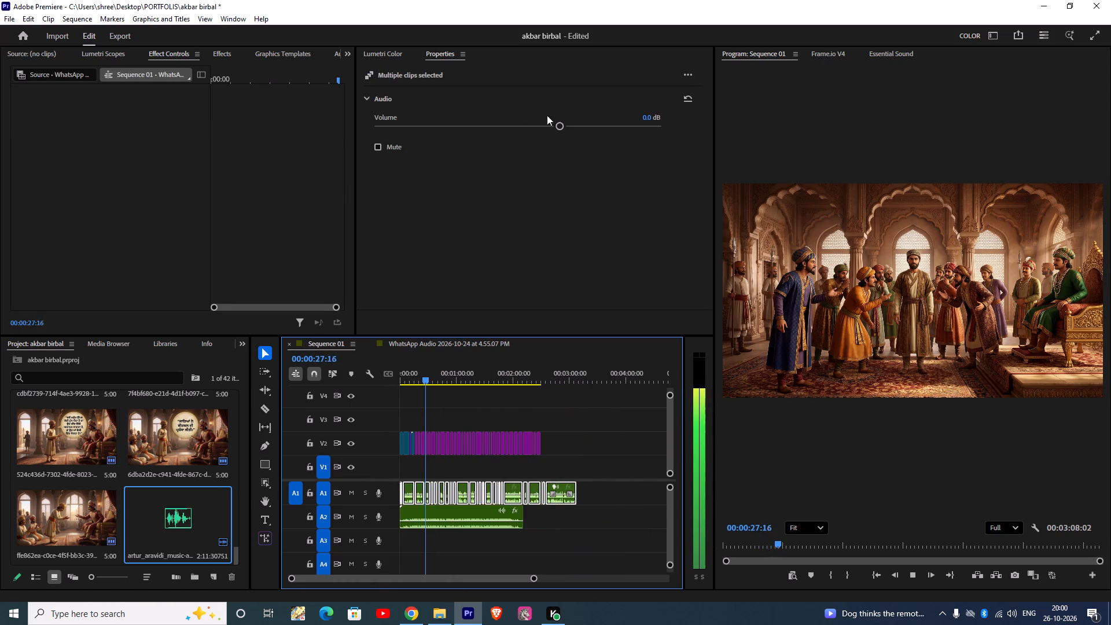
{"action": "left_click_drag", "start_coordinate": [560, 124], "coordinate": [580, 128]}
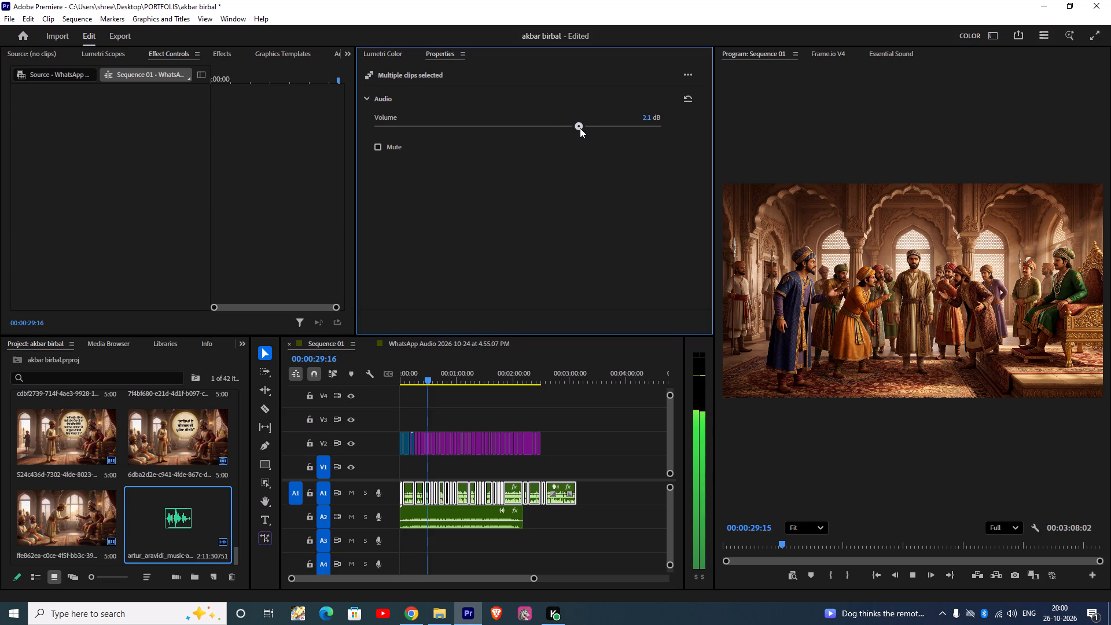
{"action": "left_click_drag", "start_coordinate": [580, 128], "coordinate": [603, 130]}
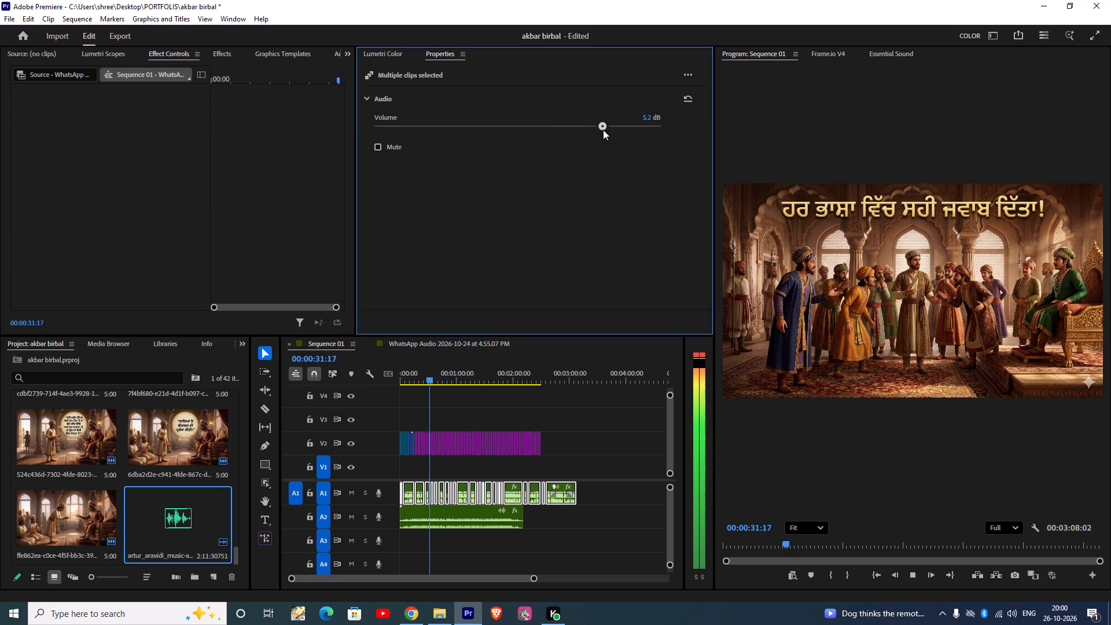
{"action": "left_click_drag", "start_coordinate": [603, 130], "coordinate": [595, 133]}
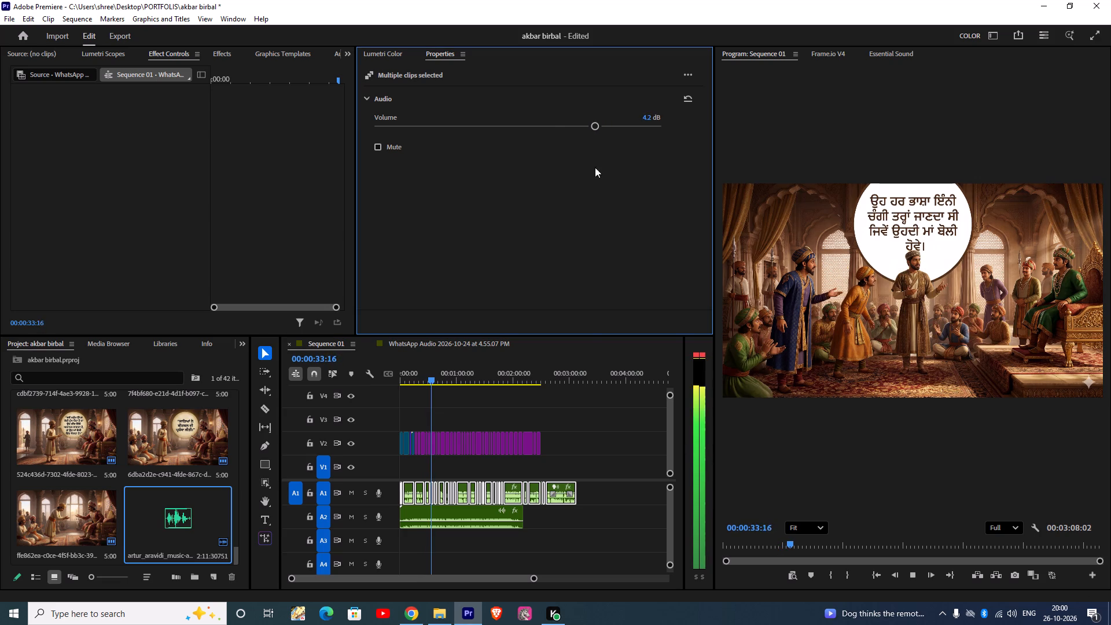
{"action": "left_click", "coordinate": [583, 444]}
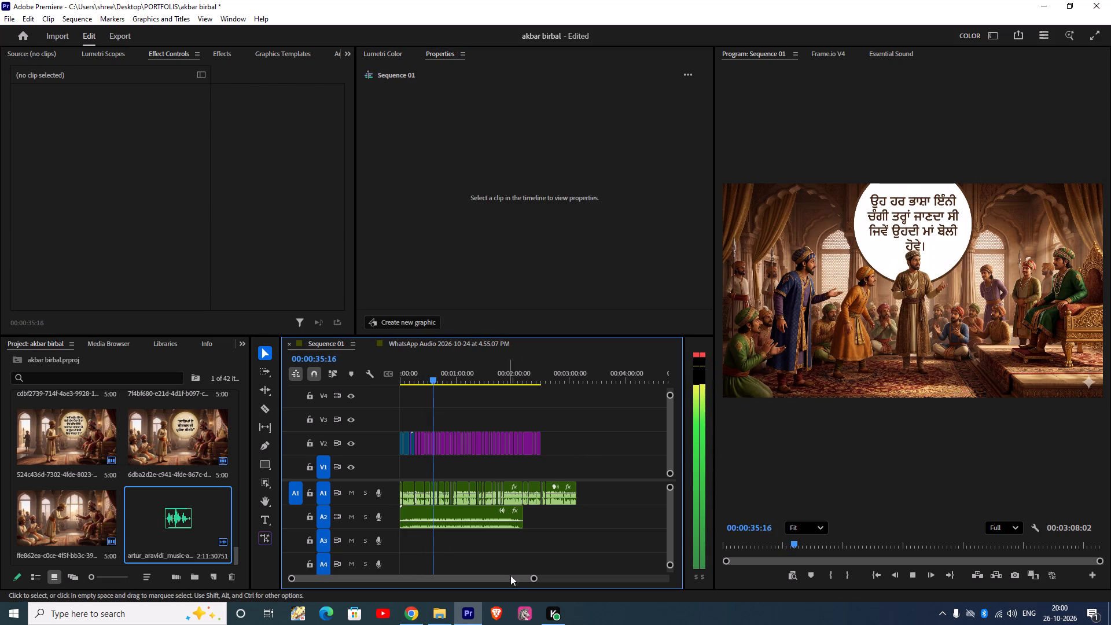
Set the volume of the lofi music clip on A2 to -10.6 dB during playback.
{"action": "left_click_drag", "start_coordinate": [535, 580], "coordinate": [432, 561]}
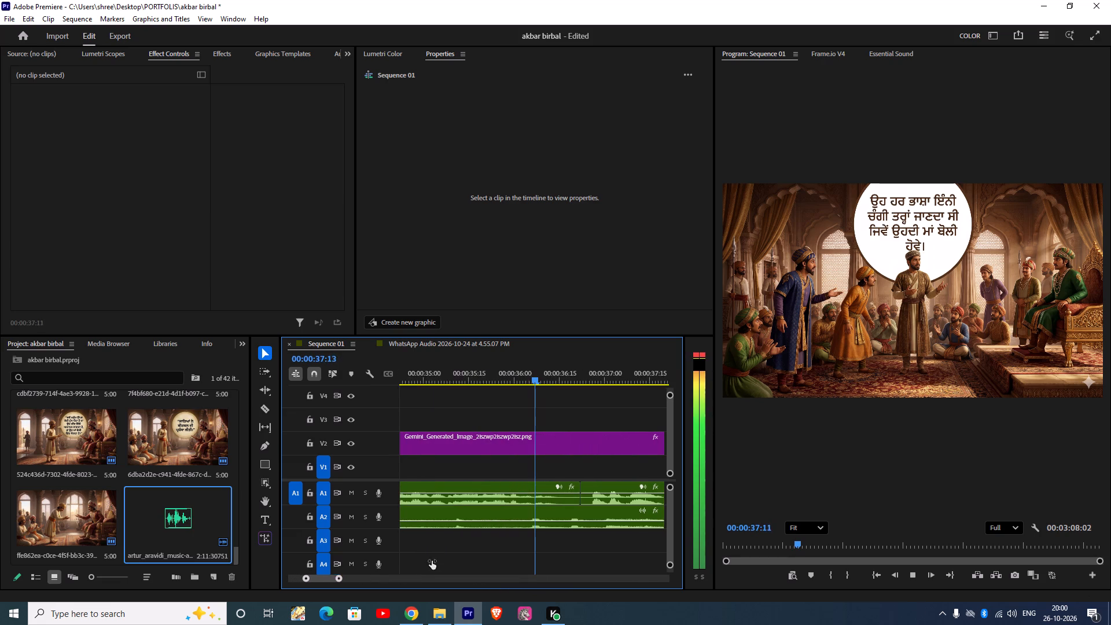
{"action": "left_click_drag", "start_coordinate": [432, 561], "coordinate": [432, 561]}
{"action": "left_click", "coordinate": [477, 522]}
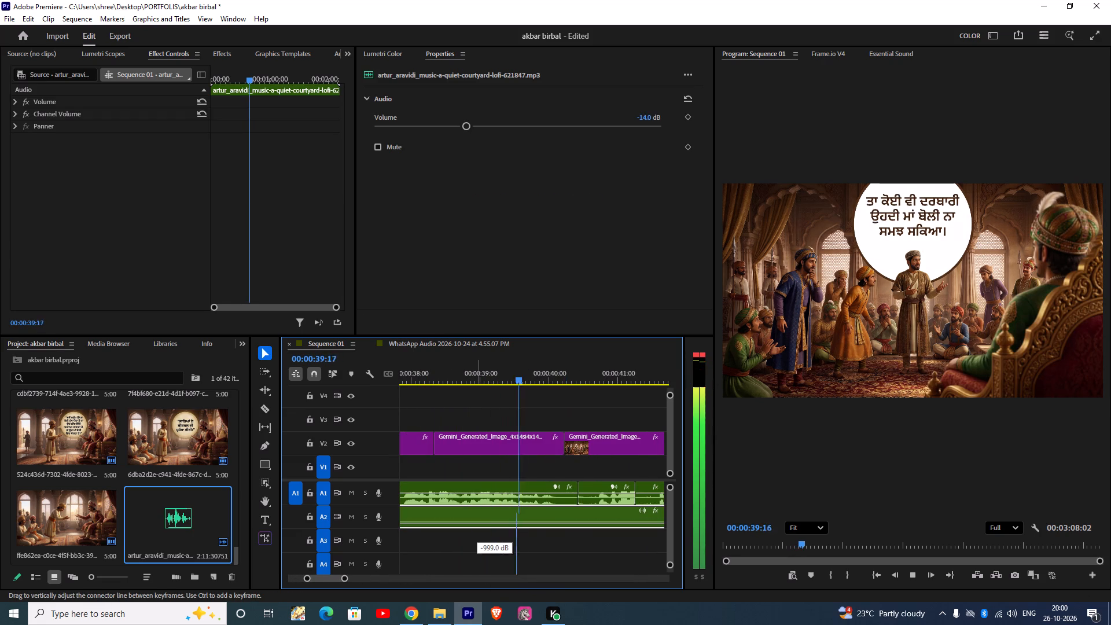
{"action": "left_click", "coordinate": [484, 521]}
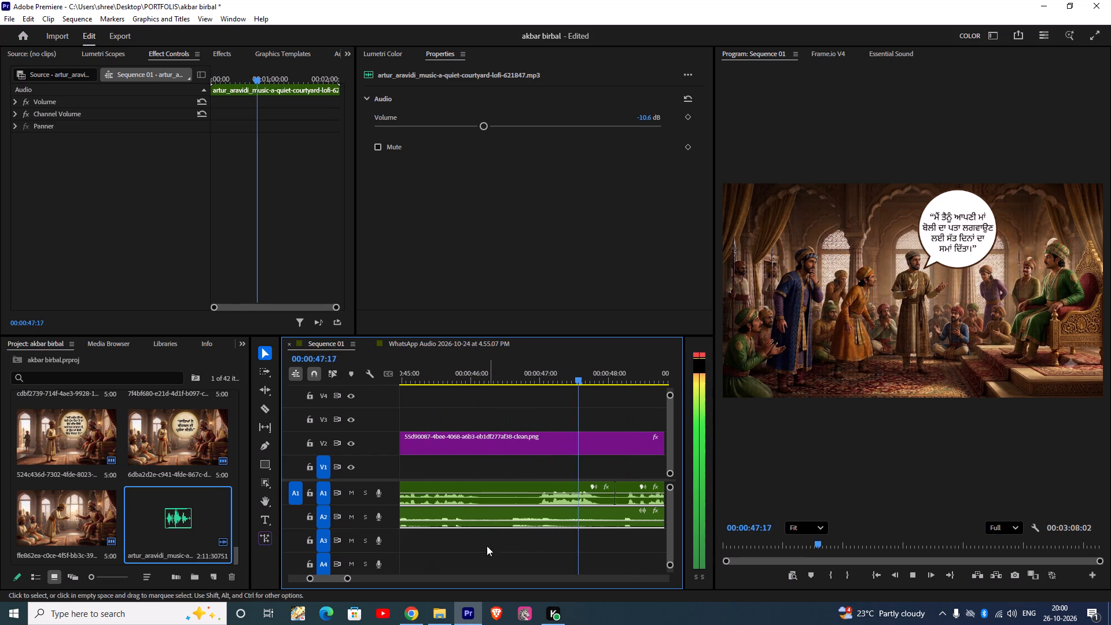
Play through to about 00:01:16 and scale the V2 image of the man leaning over the sleeper to 173%.
{"action": "left_click_drag", "start_coordinate": [350, 576], "coordinate": [393, 579]}
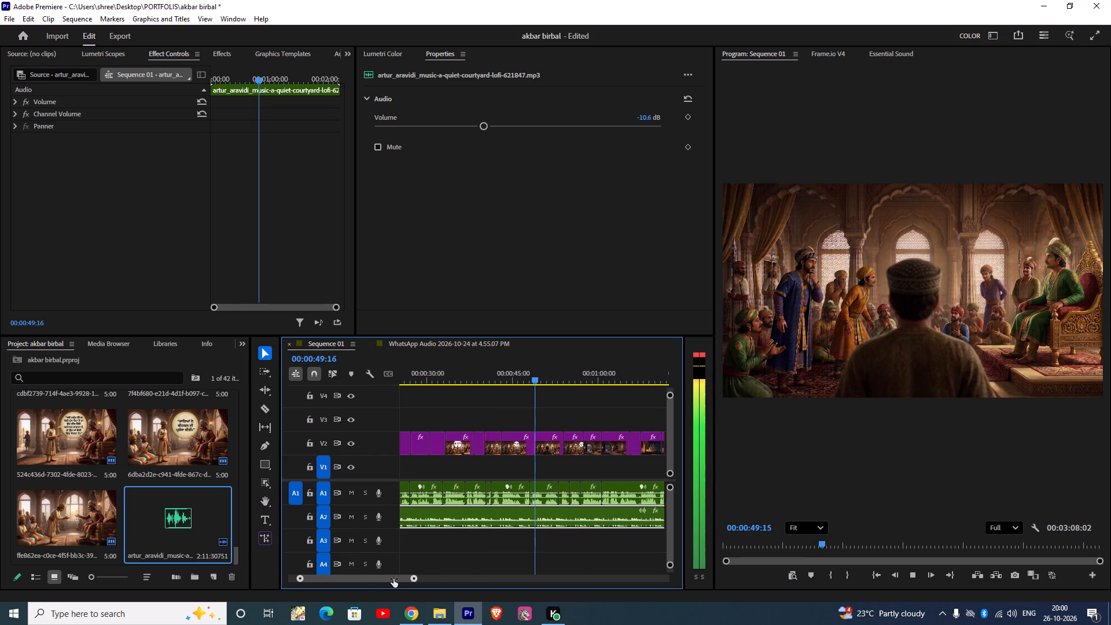
{"action": "left_click_drag", "start_coordinate": [393, 579], "coordinate": [360, 563]}
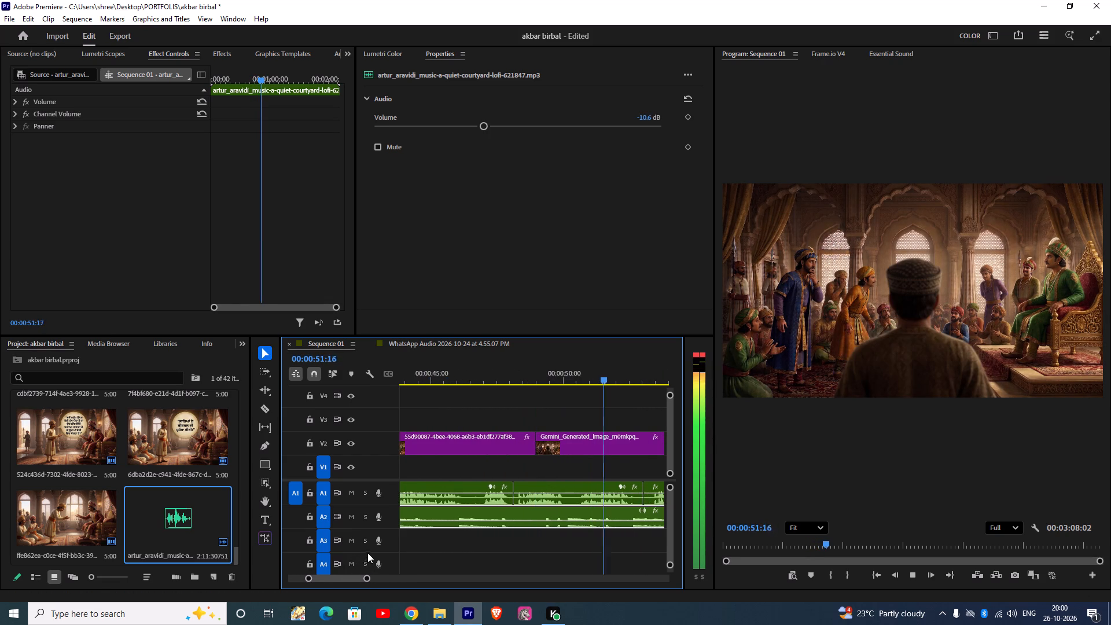
{"action": "left_click_drag", "start_coordinate": [366, 576], "coordinate": [377, 576]}
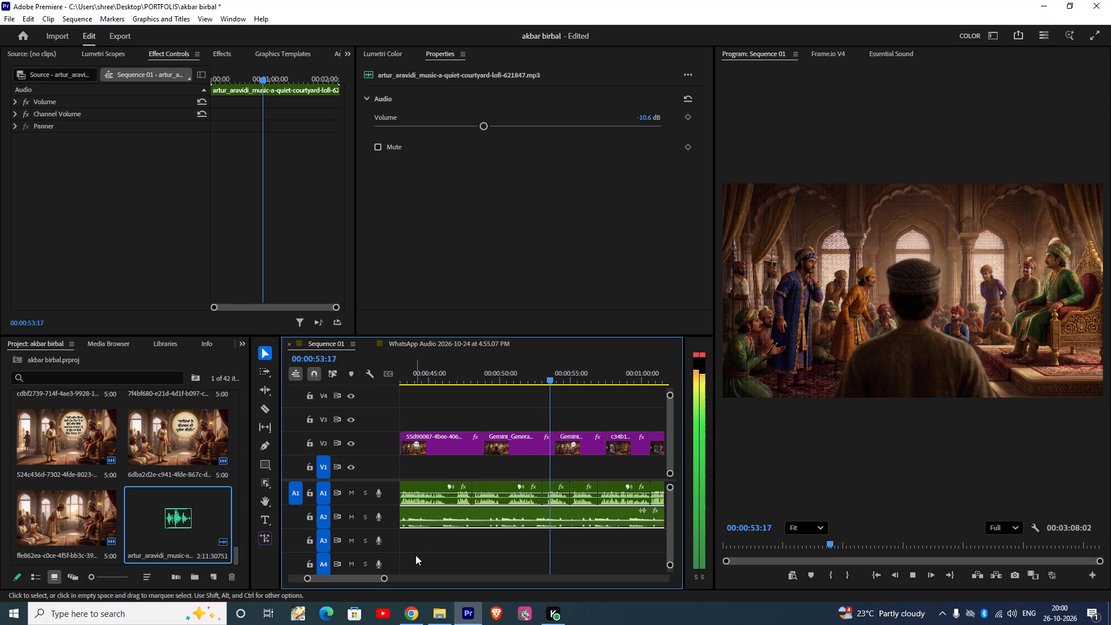
{"action": "left_click_drag", "start_coordinate": [387, 579], "coordinate": [431, 579]}
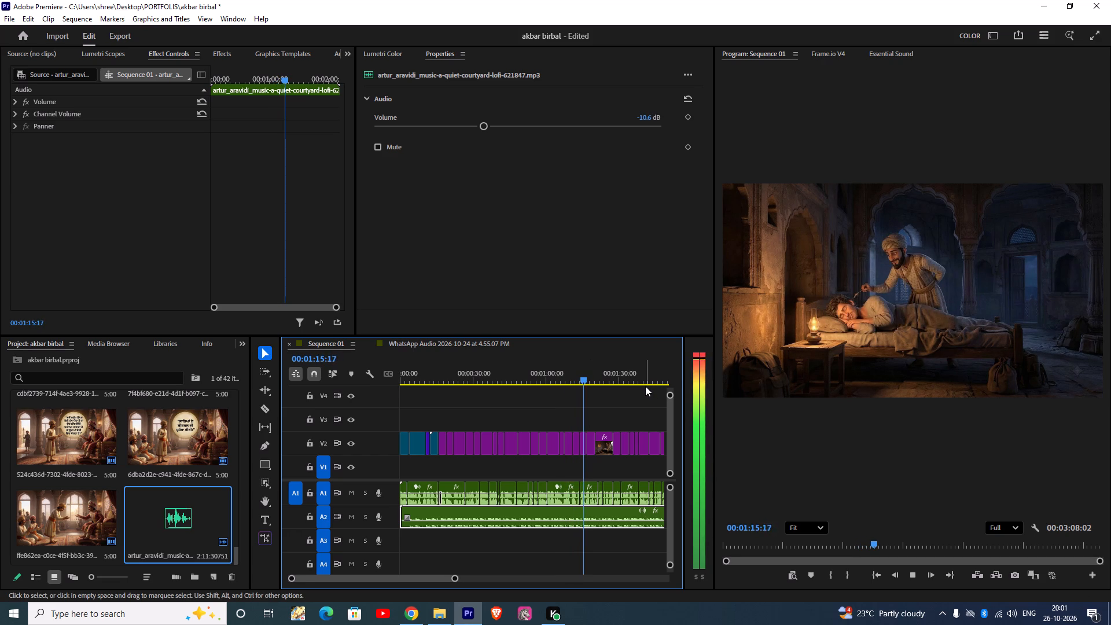
{"action": "key", "text": "space"}
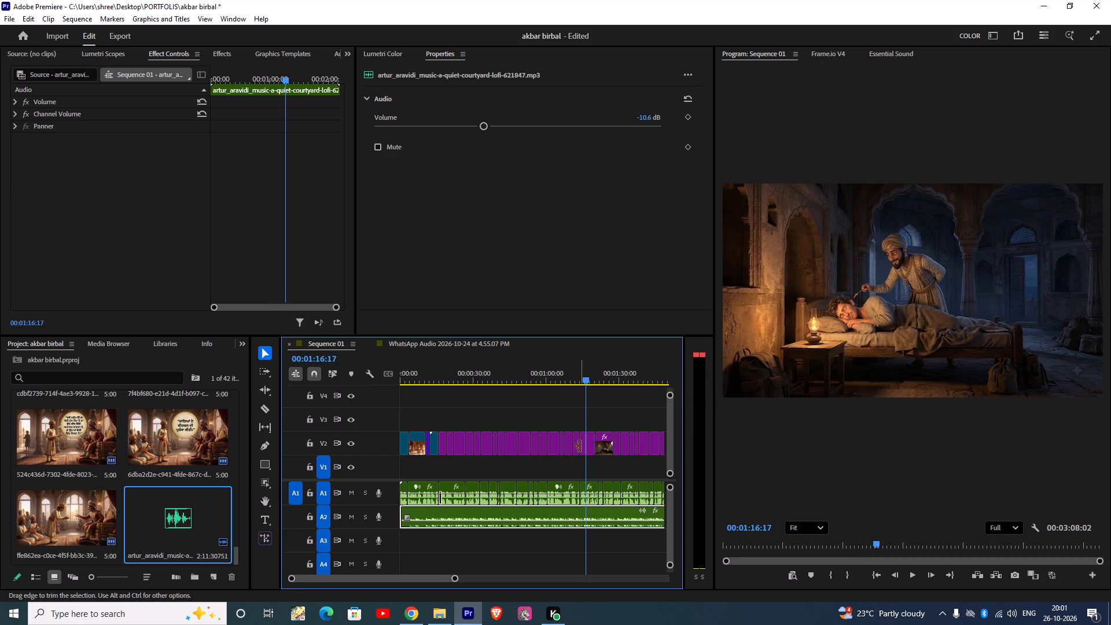
{"action": "left_click", "coordinate": [590, 448]}
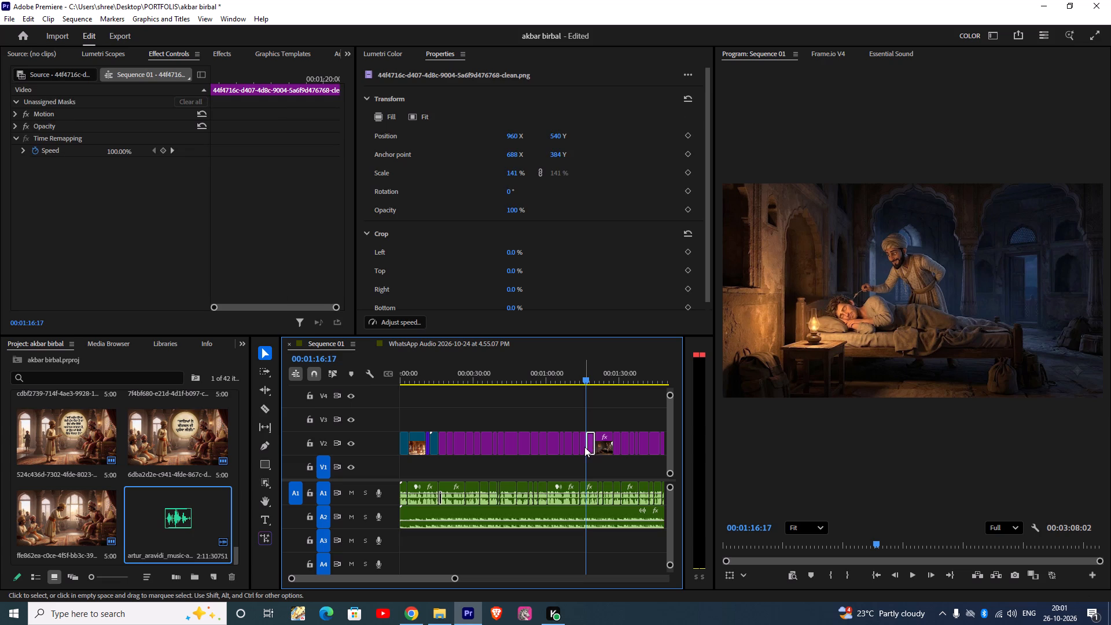
{"action": "left_click", "coordinate": [584, 447]}
{"action": "left_click", "coordinate": [1065, 337]}
{"action": "left_click", "coordinate": [1005, 344]}
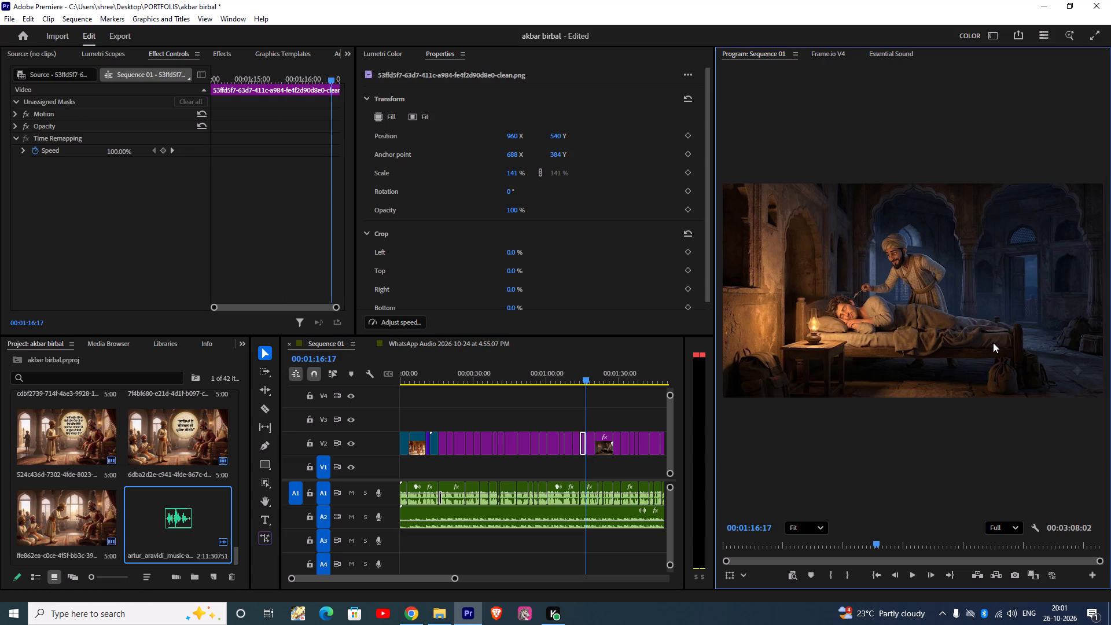
{"action": "double_click", "coordinate": [926, 339]}
{"action": "left_click_drag", "start_coordinate": [457, 578], "coordinate": [403, 565]}
{"action": "triple_click", "coordinate": [910, 292]}
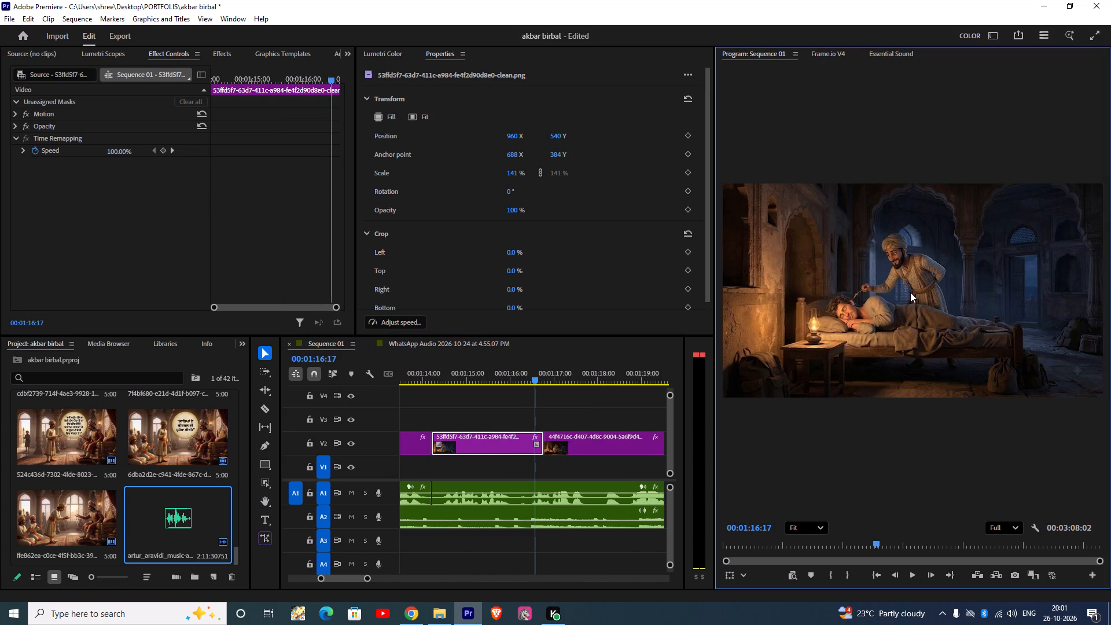
{"action": "left_click_drag", "start_coordinate": [911, 398], "coordinate": [910, 416]}
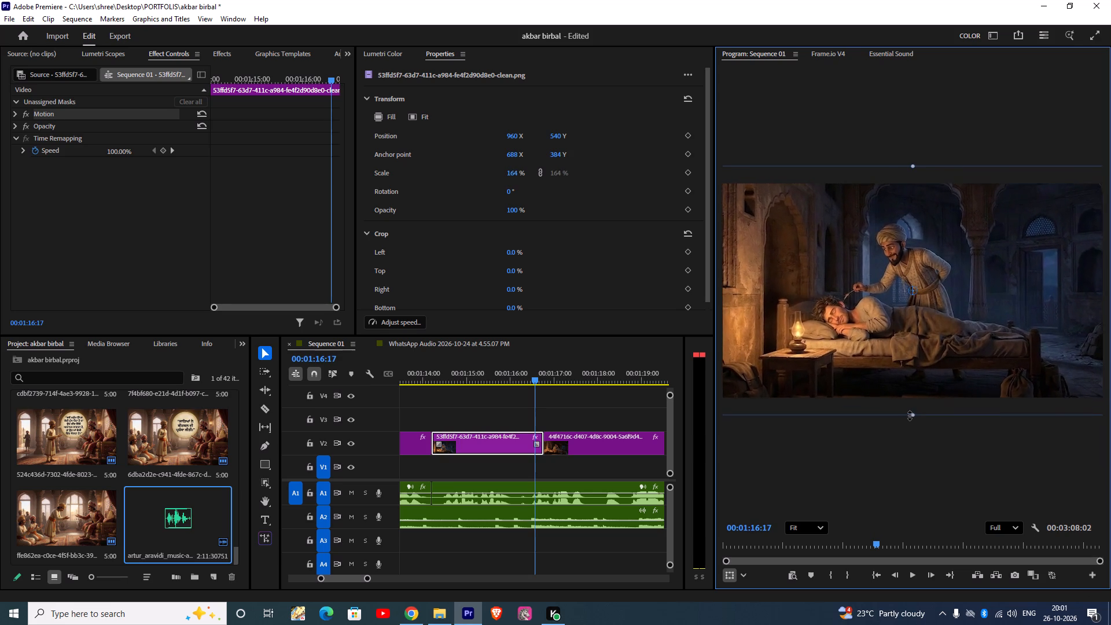
{"action": "left_click_drag", "start_coordinate": [910, 416], "coordinate": [914, 422]}
Scale the following V2 image, with the man sitting up in bed at about 00:01:17, to 186%.
{"action": "key", "text": "space"}
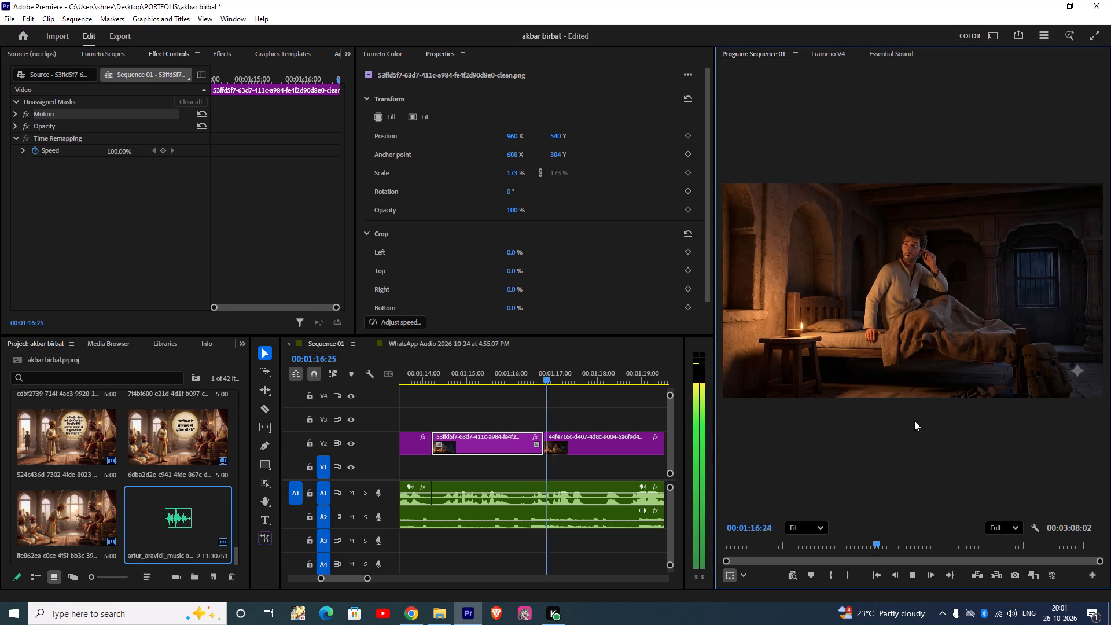
{"action": "key", "text": "space"}
{"action": "left_click", "coordinate": [638, 442]}
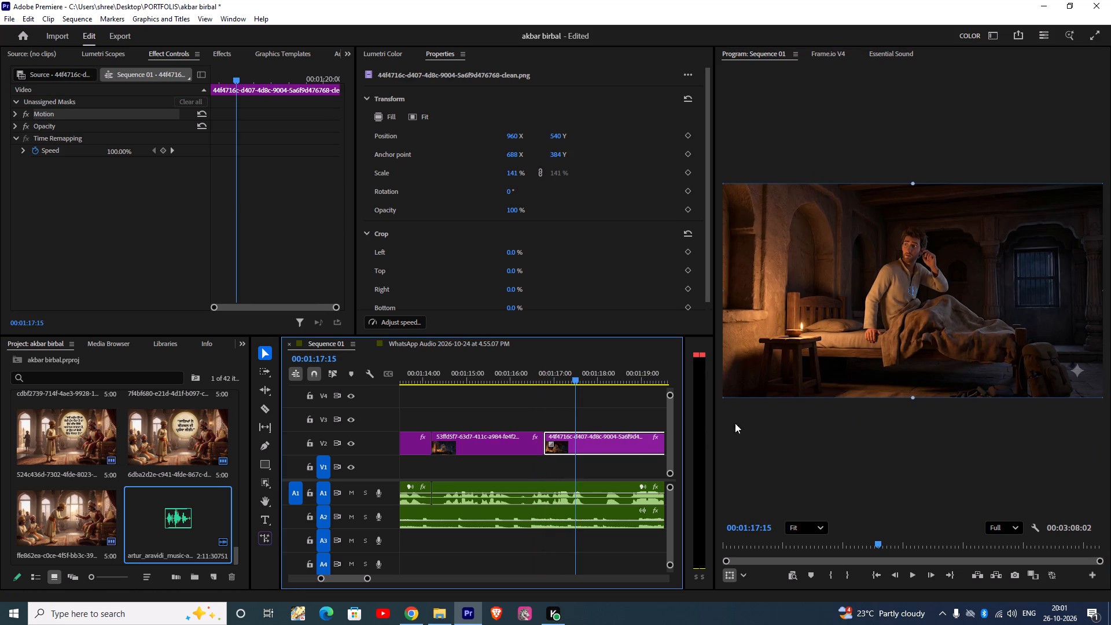
{"action": "left_click", "coordinate": [911, 400]}
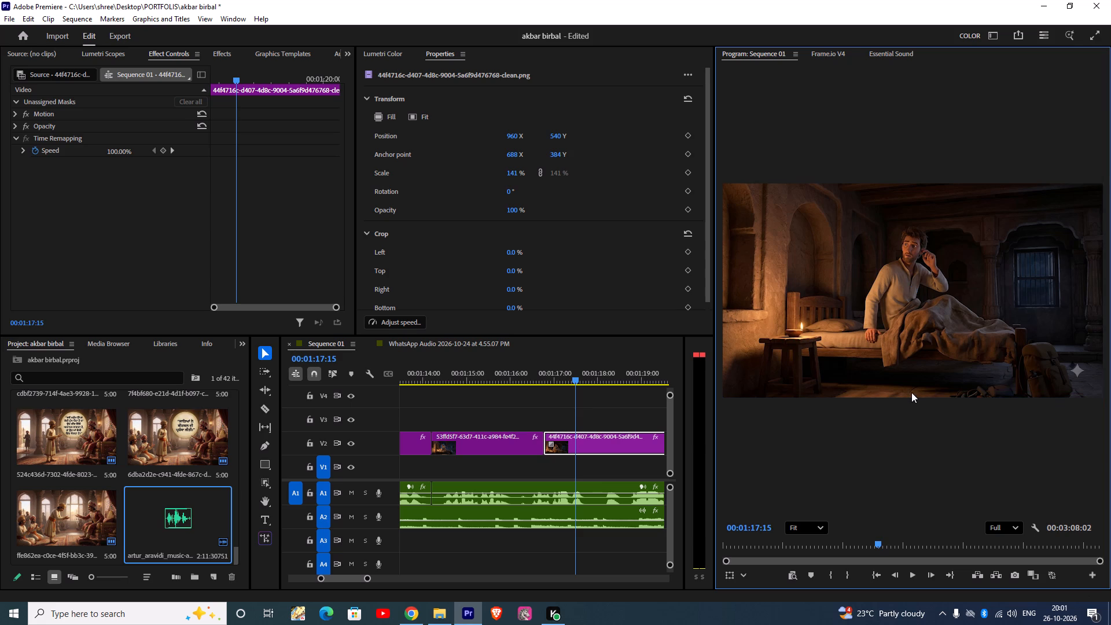
{"action": "left_click", "coordinate": [911, 392]}
{"action": "left_click", "coordinate": [915, 376]}
{"action": "double_click", "coordinate": [935, 331]}
{"action": "triple_click", "coordinate": [936, 329]}
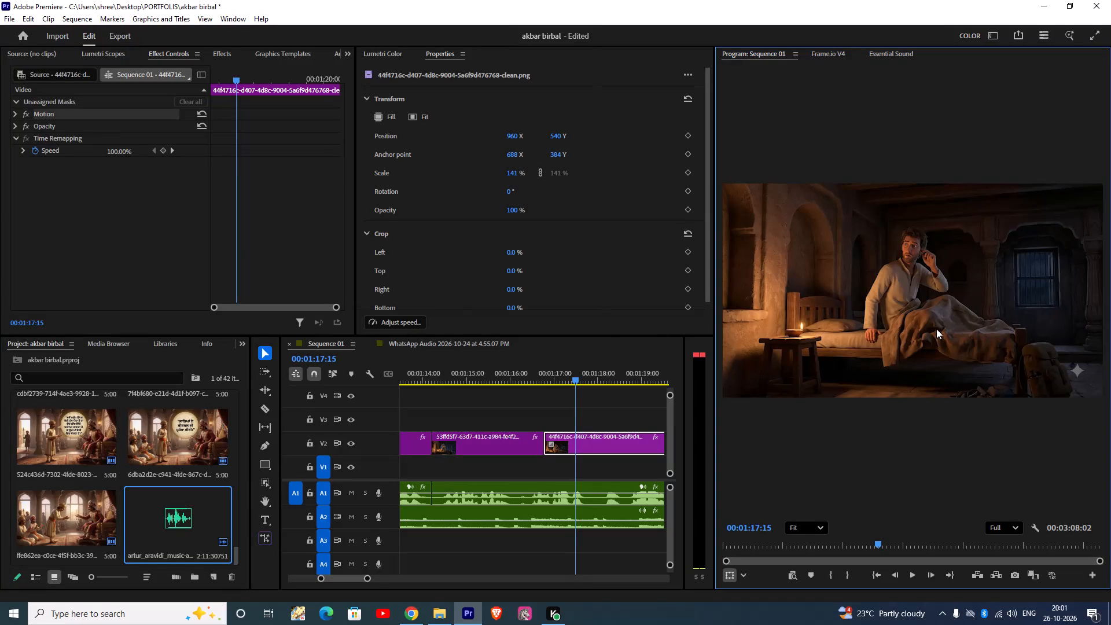
{"action": "left_click_drag", "start_coordinate": [912, 399], "coordinate": [918, 425]}
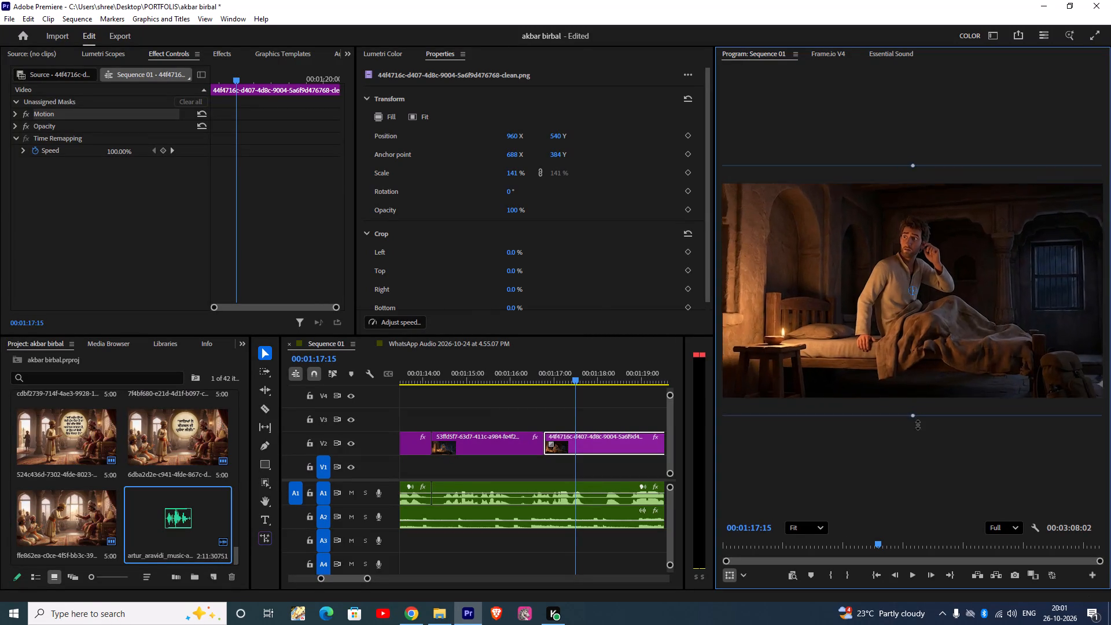
{"action": "left_click_drag", "start_coordinate": [918, 425], "coordinate": [918, 434]}
Scale the V2 image of the startled man with the "Arey! Kaun chee" speech bubble to 165%.
{"action": "key", "text": "space"}
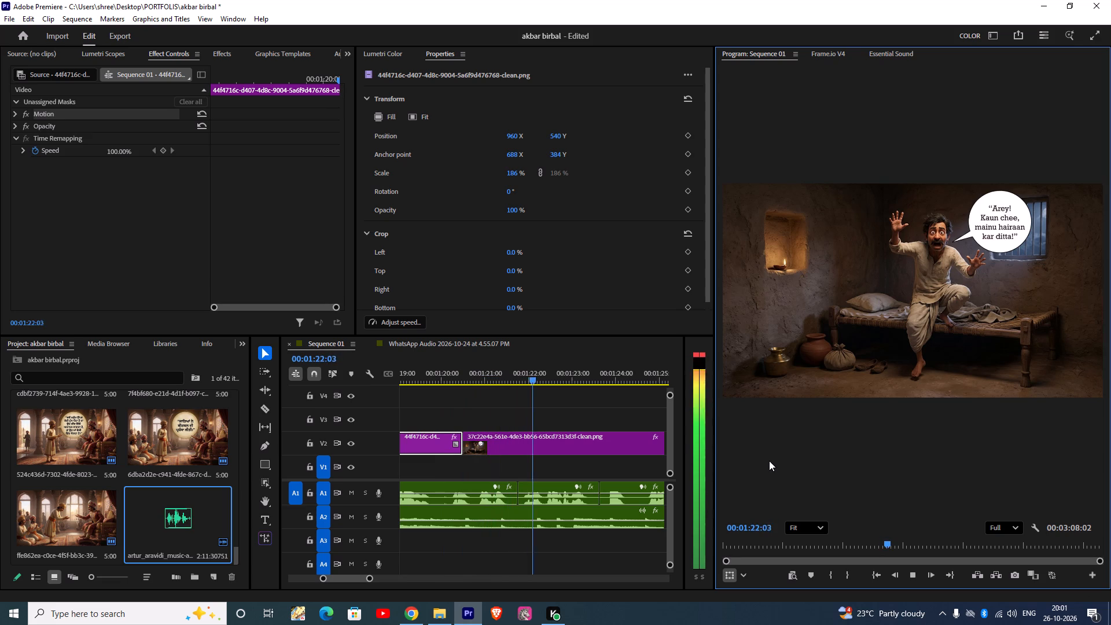
{"action": "key", "text": "space"}
{"action": "left_click", "coordinate": [962, 359]}
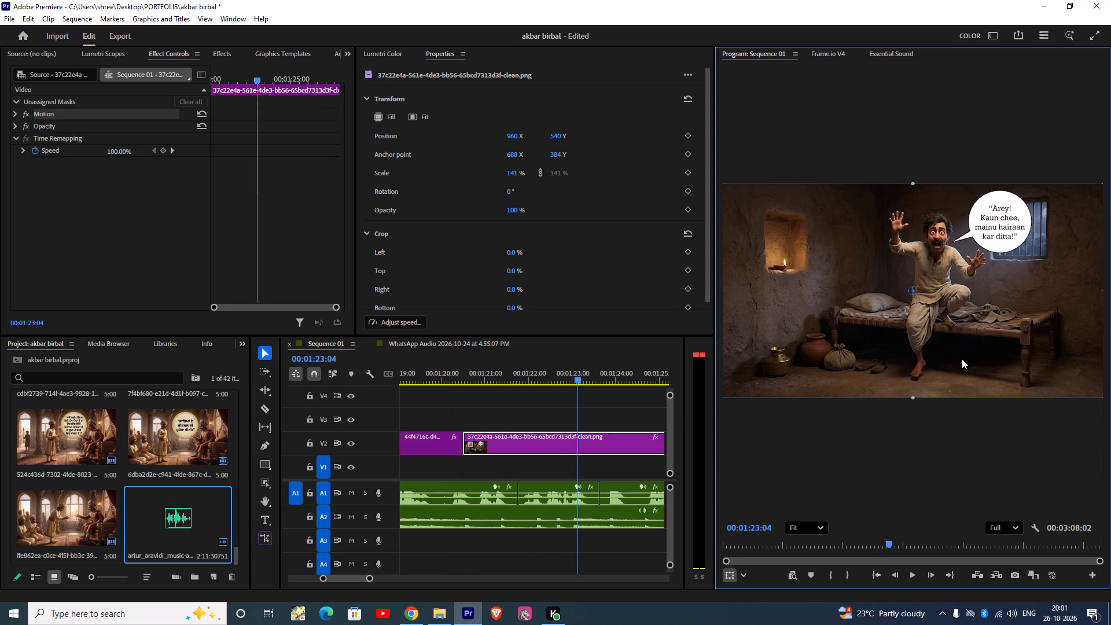
{"action": "left_click_drag", "start_coordinate": [913, 396], "coordinate": [913, 408]}
{"action": "left_click_drag", "start_coordinate": [913, 408], "coordinate": [913, 414]}
Scale the sleeping-room image at about 00:01:35 on V2 to 173% and reposition it to 1152.9, 563.4.
{"action": "key", "text": "space"}
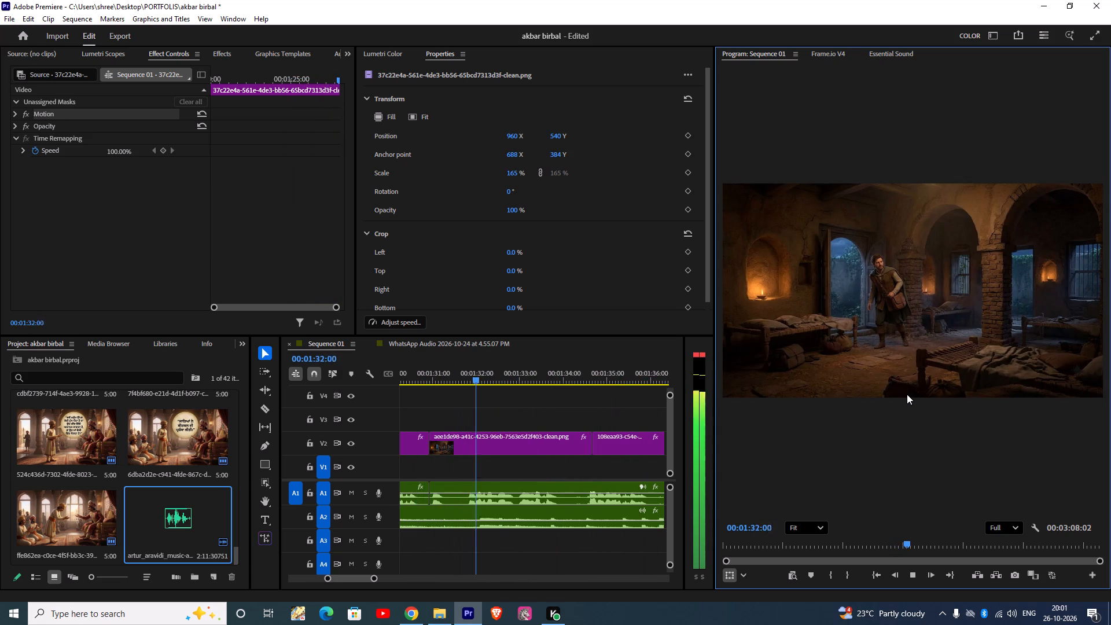
{"action": "key", "text": "space"}
{"action": "left_click", "coordinate": [940, 344]}
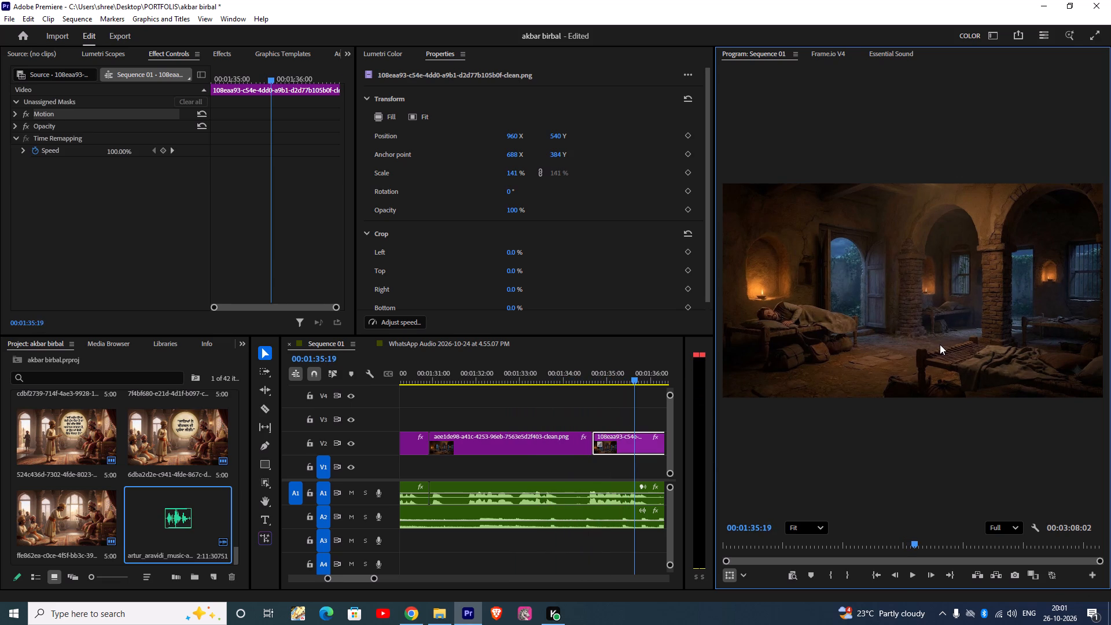
{"action": "left_click_drag", "start_coordinate": [913, 395], "coordinate": [911, 410]}
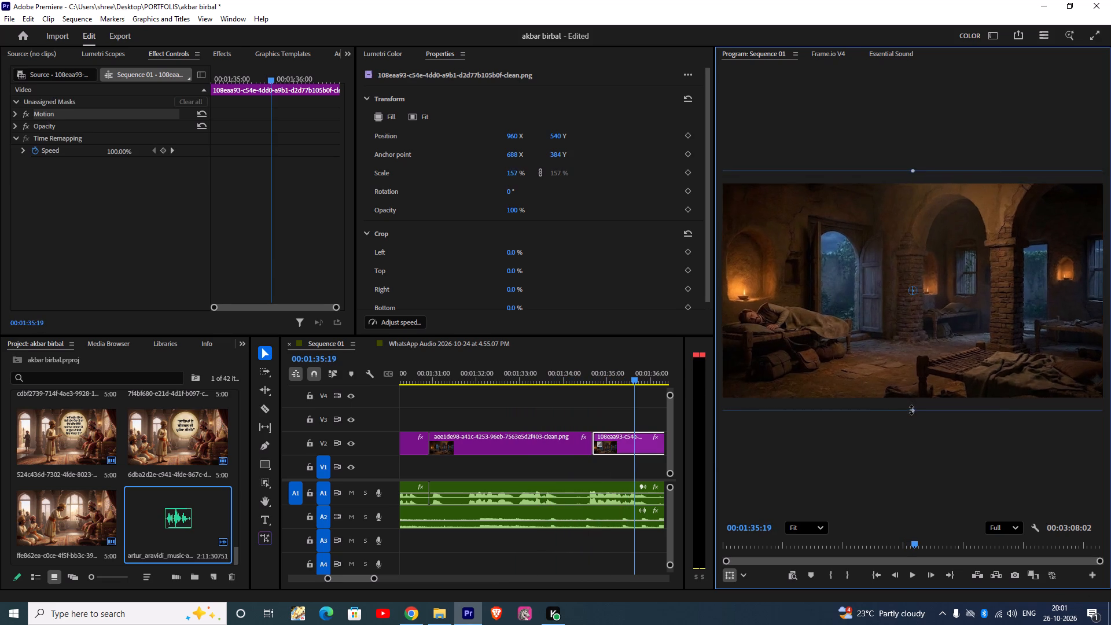
{"action": "left_click_drag", "start_coordinate": [911, 410], "coordinate": [912, 420]}
{"action": "left_click_drag", "start_coordinate": [902, 366], "coordinate": [926, 367]}
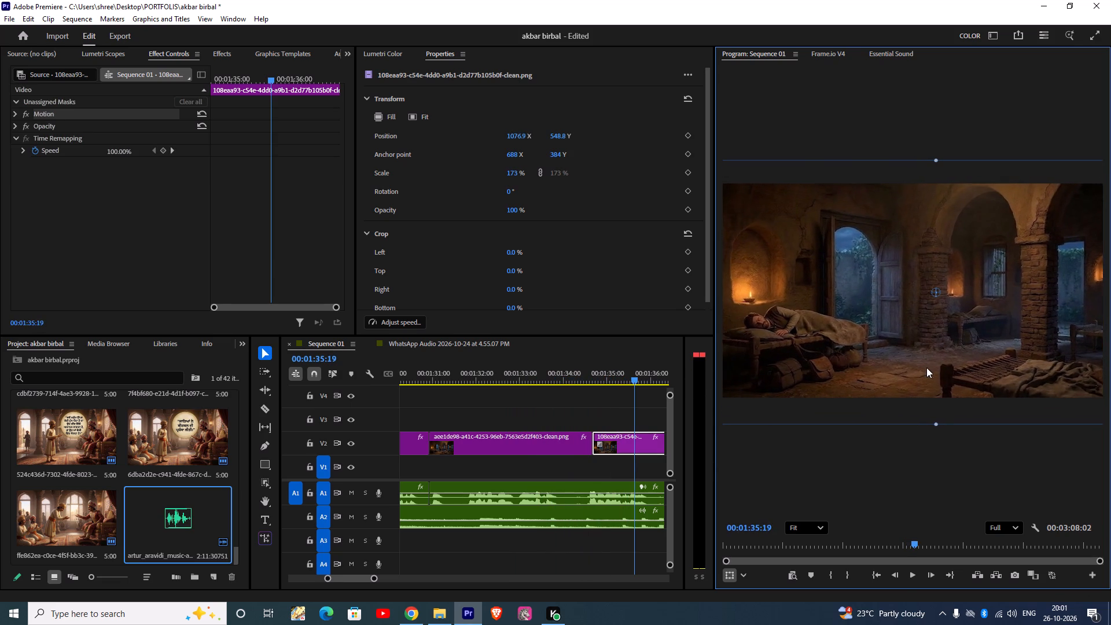
{"action": "left_click_drag", "start_coordinate": [926, 367], "coordinate": [940, 370]}
Play on to about 00:02:12 and place a copy of the lofi music clip on A2 directly after the original's end.
{"action": "key", "text": "space"}
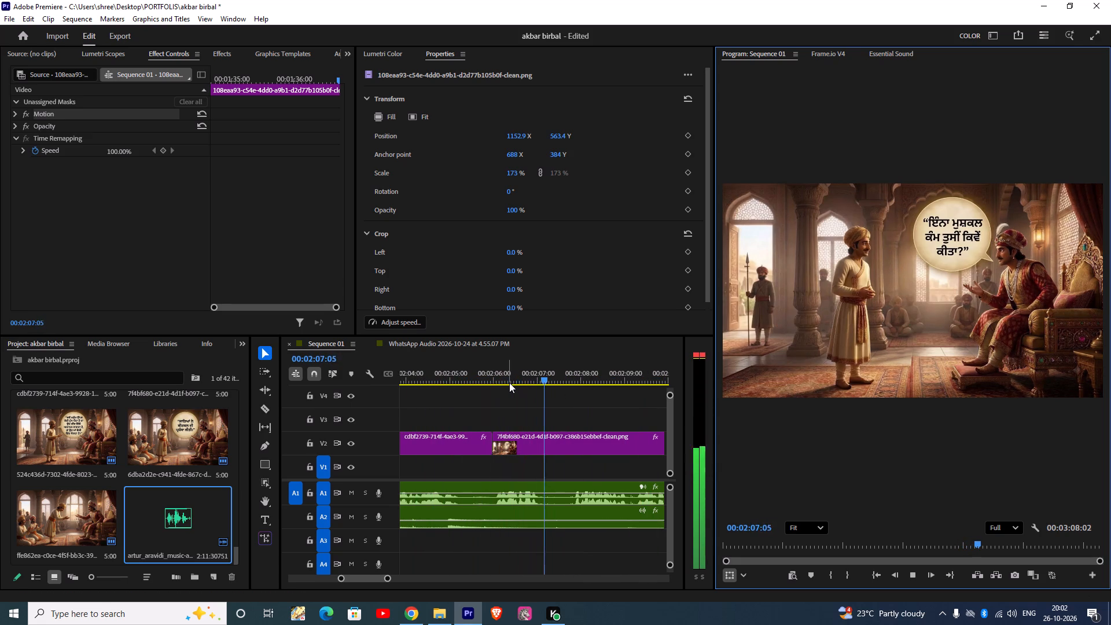
{"action": "left_click_drag", "start_coordinate": [388, 580], "coordinate": [409, 584]}
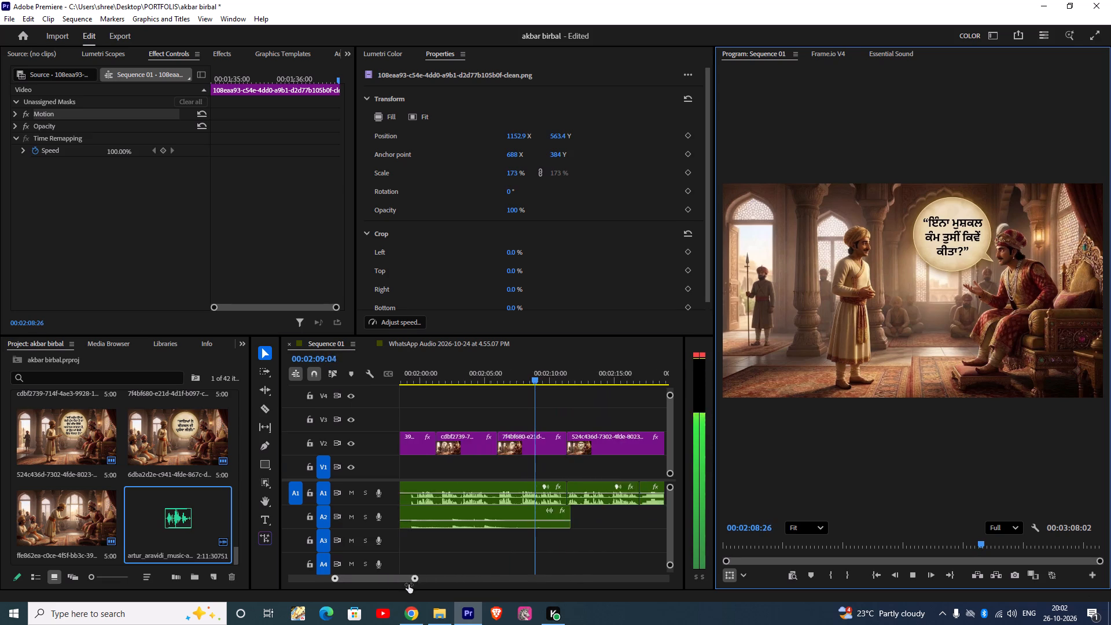
{"action": "left_click_drag", "start_coordinate": [409, 584], "coordinate": [410, 587]}
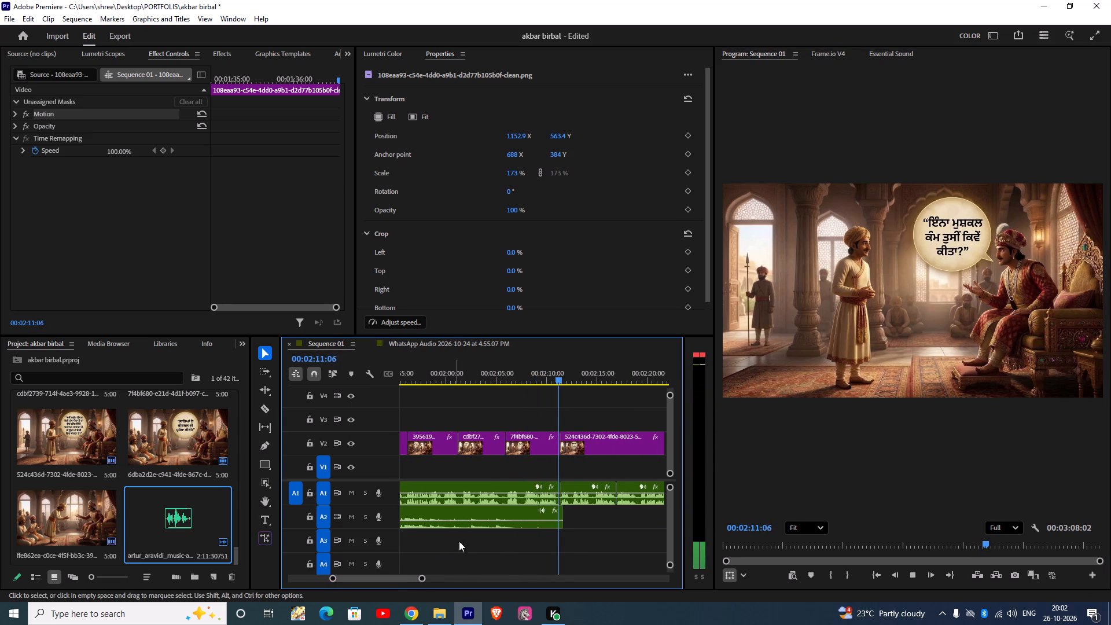
{"action": "key", "text": "space"}
{"action": "left_click", "coordinate": [524, 511]}
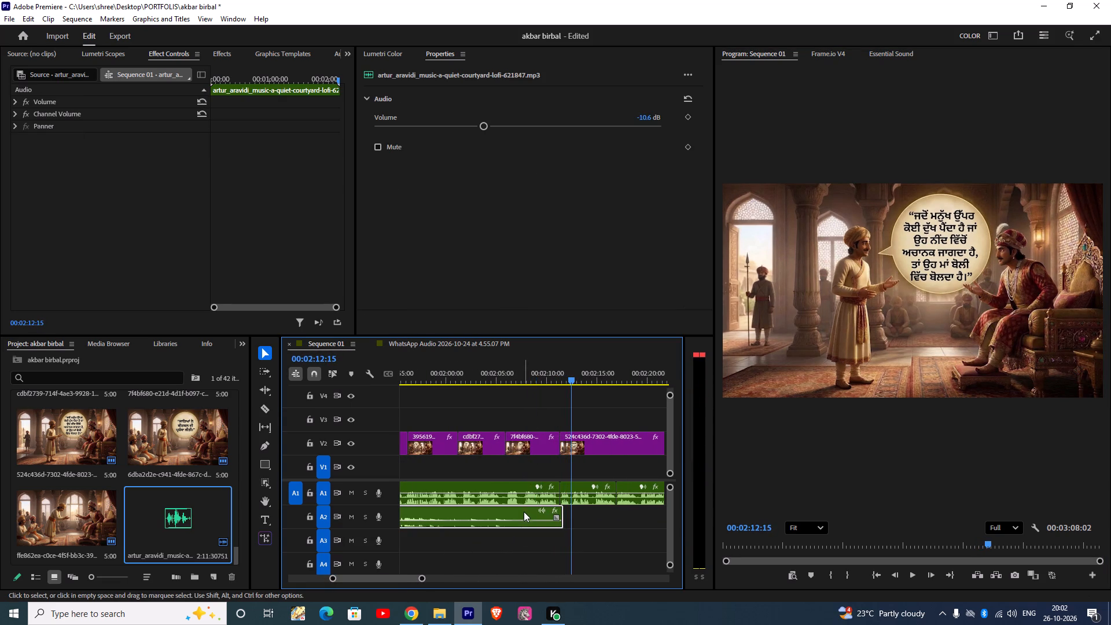
{"action": "left_click_drag", "start_coordinate": [425, 579], "coordinate": [435, 580]}
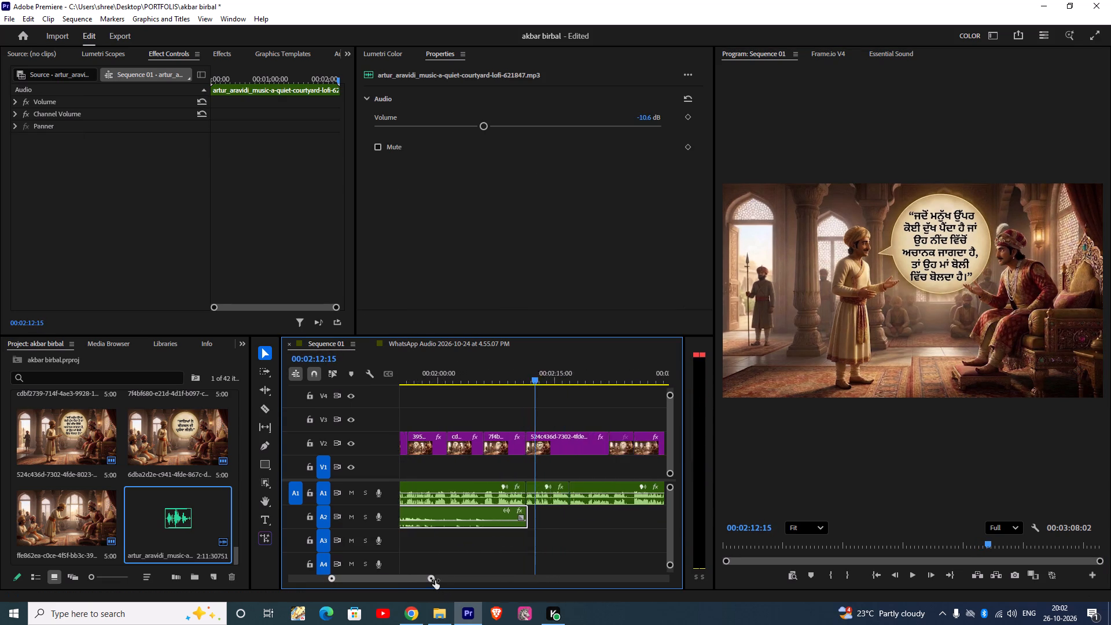
{"action": "left_click_drag", "start_coordinate": [435, 580], "coordinate": [505, 588]}
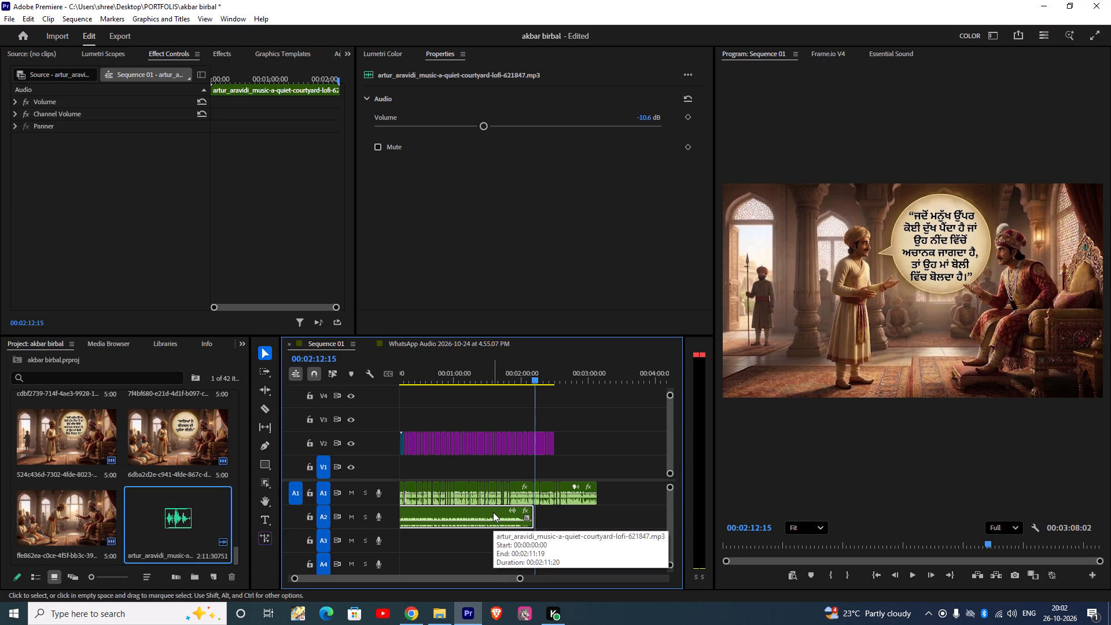
{"action": "left_click_drag", "start_coordinate": [493, 512], "coordinate": [620, 520]}
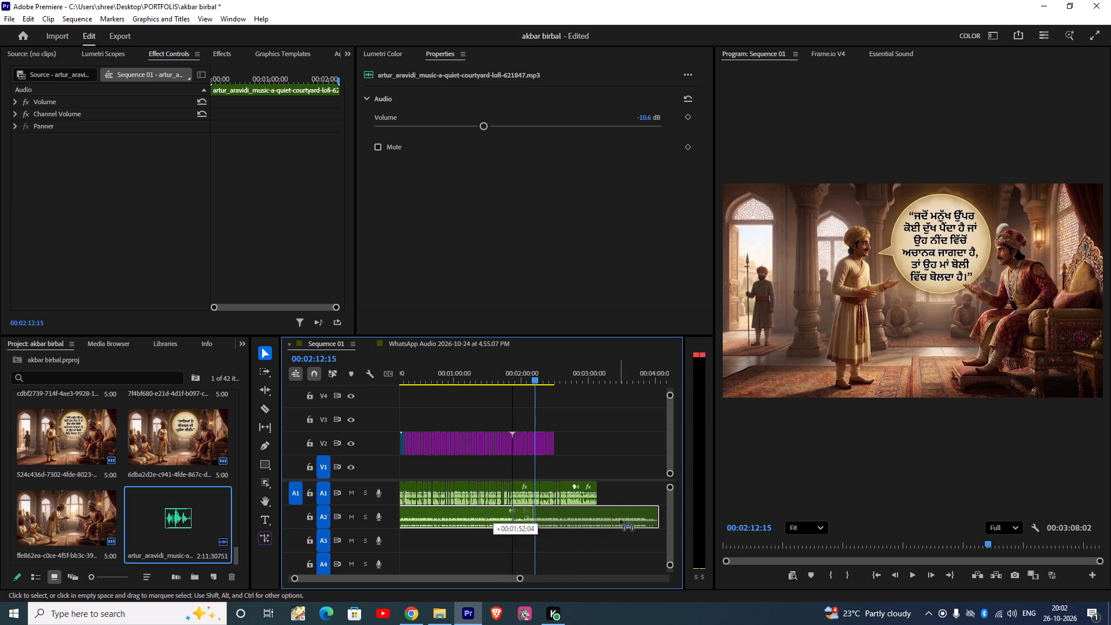
{"action": "left_click_drag", "start_coordinate": [620, 520], "coordinate": [638, 520]}
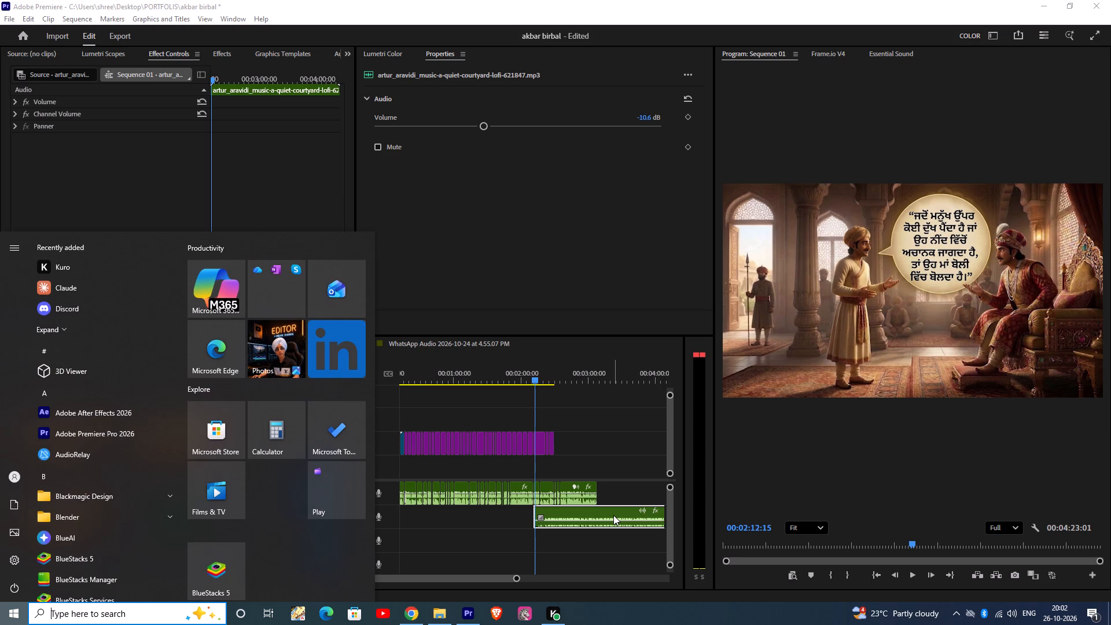
{"action": "left_click_drag", "start_coordinate": [613, 515], "coordinate": [465, 528], "text": "alt"}
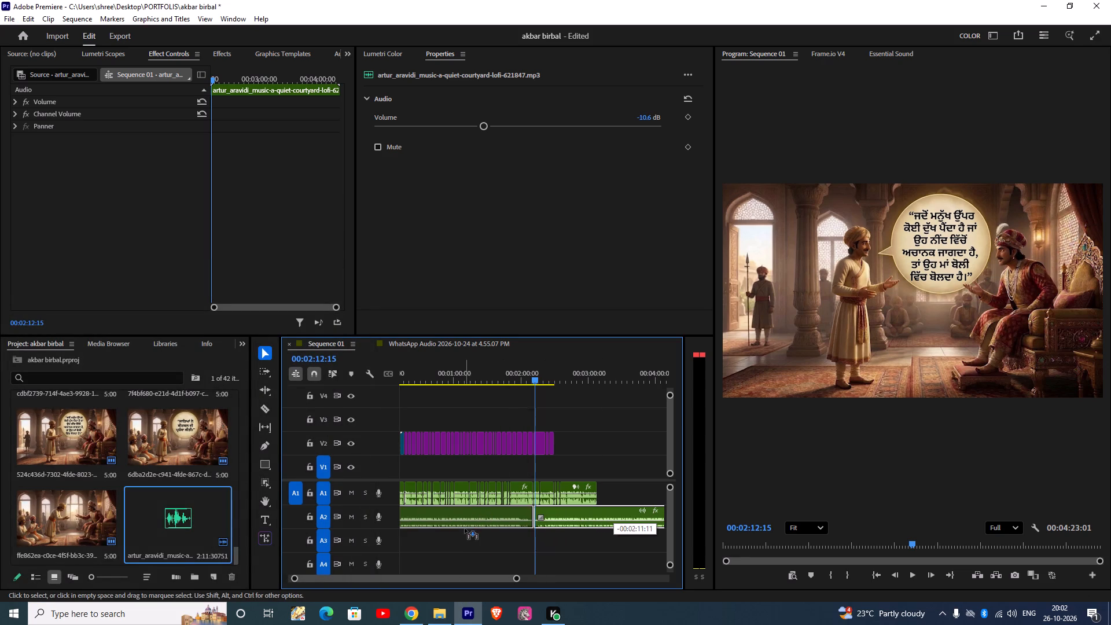
{"action": "left_click_drag", "start_coordinate": [465, 528], "coordinate": [458, 526], "text": "alt"}
Add a fade-in of about 10 seconds at the start of the second lofi music clip on A2.
{"action": "key", "text": "space"}
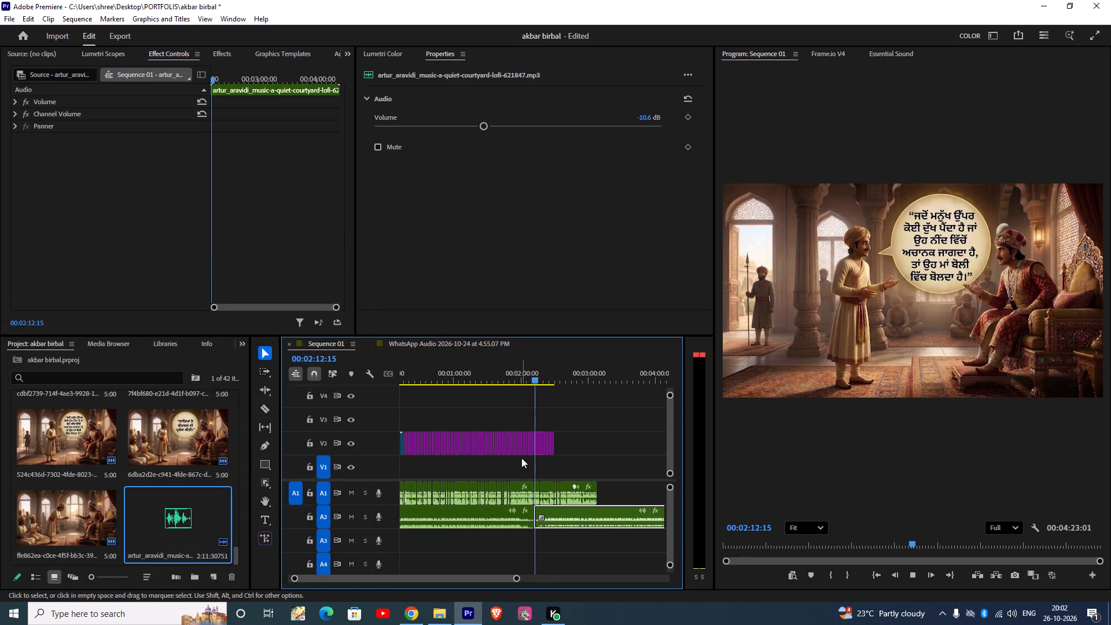
{"action": "key", "text": "space"}
{"action": "left_click_drag", "start_coordinate": [541, 517], "coordinate": [526, 517]}
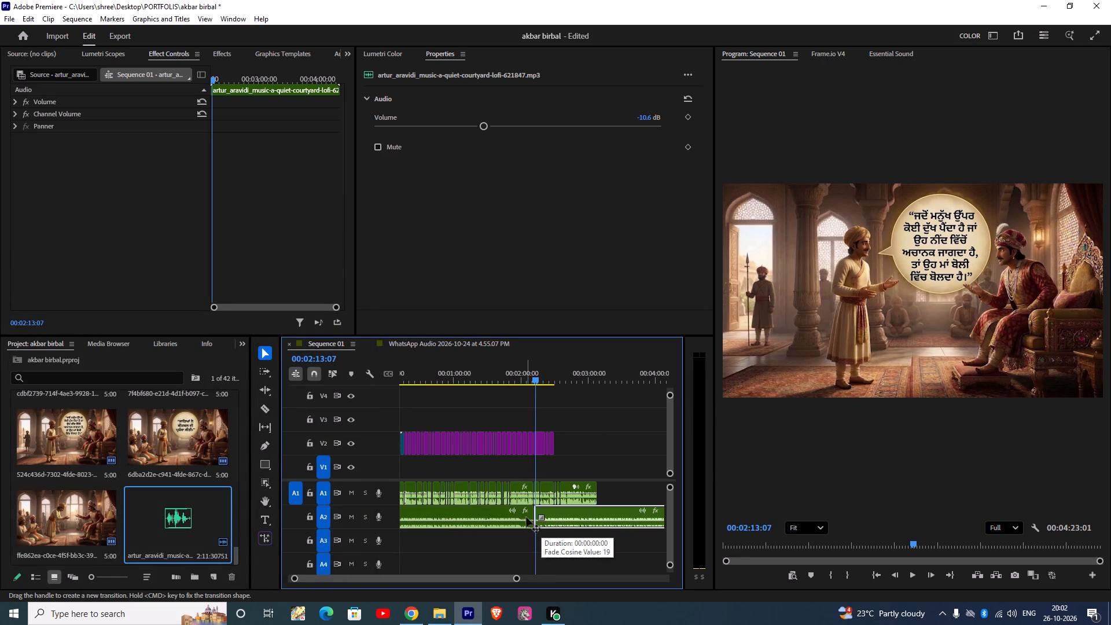
{"action": "left_click_drag", "start_coordinate": [526, 517], "coordinate": [546, 518]}
Add a fade-out of about 3 seconds at the end of the first lofi music clip on A2.
{"action": "key", "text": "space"}
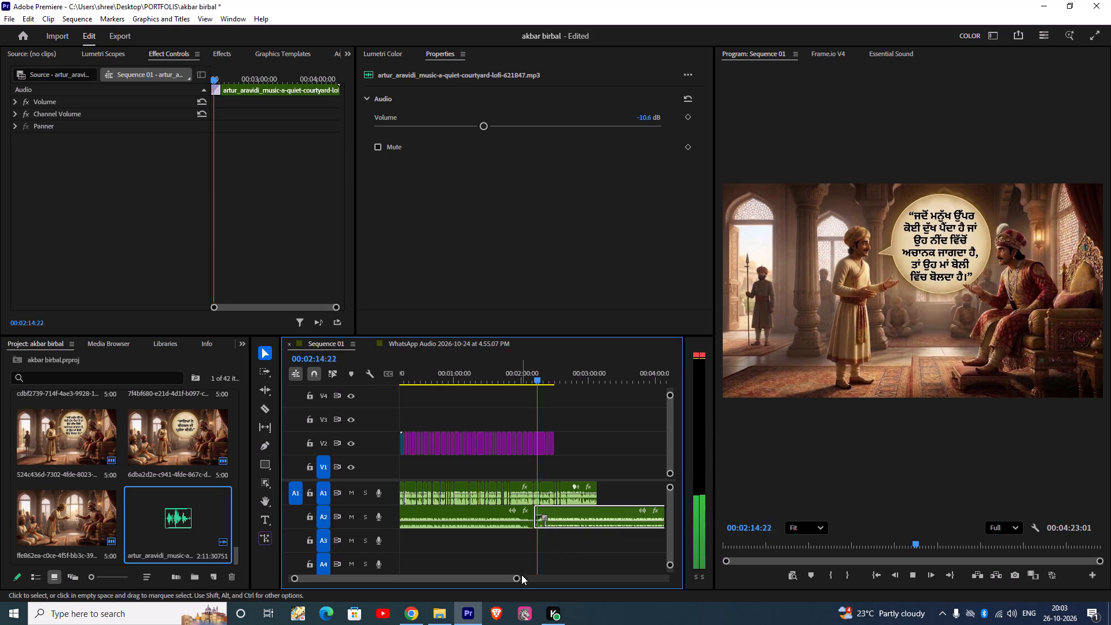
{"action": "left_click_drag", "start_coordinate": [516, 579], "coordinate": [471, 575]}
{"action": "key", "text": "space"}
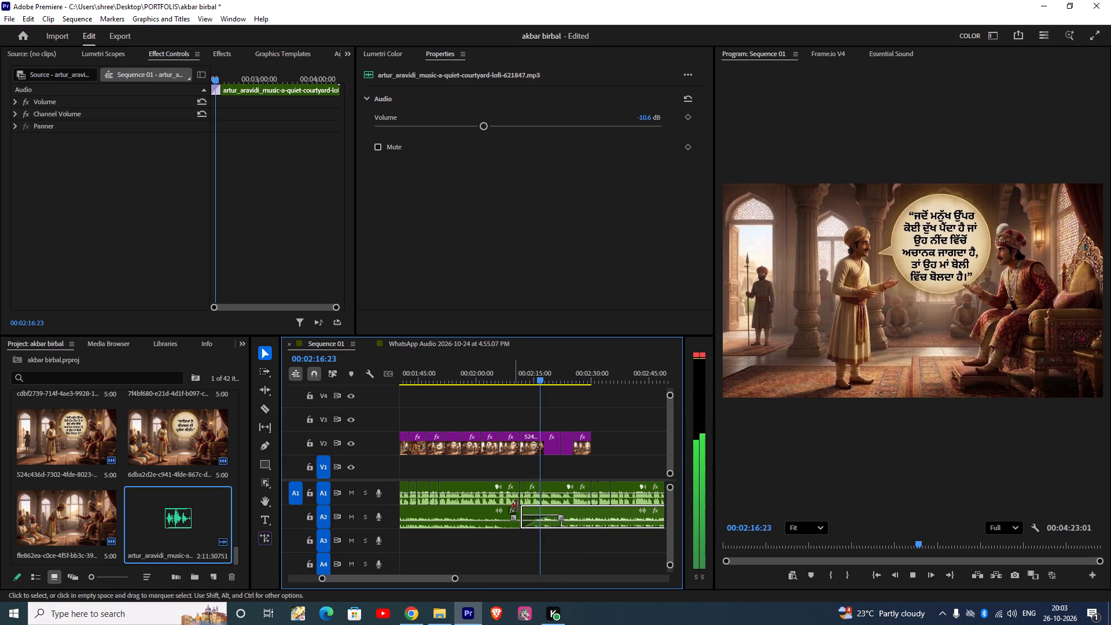
{"action": "left_click", "coordinate": [513, 517]}
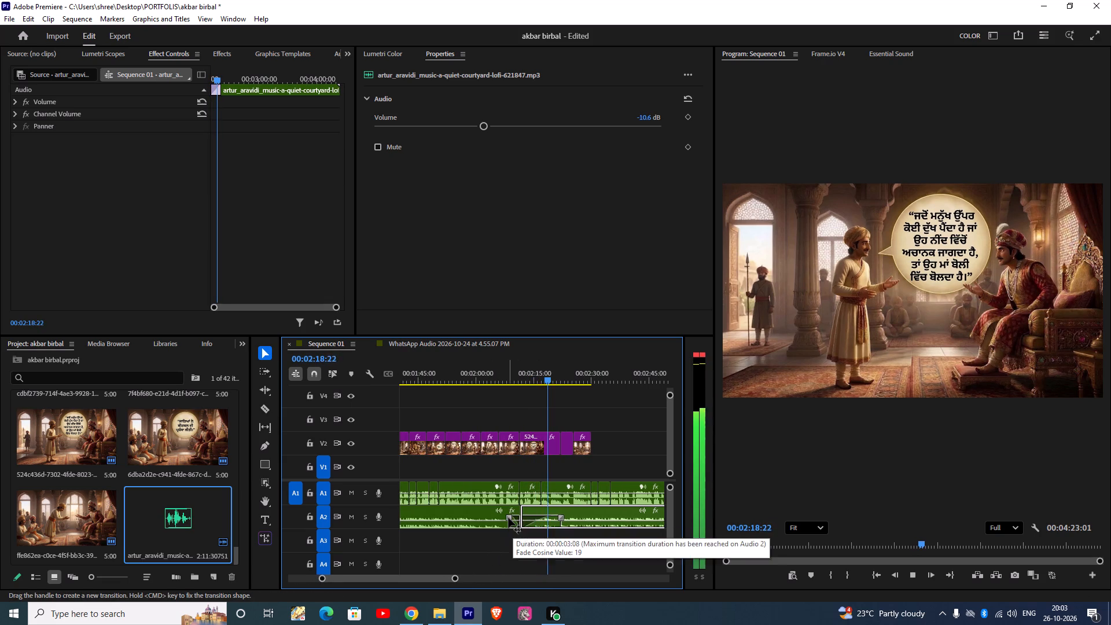
{"action": "left_click", "coordinate": [508, 517]}
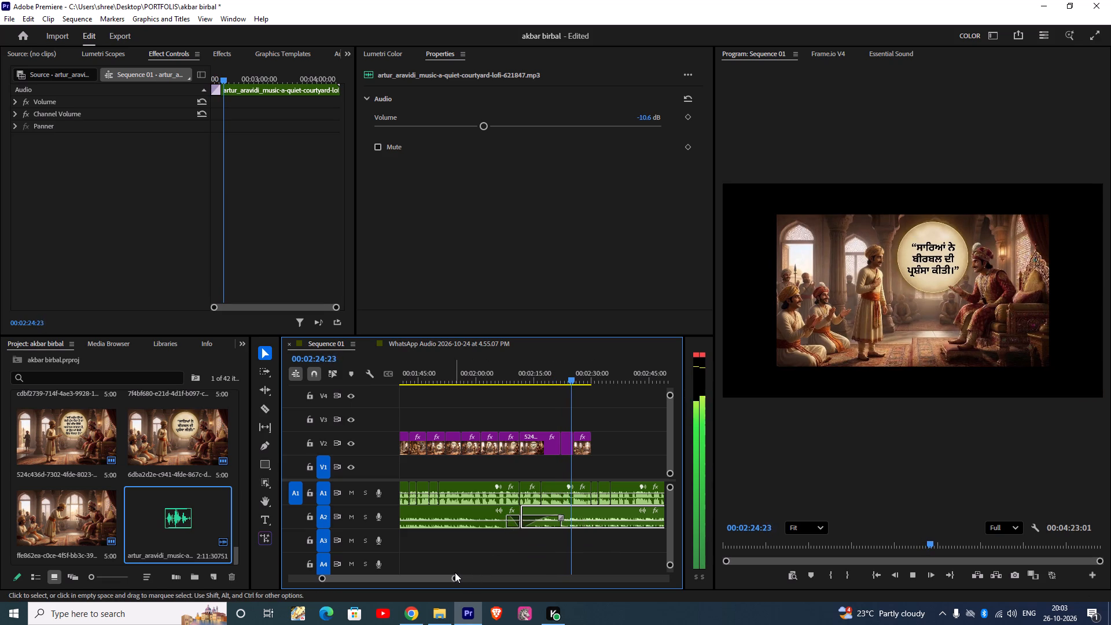
Lower the second lofi music clip's volume on A2 to -23.8 dB and play it back to about 00:02:35.
{"action": "left_click_drag", "start_coordinate": [456, 578], "coordinate": [462, 580]}
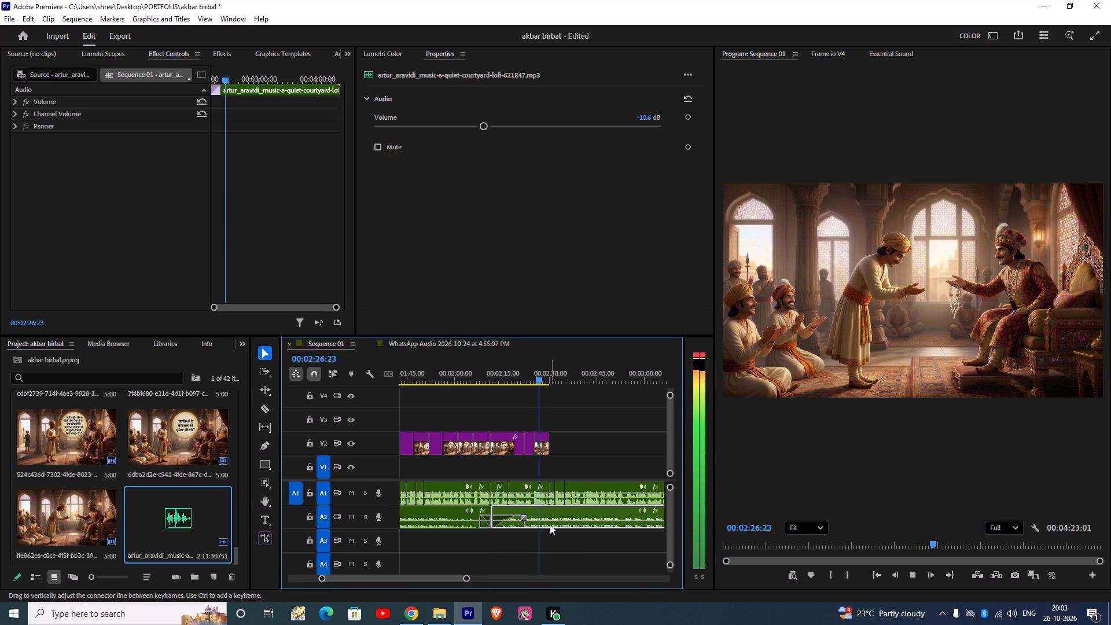
{"action": "left_click", "coordinate": [543, 514]}
{"action": "key", "text": "space"}
{"action": "left_click", "coordinate": [572, 506]}
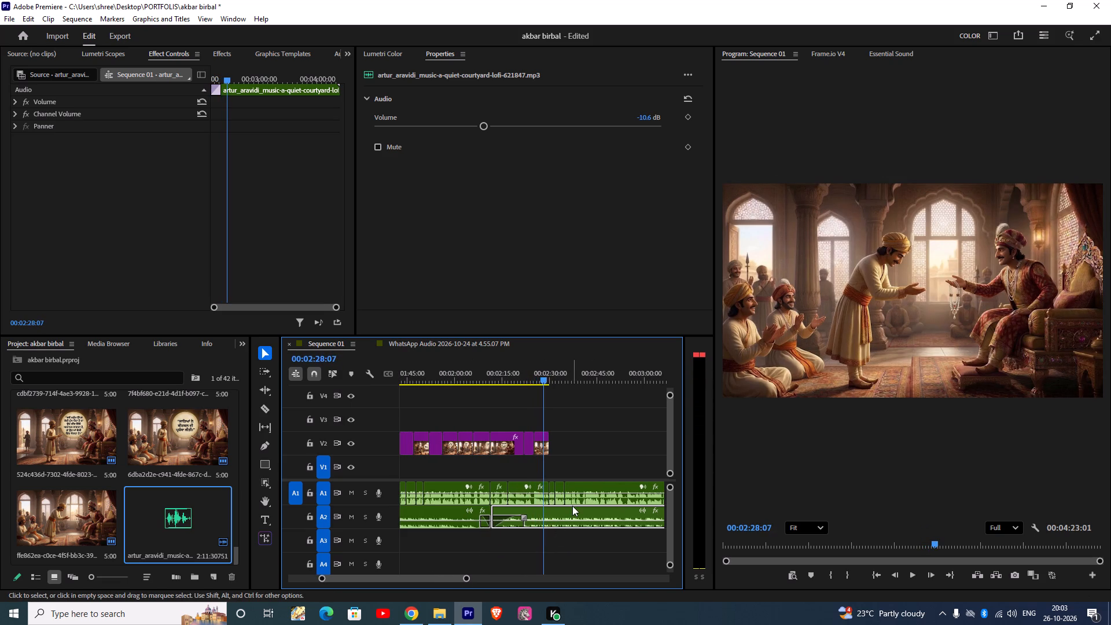
{"action": "triple_click", "coordinate": [576, 516]}
{"action": "double_click", "coordinate": [575, 514]}
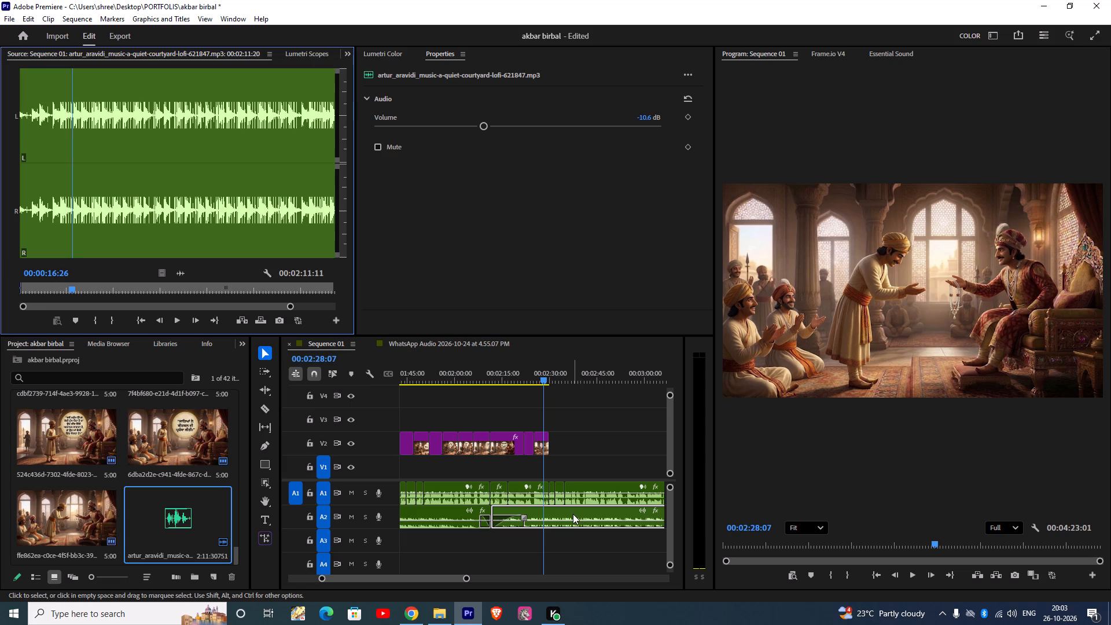
{"action": "left_click", "coordinate": [555, 521]}
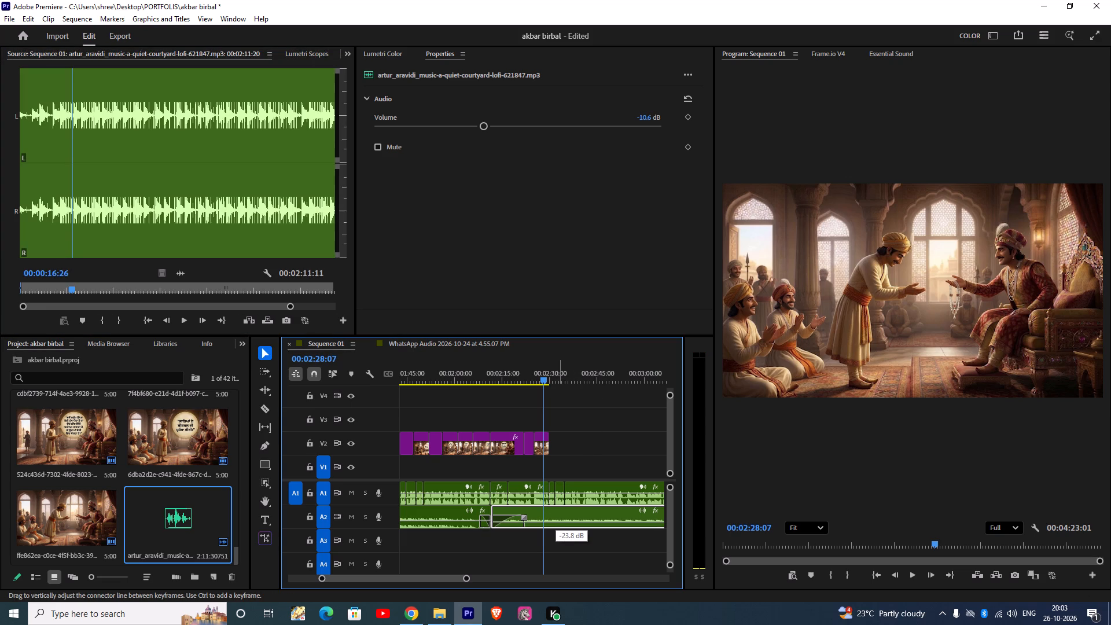
{"action": "key", "text": "space"}
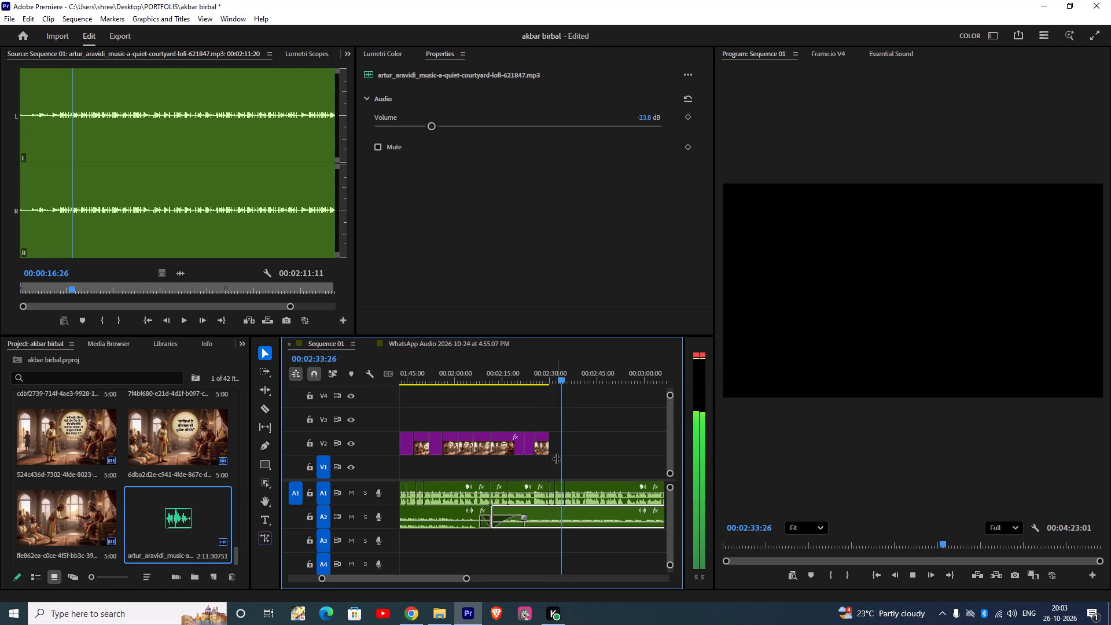
{"action": "key", "text": "space"}
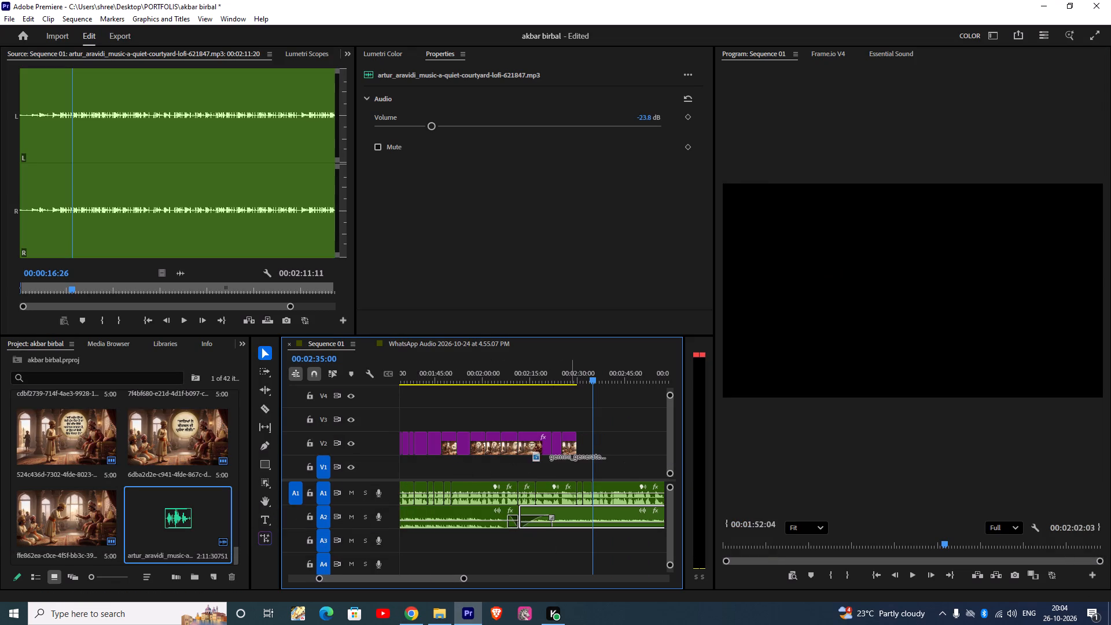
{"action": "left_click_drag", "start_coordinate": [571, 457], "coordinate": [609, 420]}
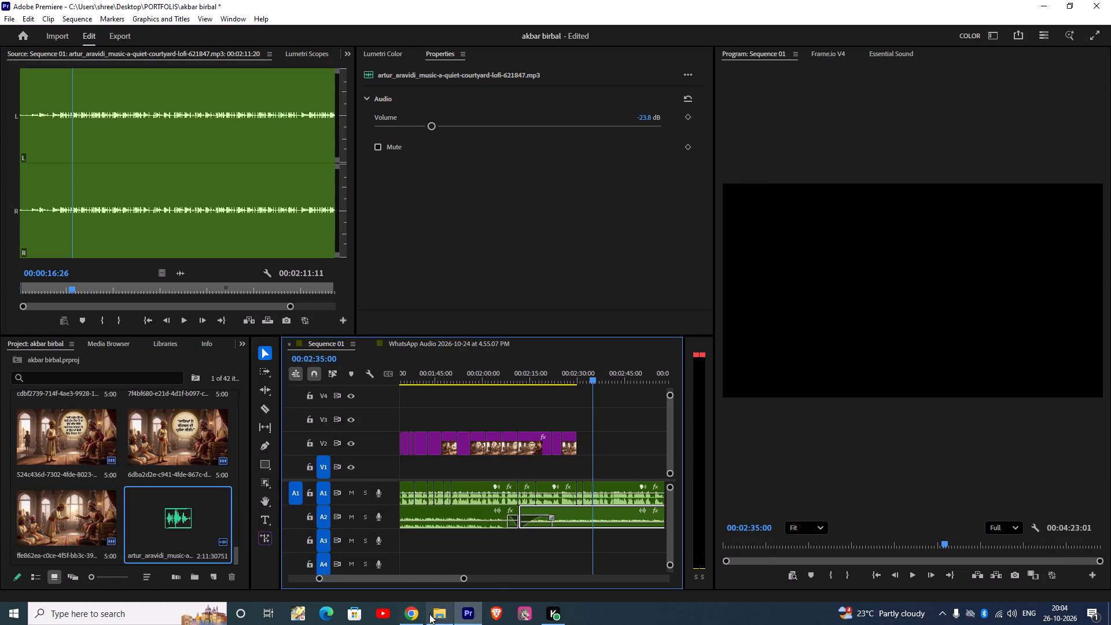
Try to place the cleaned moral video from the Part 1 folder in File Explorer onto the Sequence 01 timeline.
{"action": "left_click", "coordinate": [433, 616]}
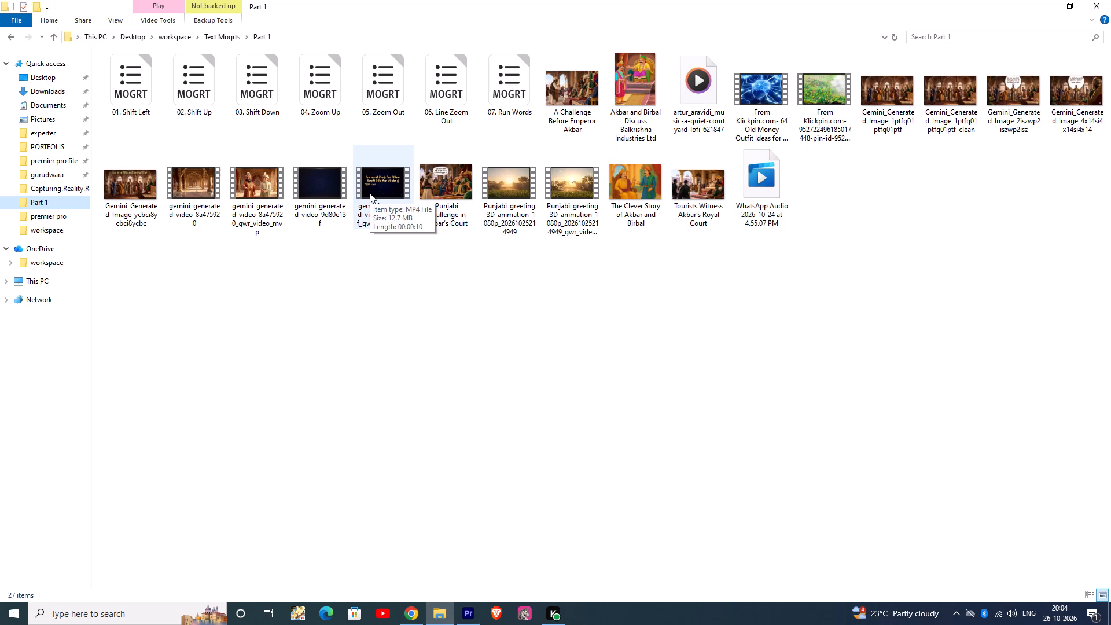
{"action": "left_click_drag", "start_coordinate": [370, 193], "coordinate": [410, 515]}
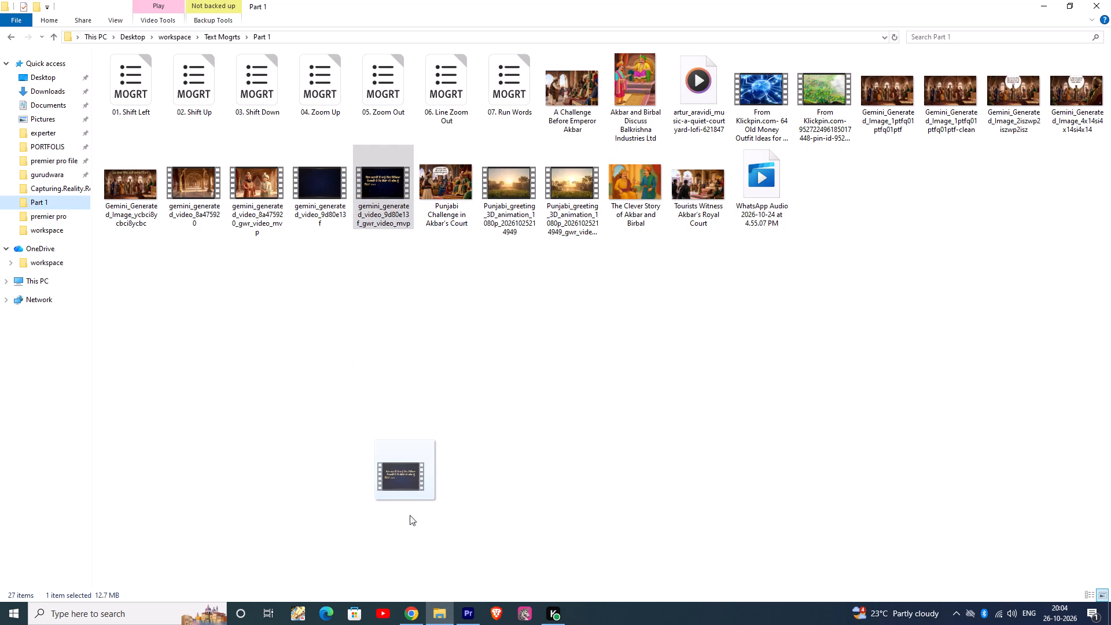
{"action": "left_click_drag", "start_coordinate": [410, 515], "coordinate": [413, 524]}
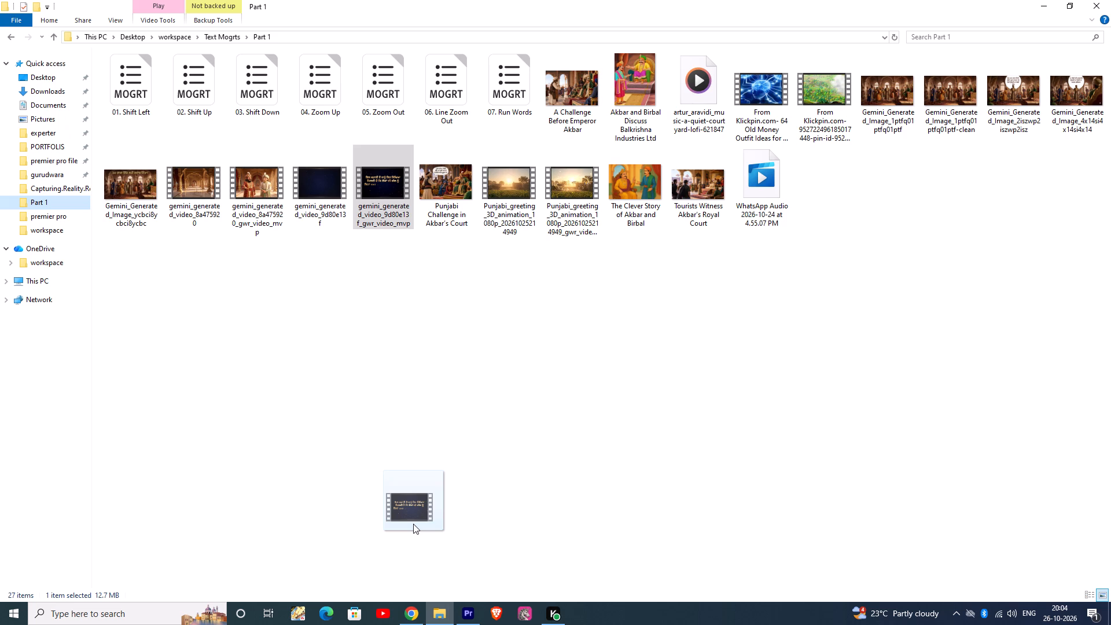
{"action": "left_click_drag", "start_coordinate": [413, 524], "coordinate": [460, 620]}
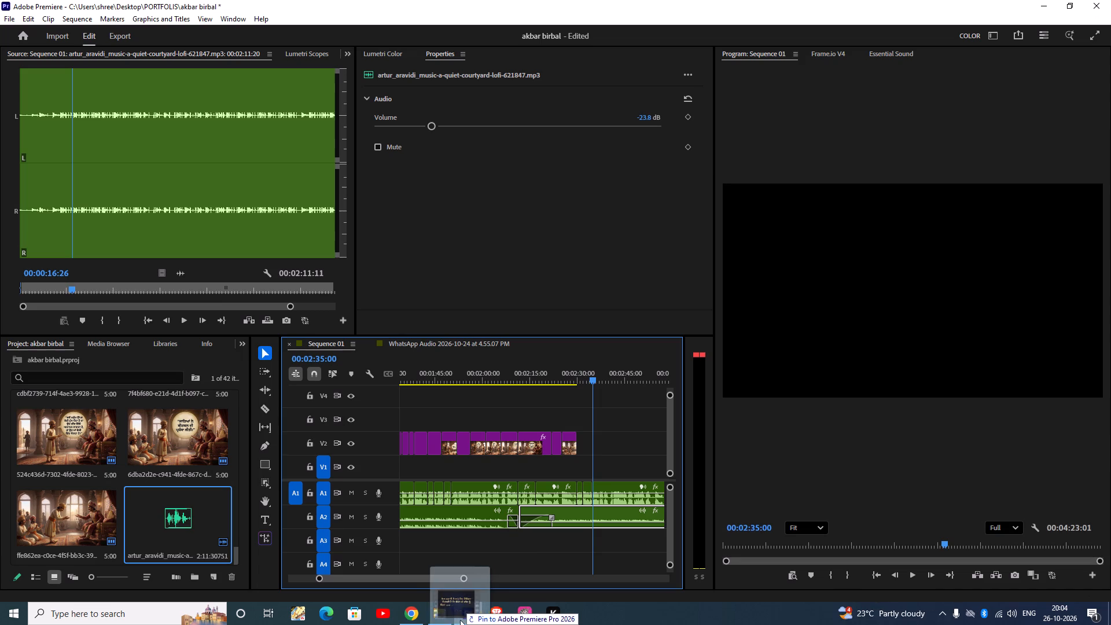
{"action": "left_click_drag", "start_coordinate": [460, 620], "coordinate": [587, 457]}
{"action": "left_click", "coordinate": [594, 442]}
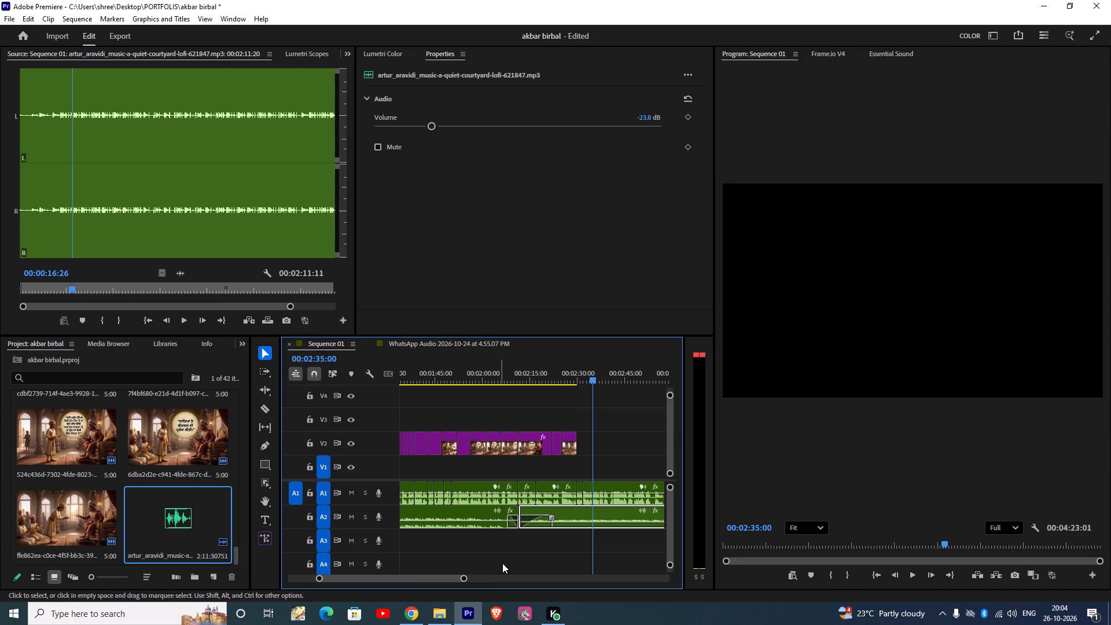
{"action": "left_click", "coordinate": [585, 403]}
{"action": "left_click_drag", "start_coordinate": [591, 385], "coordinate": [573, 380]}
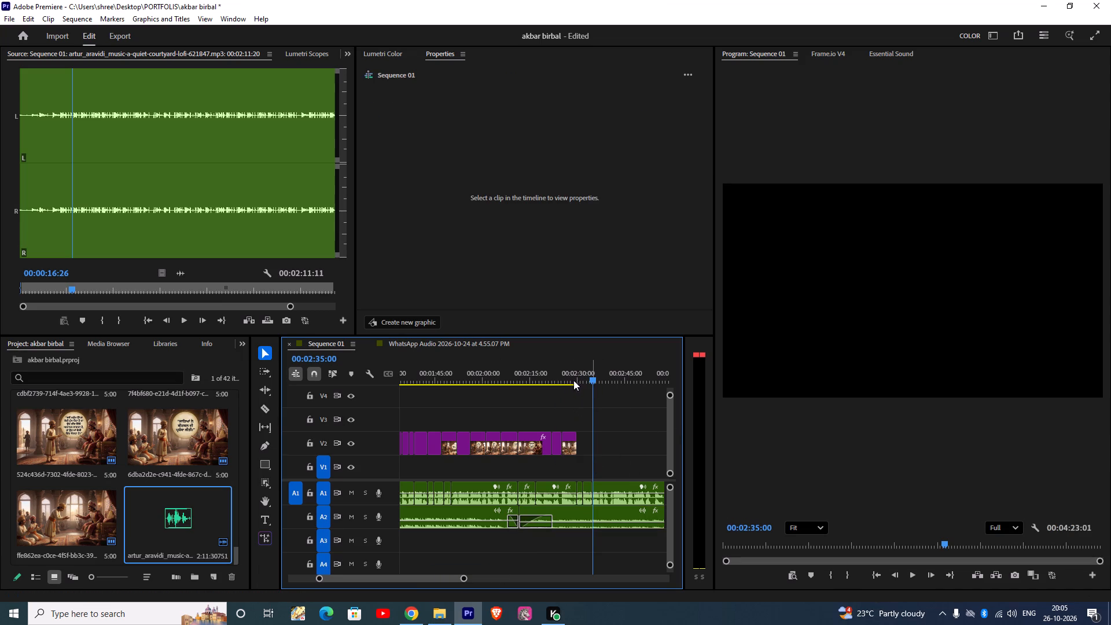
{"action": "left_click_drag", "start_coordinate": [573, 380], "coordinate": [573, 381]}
Import gemini_generated_video_9d80e13f_gwr_video_mvp from File Explorer's Part 1 folder into the akbar birbal project bin in Premiere.
{"action": "left_click", "coordinate": [426, 610]}
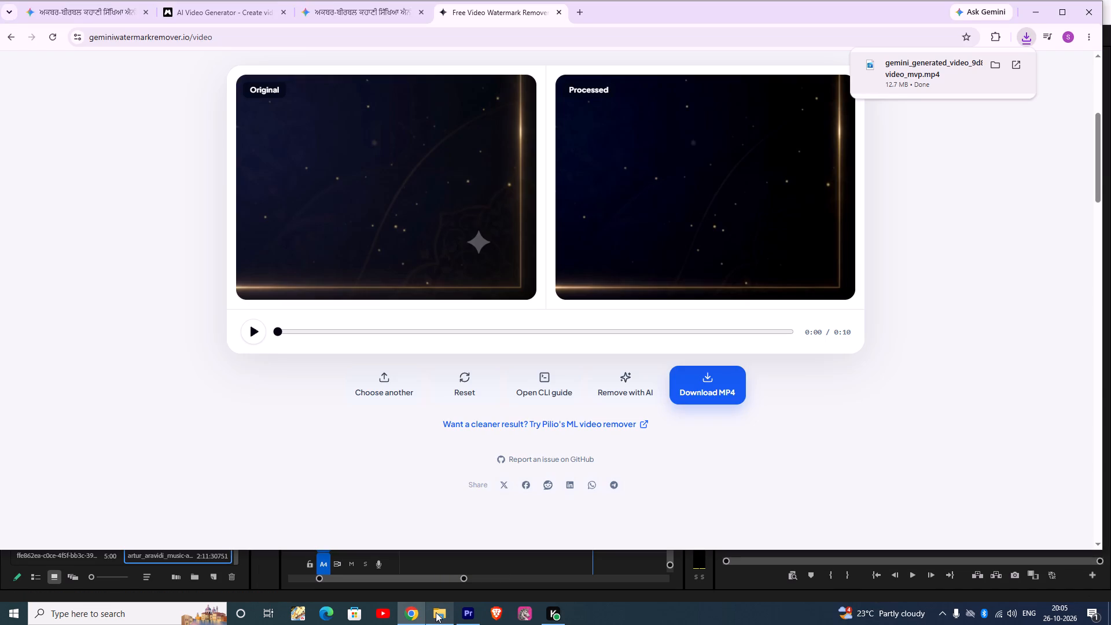
{"action": "left_click", "coordinate": [444, 613]}
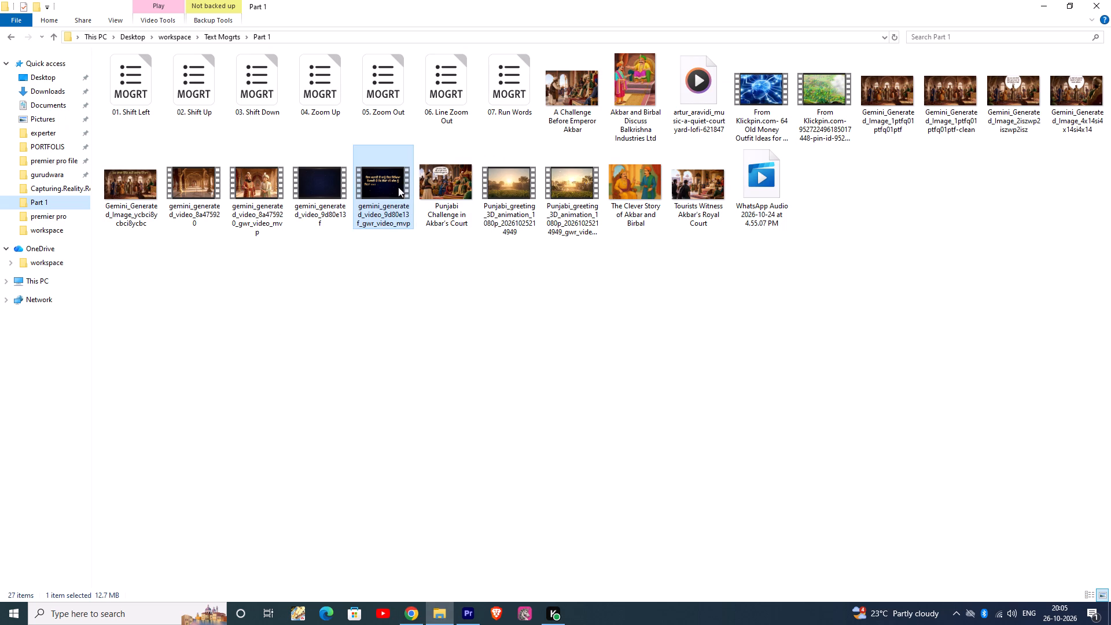
{"action": "left_click_drag", "start_coordinate": [383, 185], "coordinate": [585, 428]}
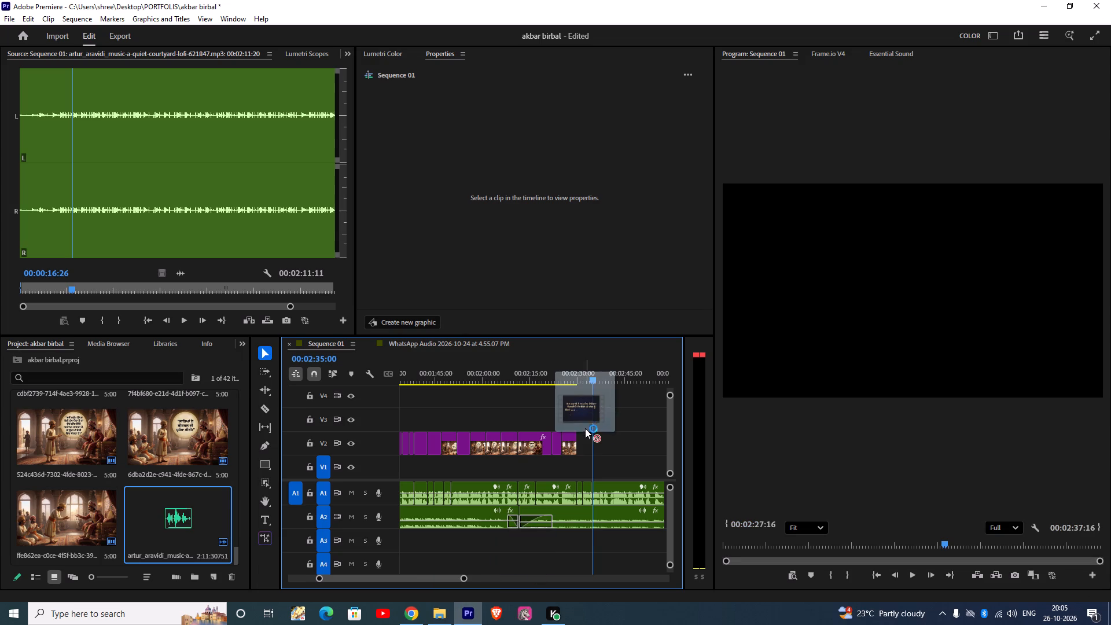
{"action": "left_click_drag", "start_coordinate": [585, 428], "coordinate": [624, 448]}
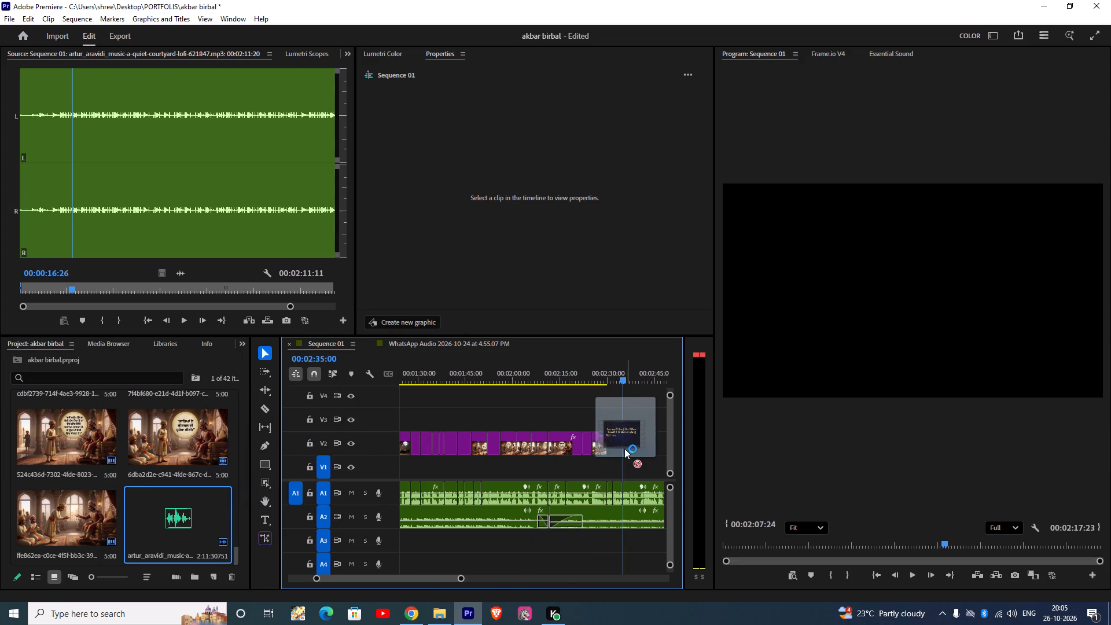
{"action": "left_click_drag", "start_coordinate": [624, 448], "coordinate": [213, 497]}
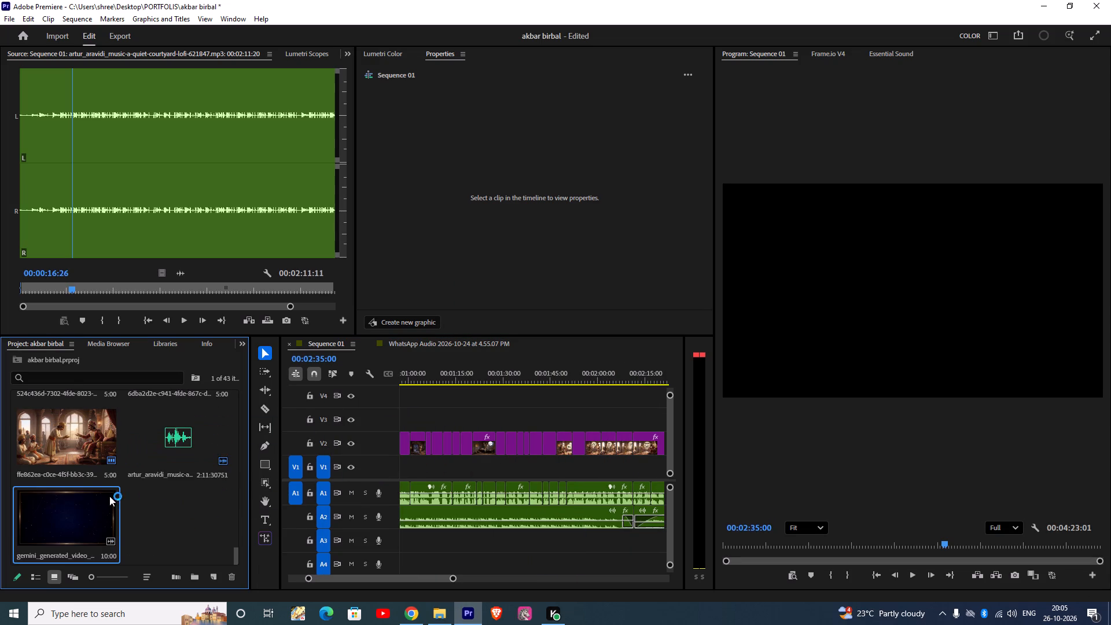
Place the moral clip's video on V2 right after the last image, at about 00:02:30, and delete its audio from A3.
{"action": "left_click_drag", "start_coordinate": [93, 506], "coordinate": [550, 443]}
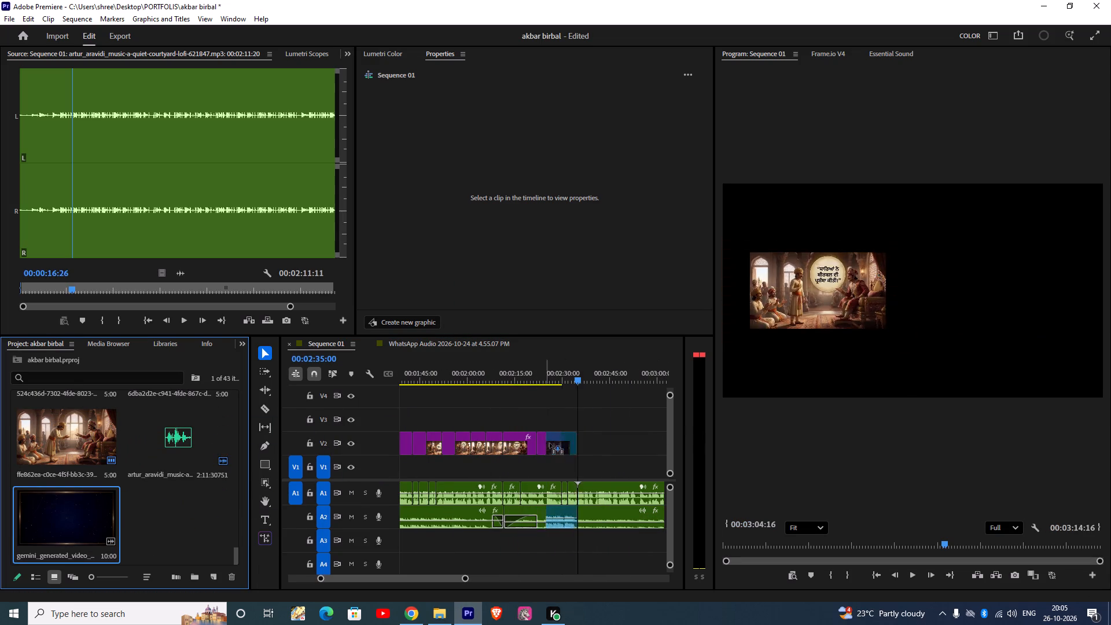
{"action": "left_click_drag", "start_coordinate": [550, 443], "coordinate": [560, 425]}
{"action": "left_click", "coordinate": [582, 541]}
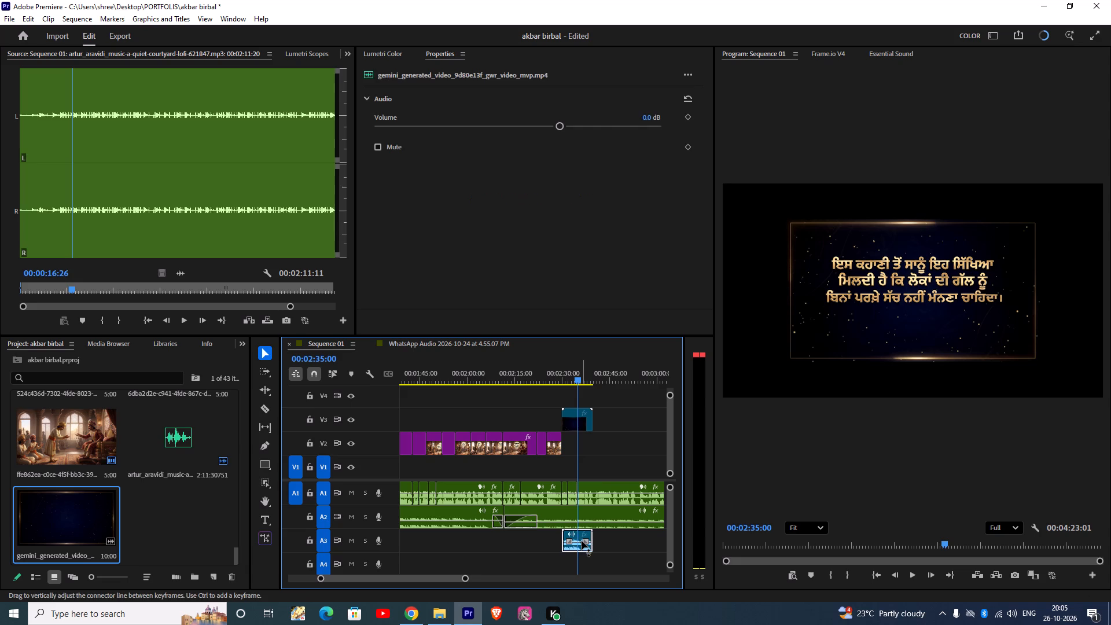
{"action": "key", "text": "Delete"}
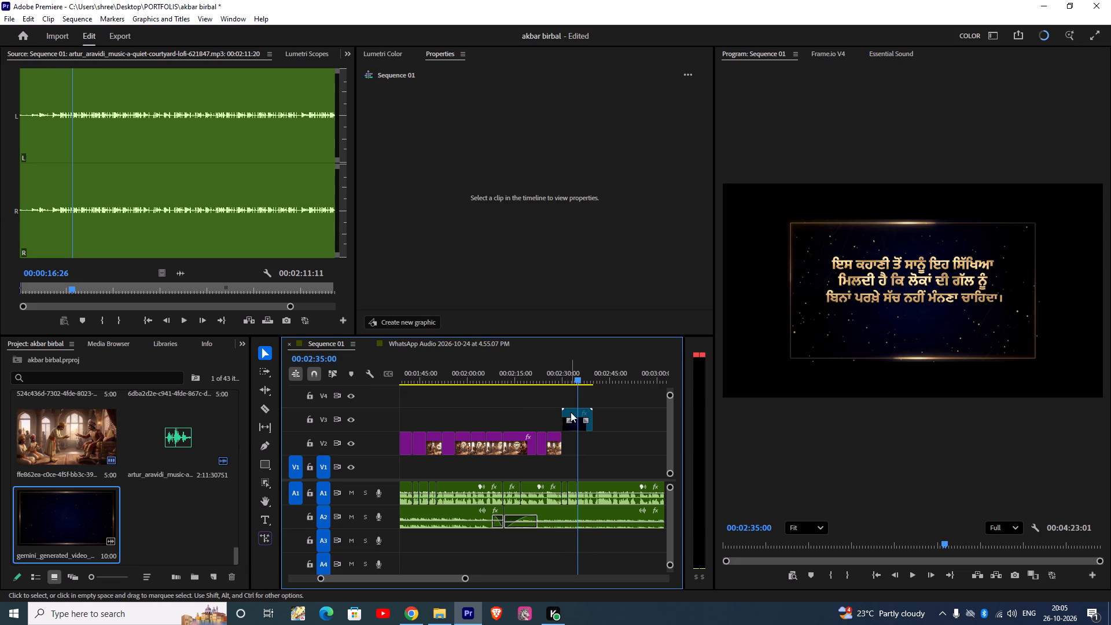
{"action": "left_click_drag", "start_coordinate": [571, 412], "coordinate": [569, 438]}
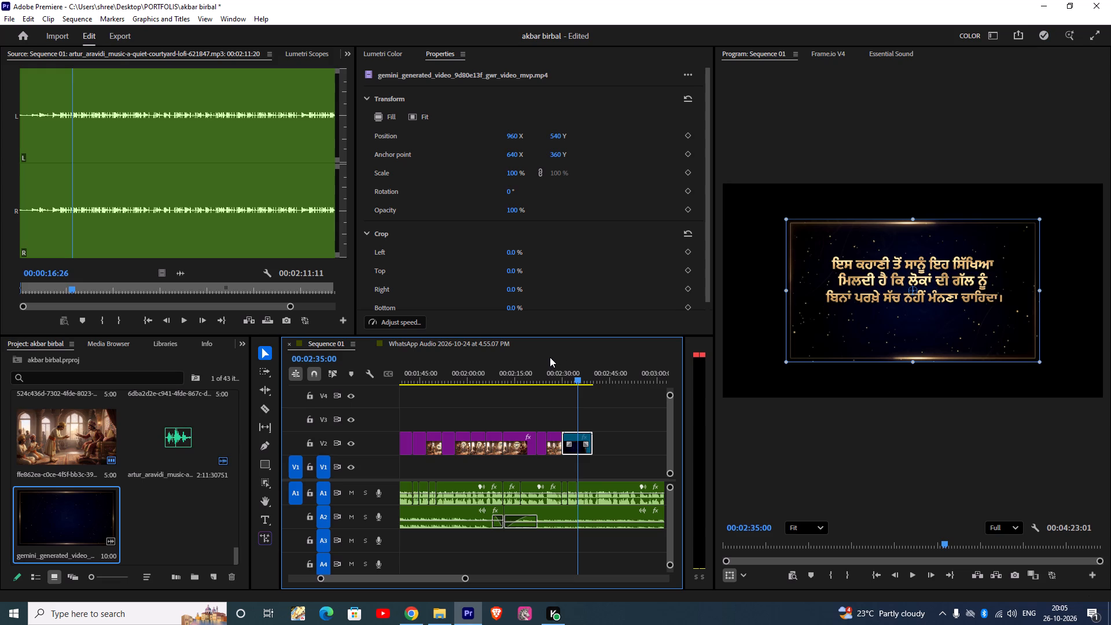
Scale the moral clip to fill the frame at 150% and play it back from about 00:02:30 to 00:02:41.
{"action": "left_click", "coordinate": [381, 123]}
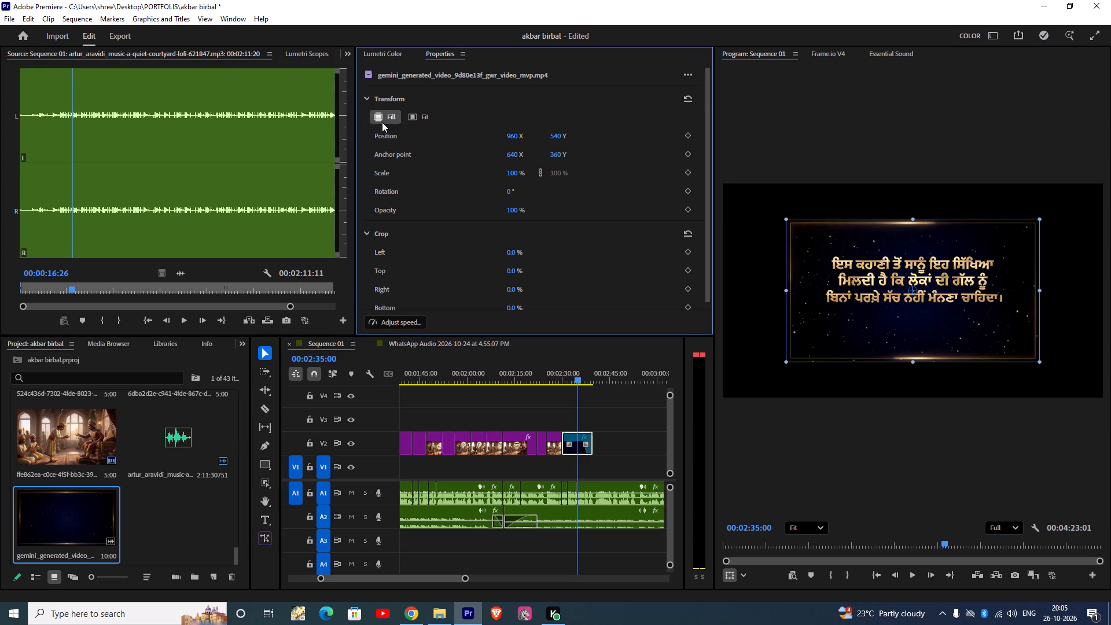
{"action": "left_click_drag", "start_coordinate": [572, 380], "coordinate": [571, 381]}
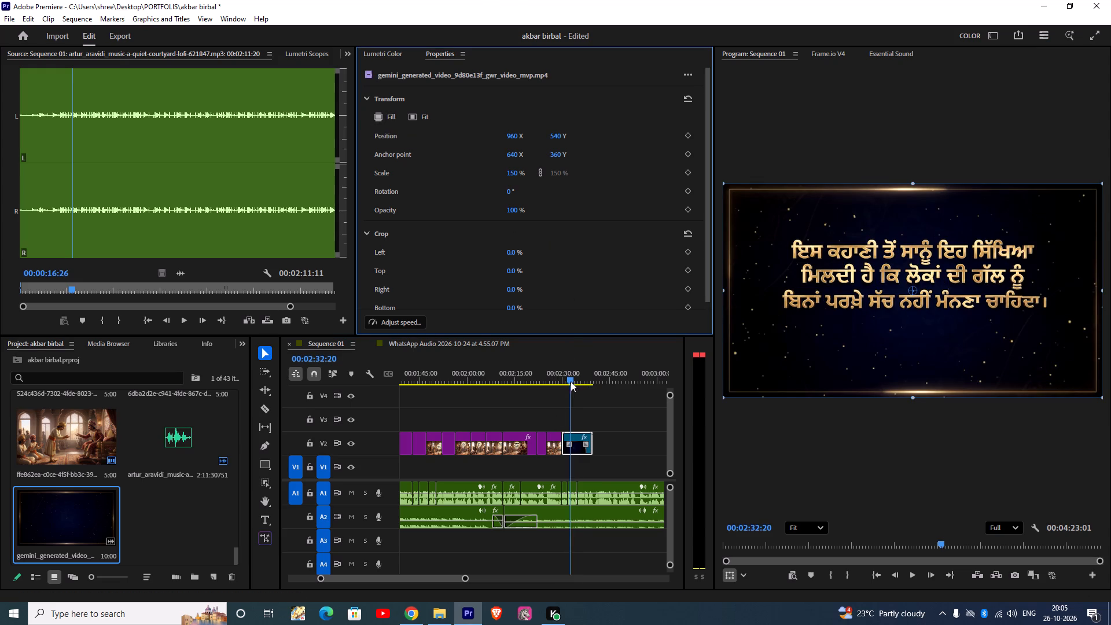
{"action": "left_click_drag", "start_coordinate": [571, 381], "coordinate": [564, 382]}
{"action": "key", "text": "space"}
{"action": "key", "text": "space"}
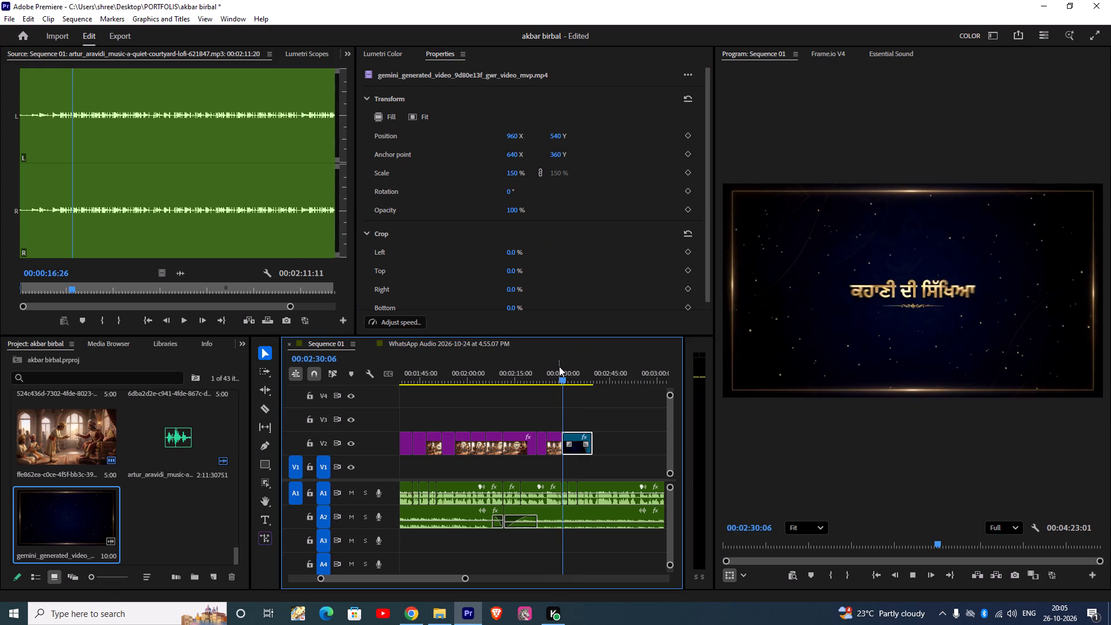
{"action": "key", "text": "space"}
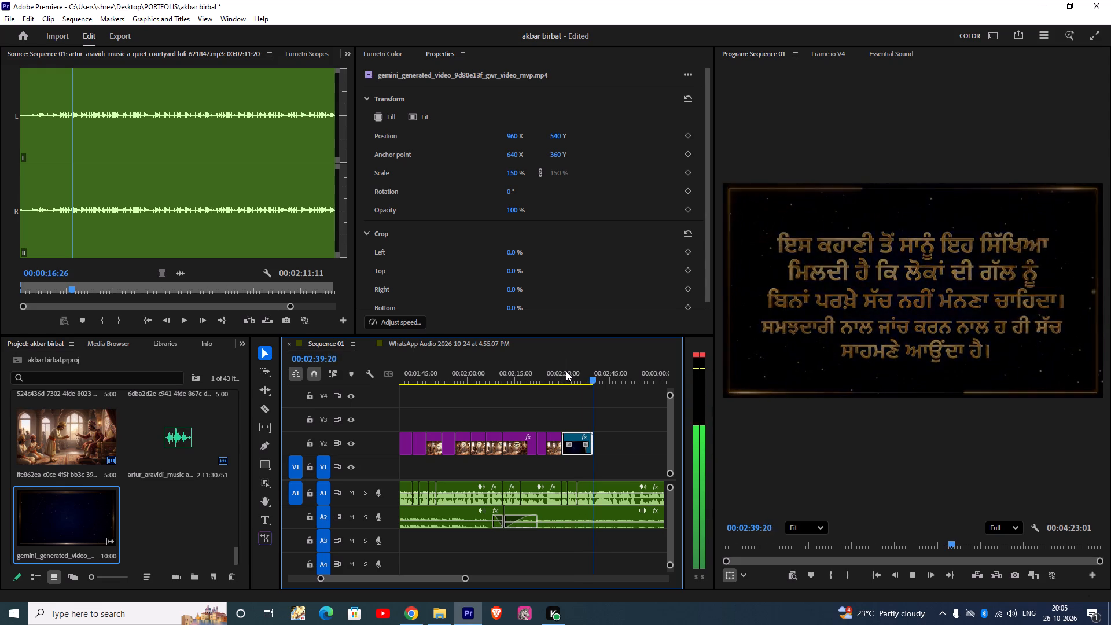
{"action": "key", "text": "space"}
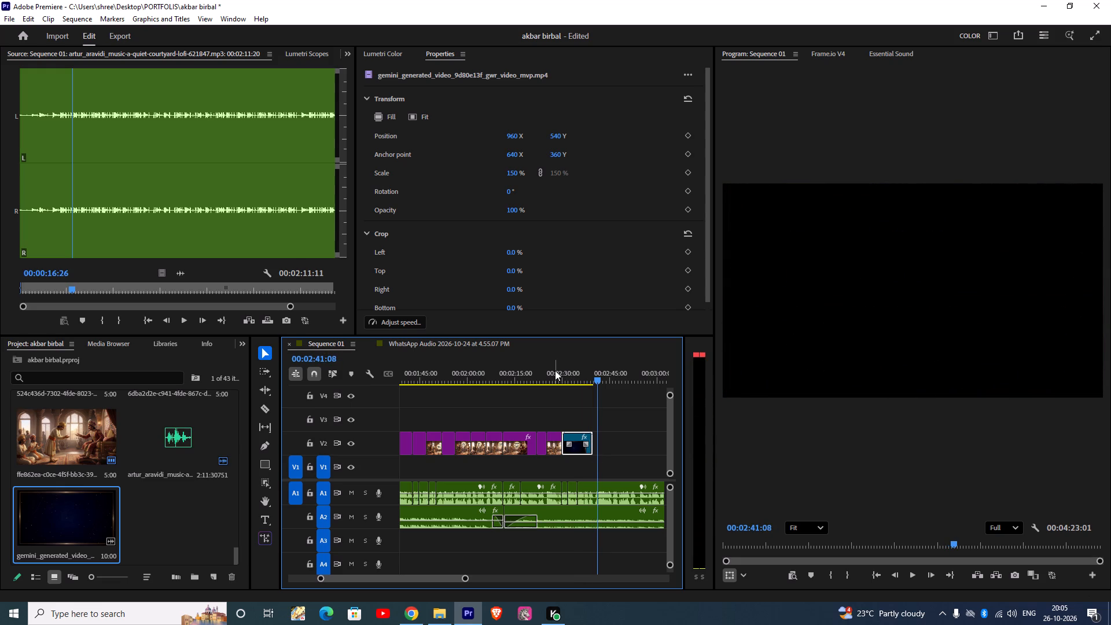
Play the narration just past the moral clip, from about 00:02:41 to 00:02:45.
{"action": "key", "text": "space"}
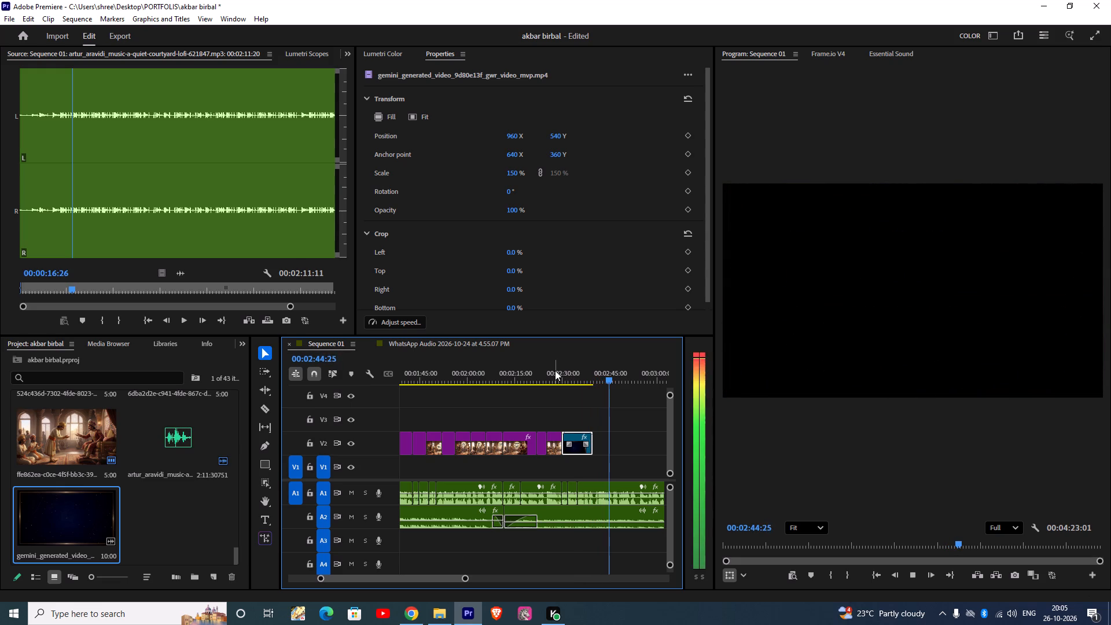
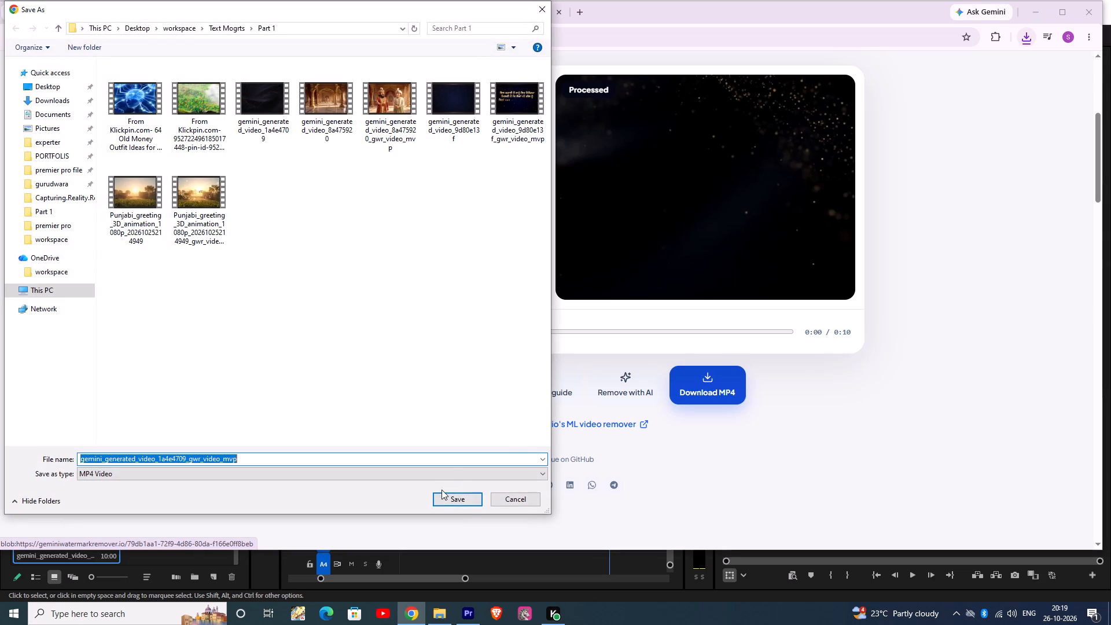
{"action": "left_click", "coordinate": [465, 501]}
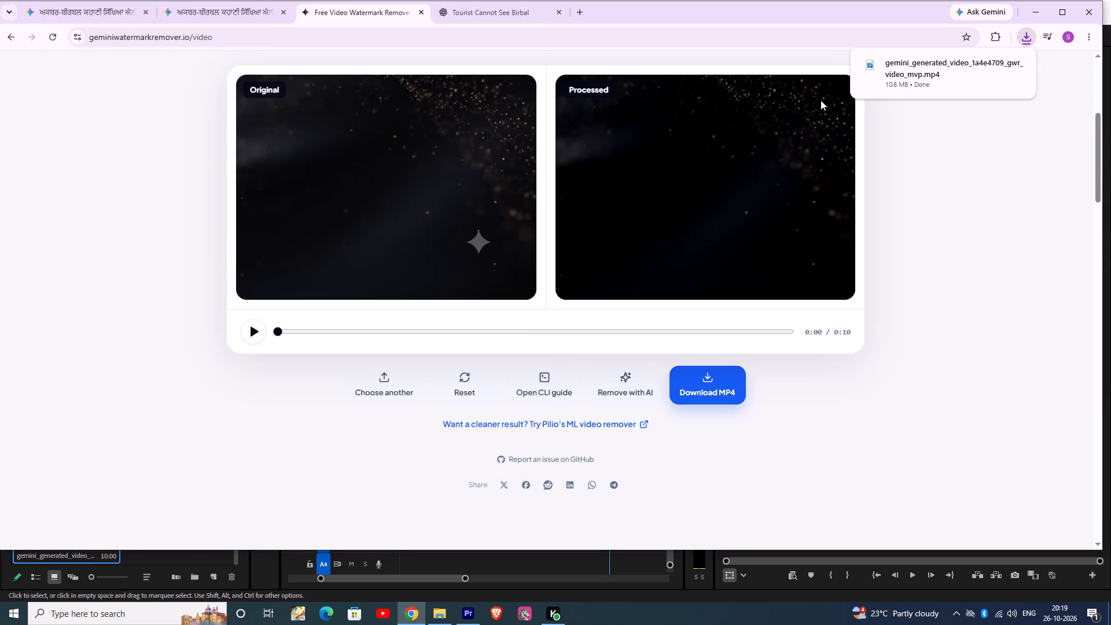
Import the downloaded watermark-free clip into the akbar birbal project in Premiere.
{"action": "left_click_drag", "start_coordinate": [900, 82], "coordinate": [451, 623]}
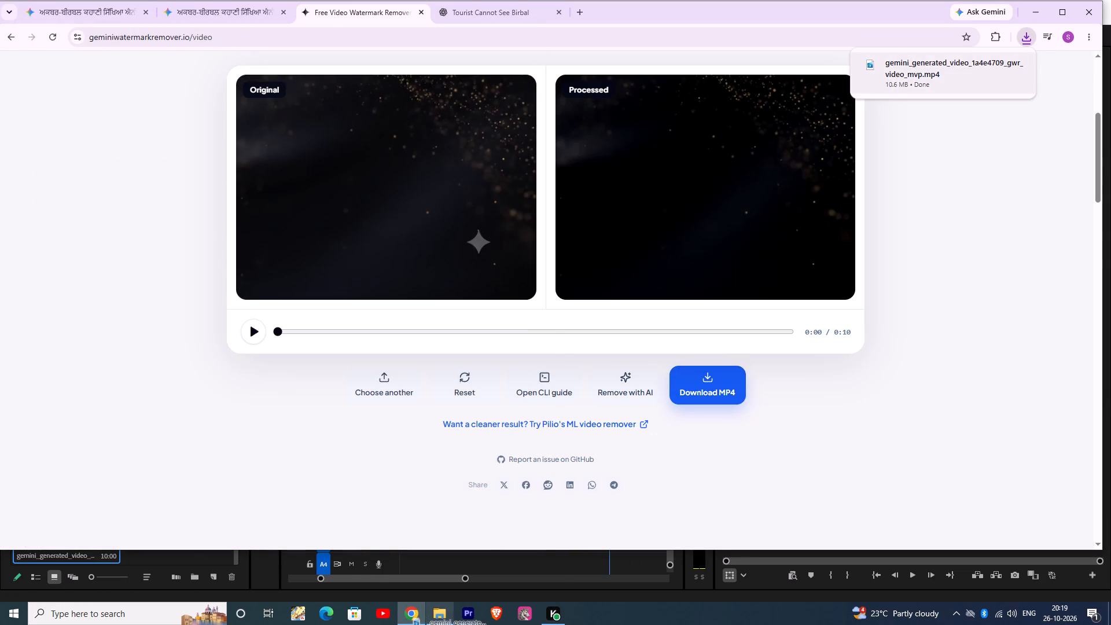
{"action": "left_click_drag", "start_coordinate": [451, 623], "coordinate": [157, 516]}
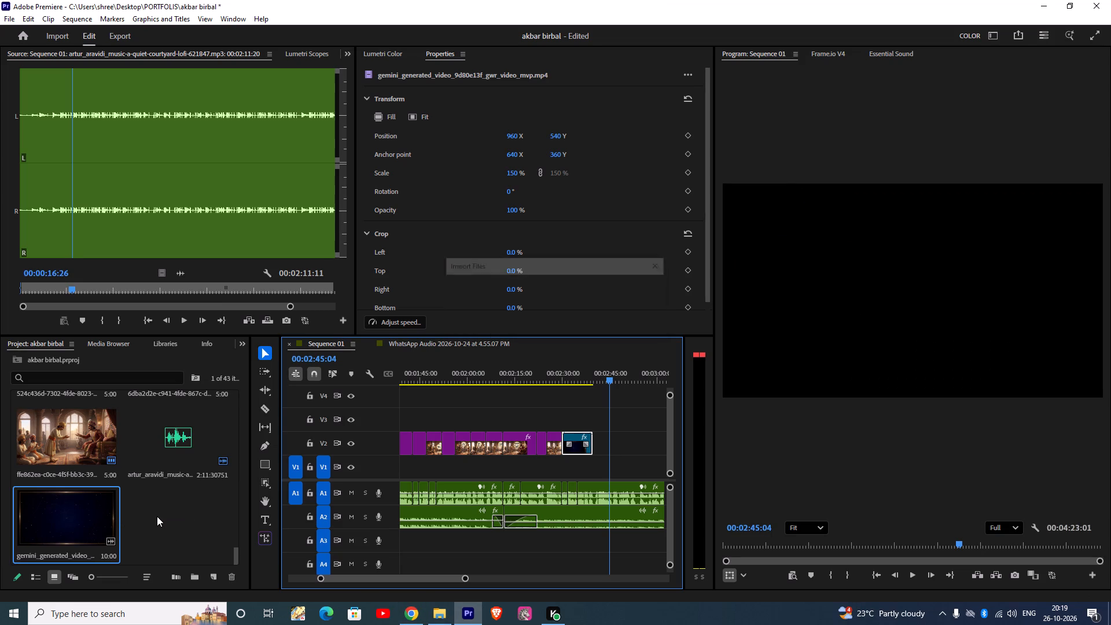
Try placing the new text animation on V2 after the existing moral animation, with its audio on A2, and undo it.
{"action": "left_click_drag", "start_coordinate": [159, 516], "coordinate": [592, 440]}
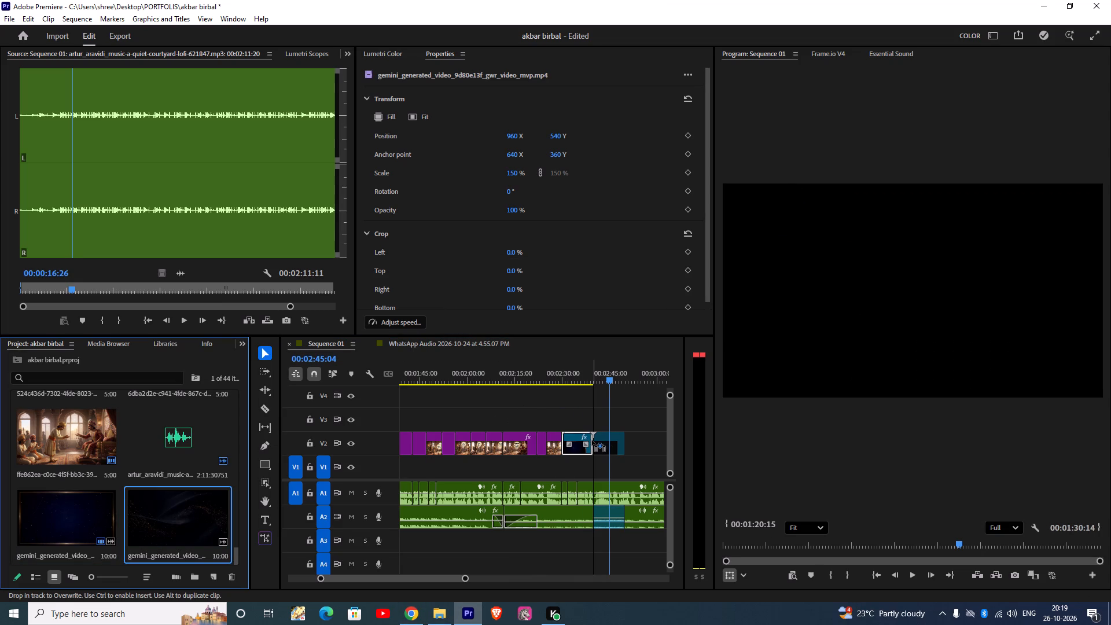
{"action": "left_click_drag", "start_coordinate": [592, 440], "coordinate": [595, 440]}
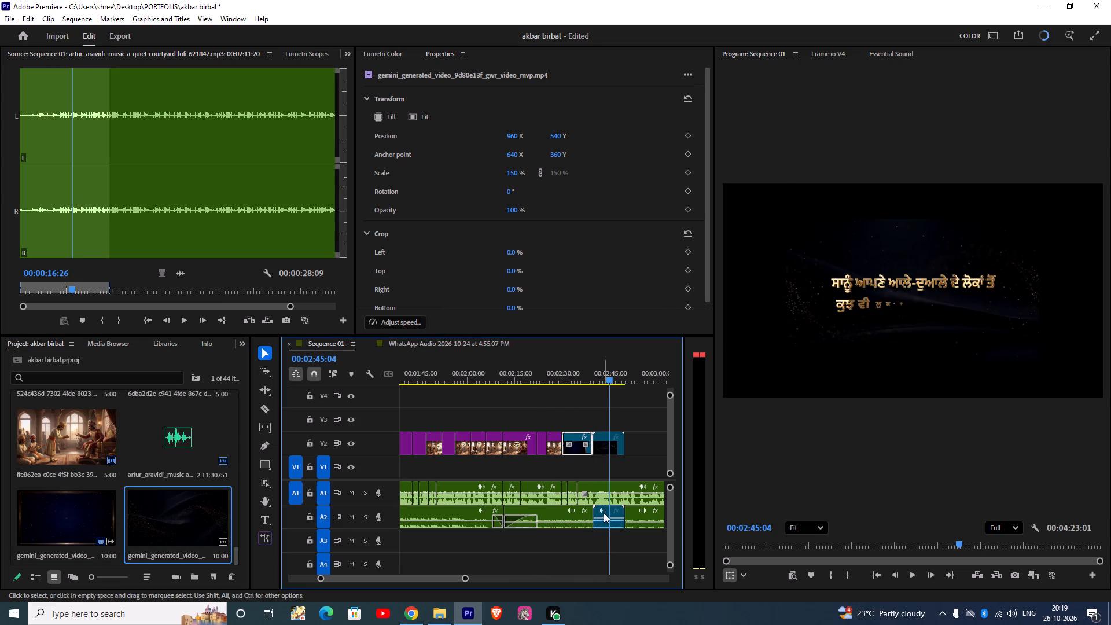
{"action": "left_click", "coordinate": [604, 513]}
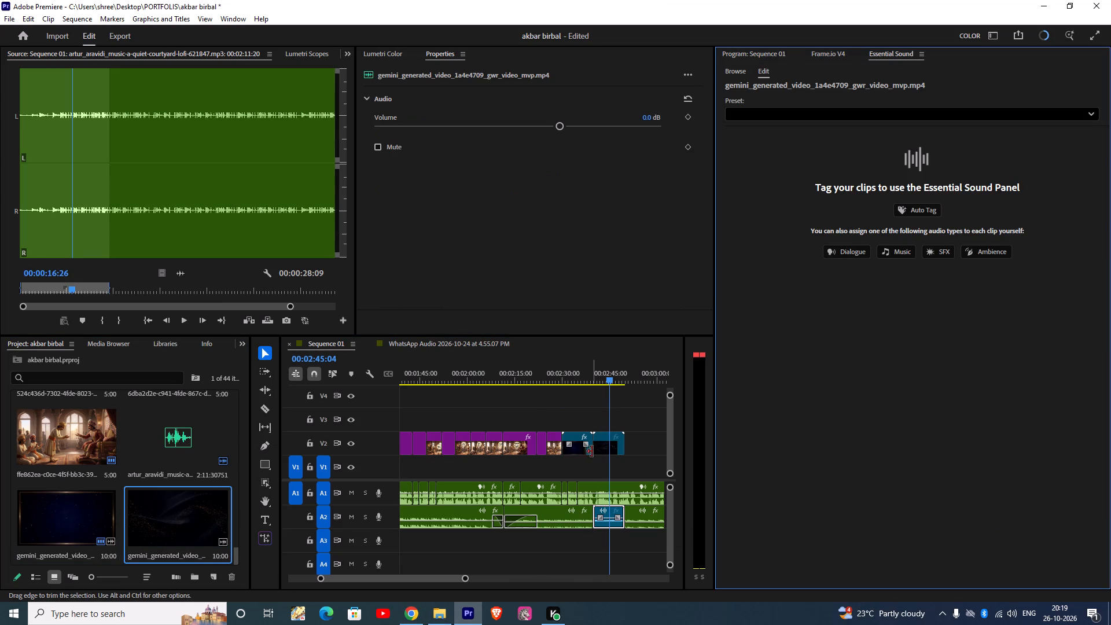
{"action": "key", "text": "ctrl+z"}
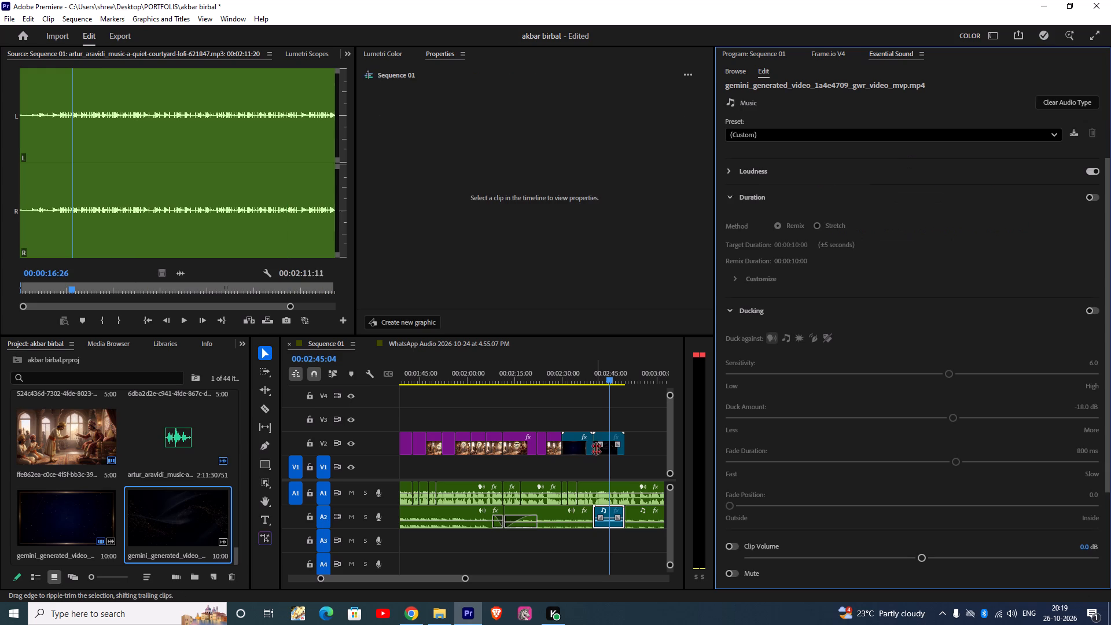
Add the new text animation via V3 and A3, delete its audio, and move the video to V2 directly after the existing moral animation.
{"action": "left_click_drag", "start_coordinate": [201, 530], "coordinate": [596, 480]}
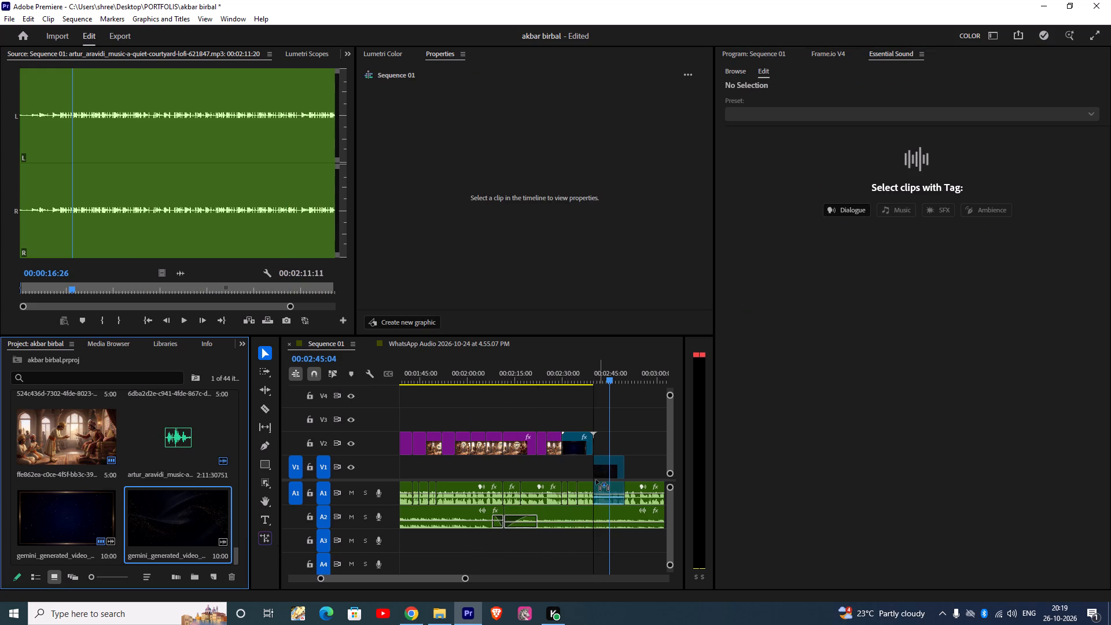
{"action": "left_click_drag", "start_coordinate": [596, 480], "coordinate": [591, 444]}
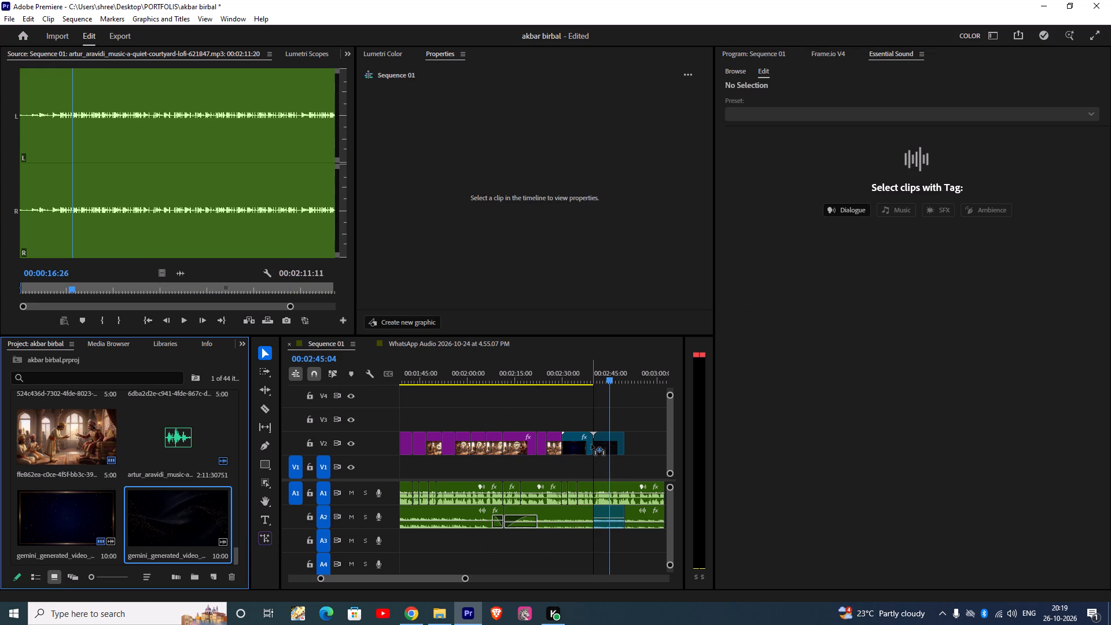
{"action": "left_click_drag", "start_coordinate": [591, 444], "coordinate": [591, 422]}
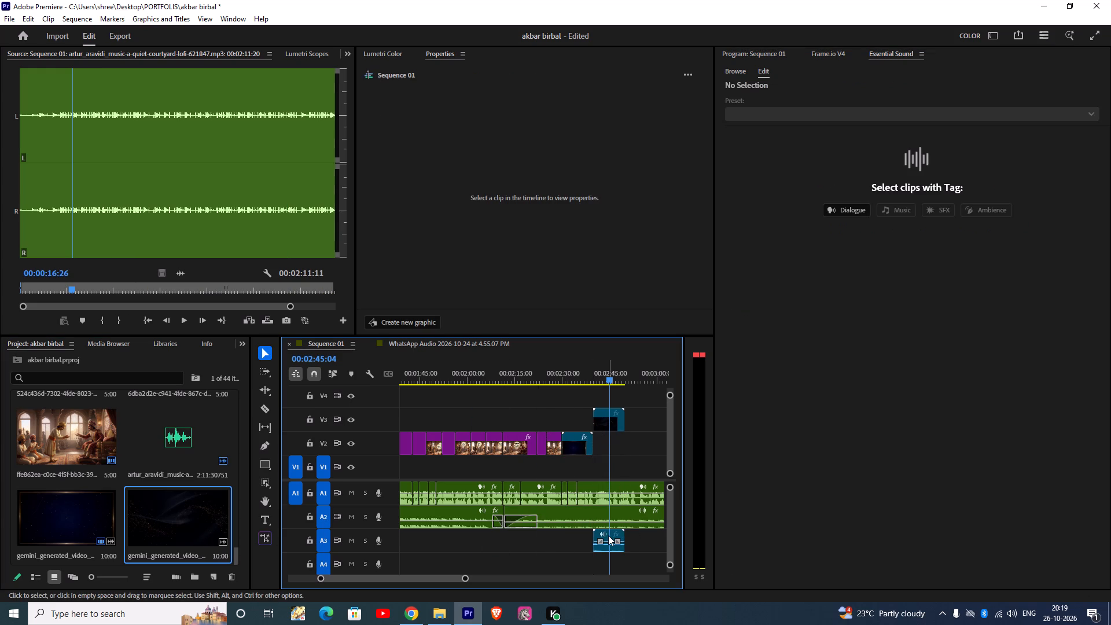
{"action": "left_click", "coordinate": [608, 535]}
{"action": "key", "text": "Delete"}
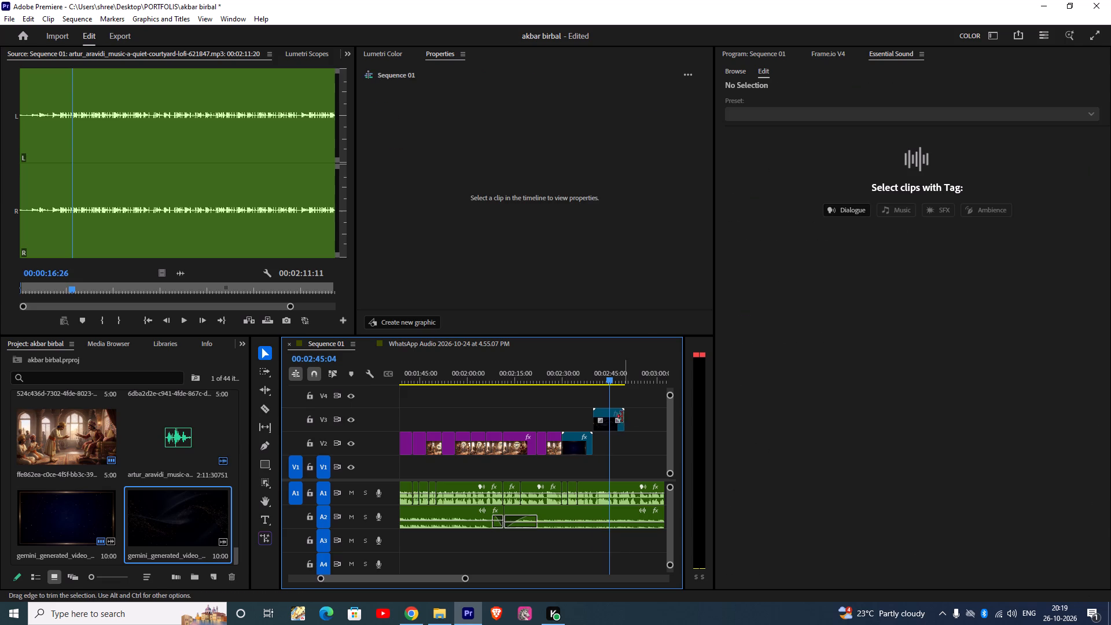
{"action": "left_click_drag", "start_coordinate": [612, 419], "coordinate": [605, 435]}
Play the transition between the two moral animations and scale the new text animation clip to frame size.
{"action": "left_click_drag", "start_coordinate": [612, 368], "coordinate": [581, 370]}
{"action": "key", "text": "space"}
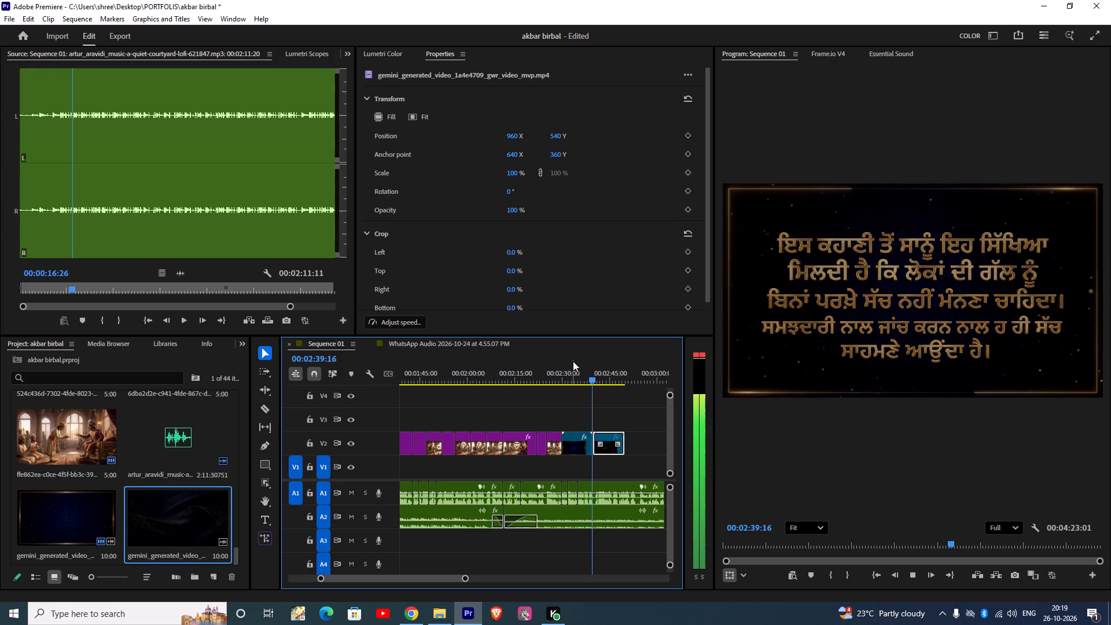
{"action": "key", "text": "space"}
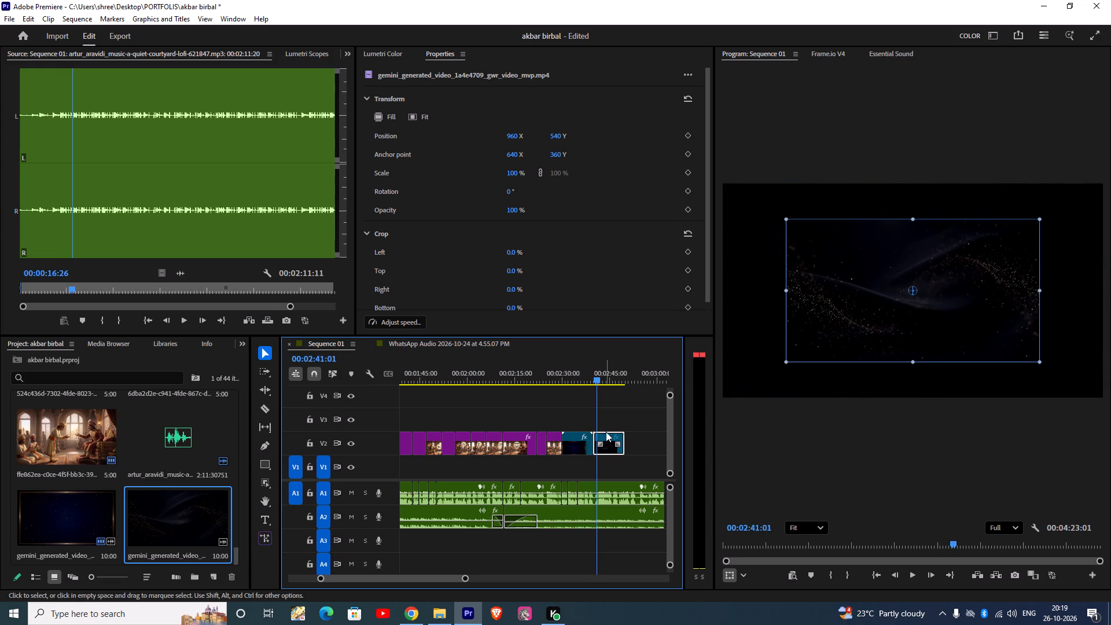
{"action": "right_click", "coordinate": [610, 443]}
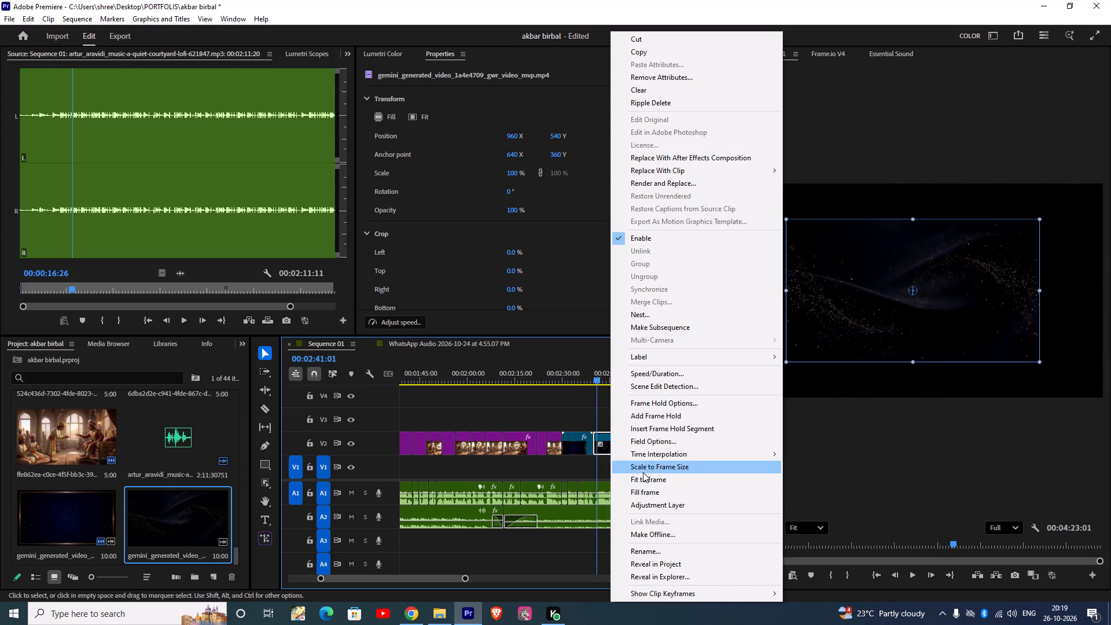
{"action": "left_click", "coordinate": [643, 472]}
Play back the resized text animation and the end of its clip to review the picture and music.
{"action": "key", "text": "space"}
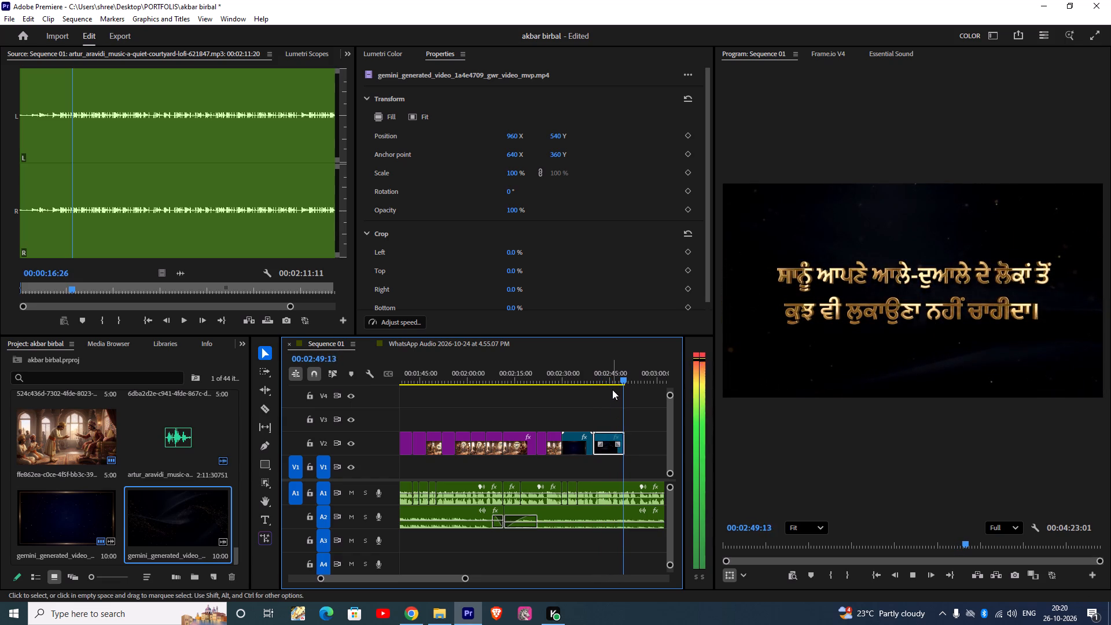
{"action": "key", "text": "space"}
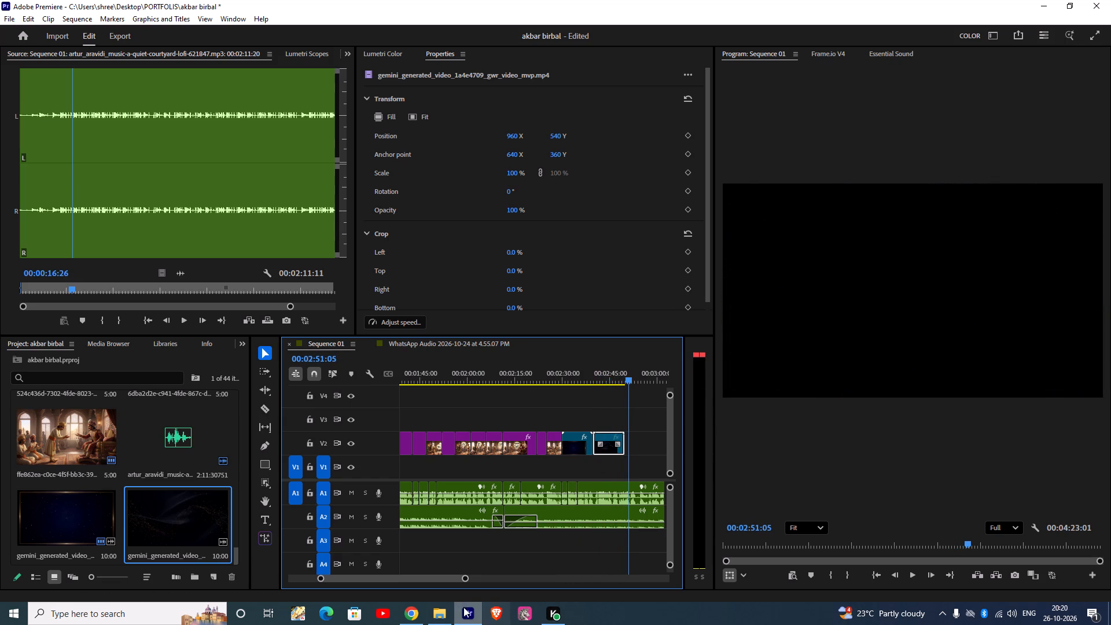
{"action": "left_click_drag", "start_coordinate": [628, 373], "coordinate": [627, 373]}
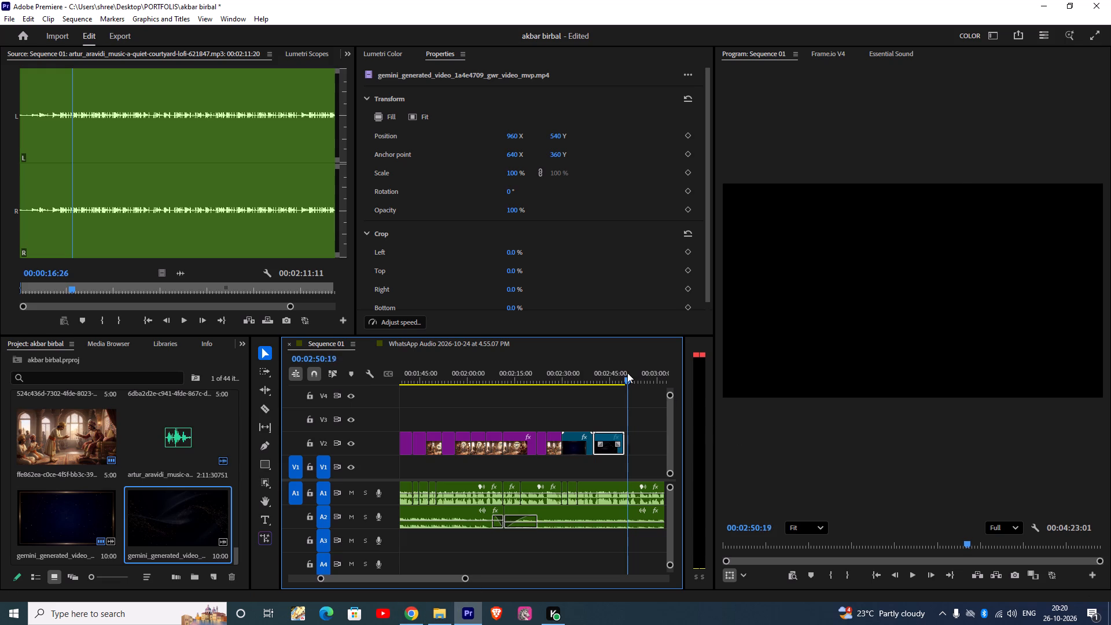
{"action": "left_click_drag", "start_coordinate": [627, 373], "coordinate": [614, 371]}
{"action": "key", "text": "space"}
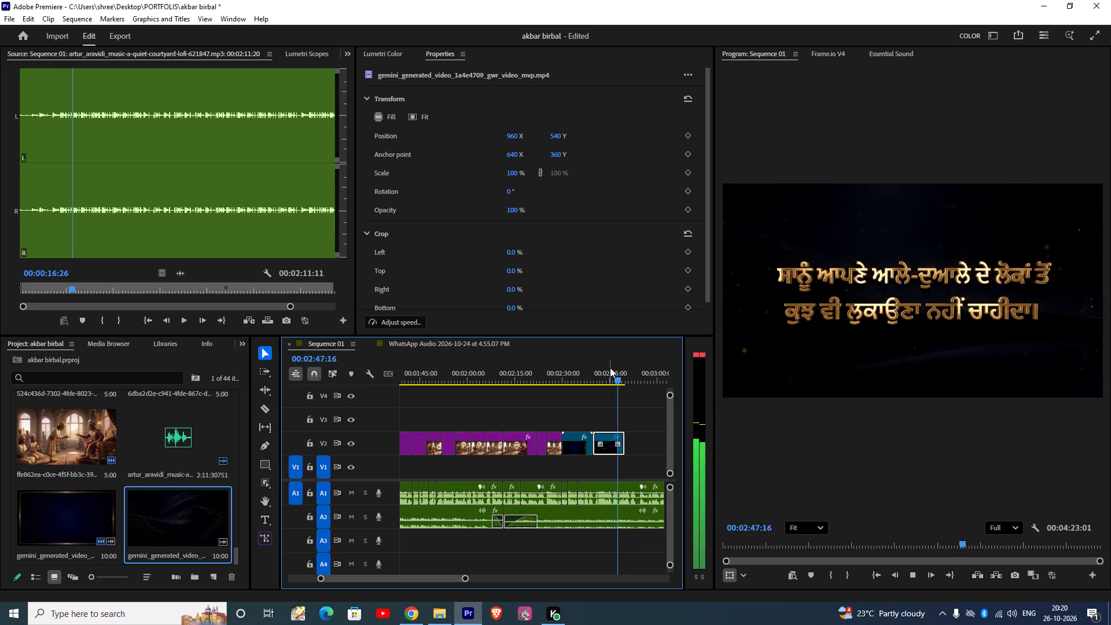
{"action": "key", "text": "space"}
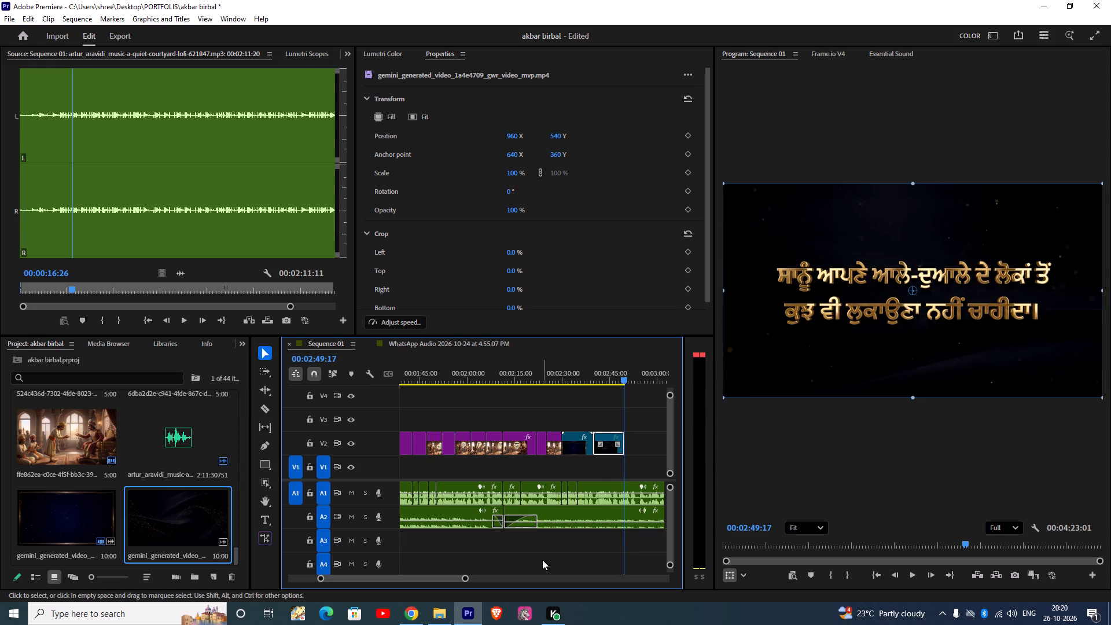
{"action": "key", "text": "space"}
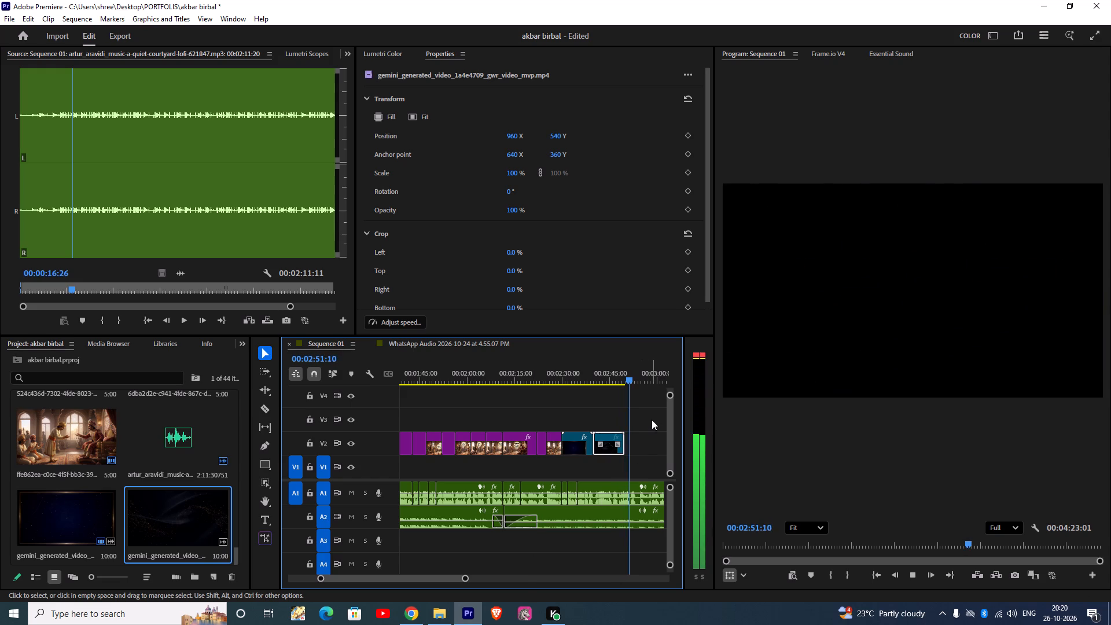
Examine the last frames of the second moral text animation and play the sequence past its end.
{"action": "left_click_drag", "start_coordinate": [635, 374], "coordinate": [634, 374]}
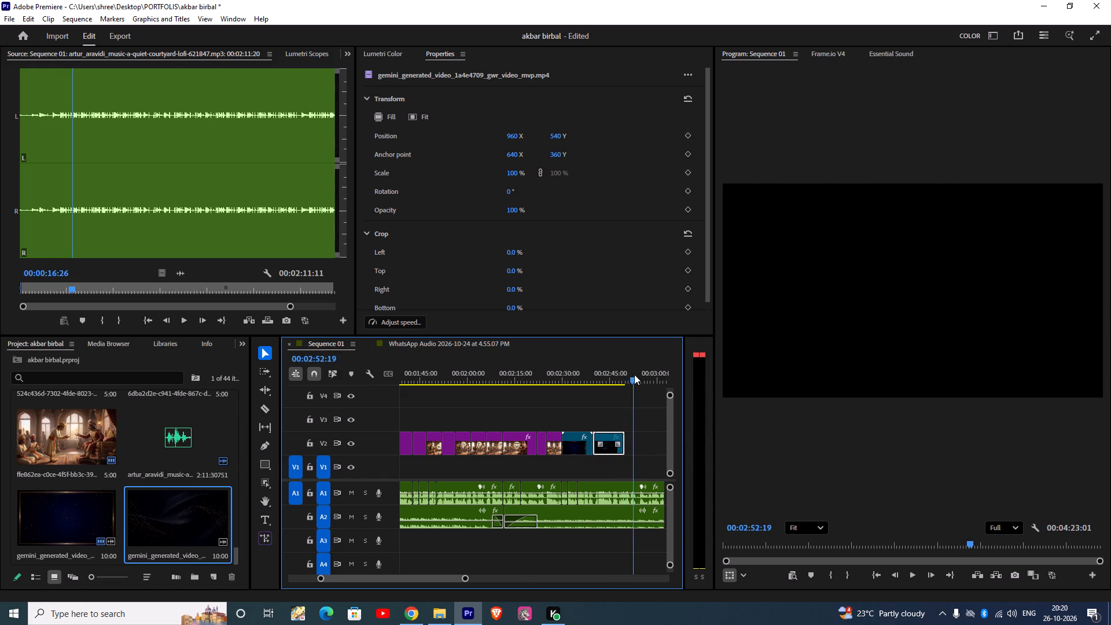
{"action": "left_click_drag", "start_coordinate": [634, 374], "coordinate": [624, 376]}
{"action": "key", "text": "space"}
{"action": "key", "text": "space"}
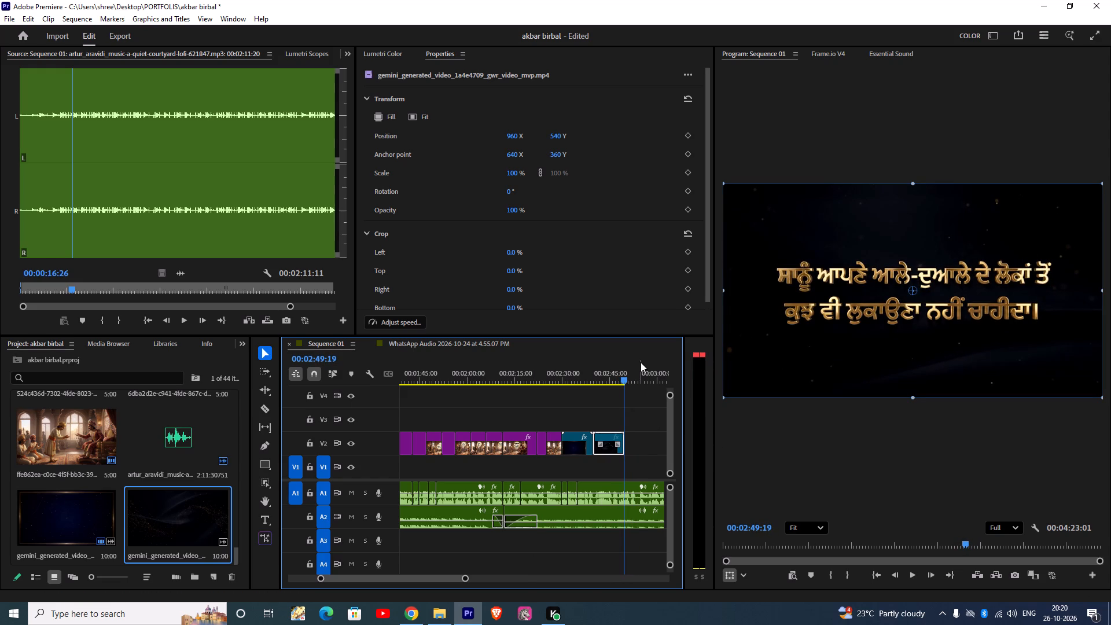
{"action": "key", "text": "Left"}
{"action": "key", "text": "Left"}
{"action": "key", "text": "Left"}
{"action": "key", "text": "Left"}
{"action": "key", "text": "Left"}
{"action": "key", "text": "Left"}
{"action": "key", "text": "Left"}
{"action": "key", "text": "Left"}
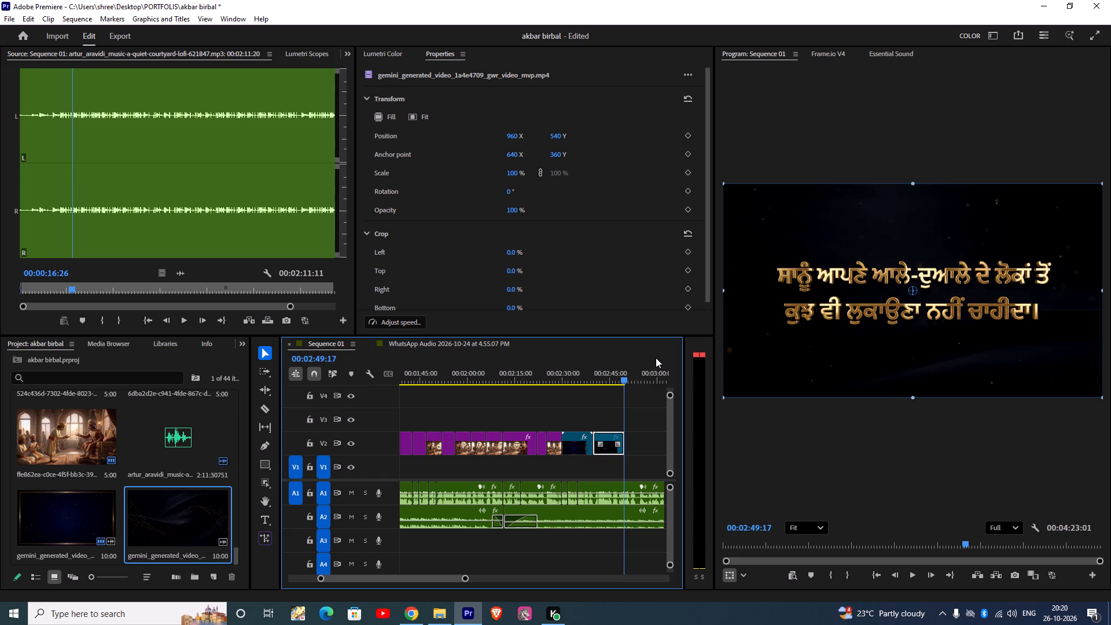
{"action": "key", "text": "Left"}
{"action": "key", "text": "Left"}
{"action": "key", "text": "Left"}
{"action": "key", "text": "Left"}
{"action": "key", "text": "Left"}
{"action": "key", "text": "Left"}
{"action": "key", "text": "Left"}
{"action": "key", "text": "Left"}
{"action": "key", "text": "Left"}
{"action": "key", "text": "Left"}
{"action": "key", "text": "space"}
{"action": "key", "text": "space"}
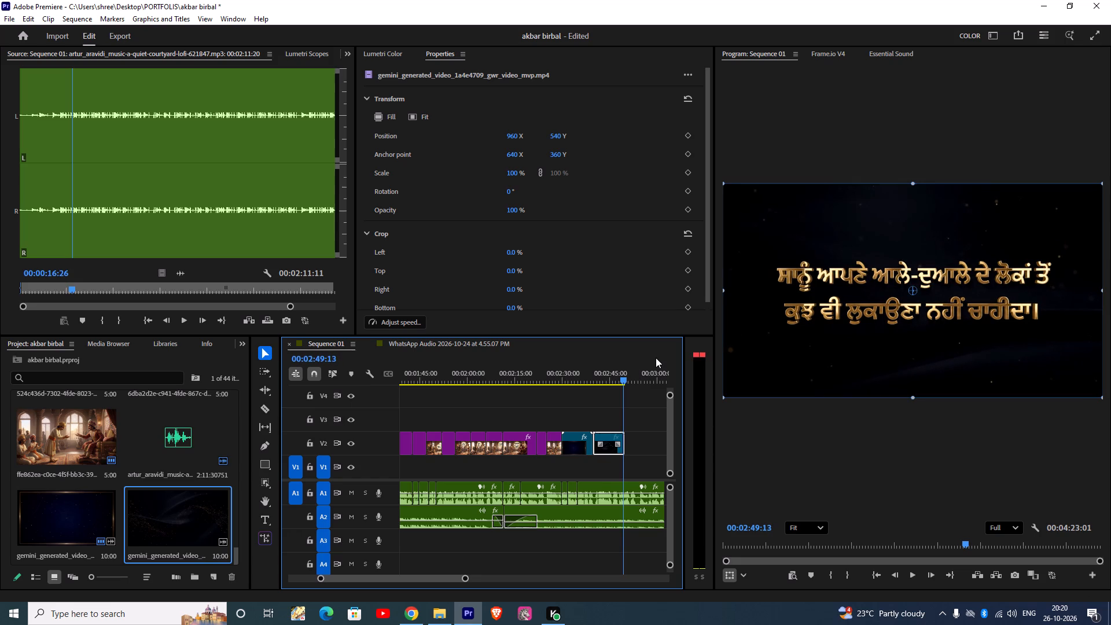
Play the second moral text animation around 00:02:45 to 00:02:46 in short bursts to locate a pause in the narration.
{"action": "left_click_drag", "start_coordinate": [656, 358], "coordinate": [603, 380]}
{"action": "left_click_drag", "start_coordinate": [620, 378], "coordinate": [601, 380]}
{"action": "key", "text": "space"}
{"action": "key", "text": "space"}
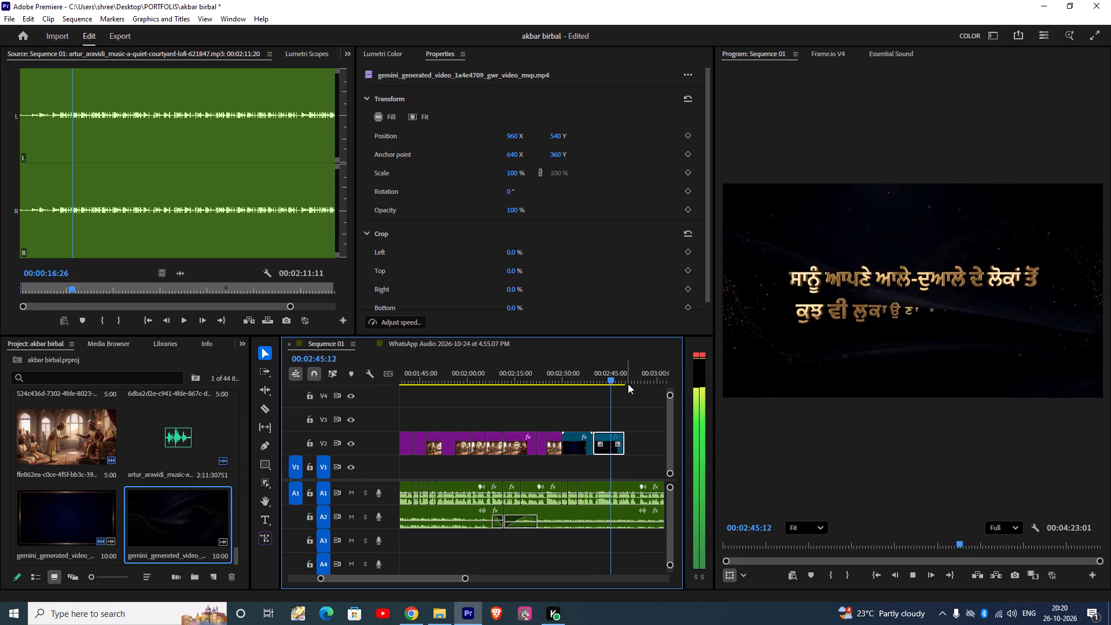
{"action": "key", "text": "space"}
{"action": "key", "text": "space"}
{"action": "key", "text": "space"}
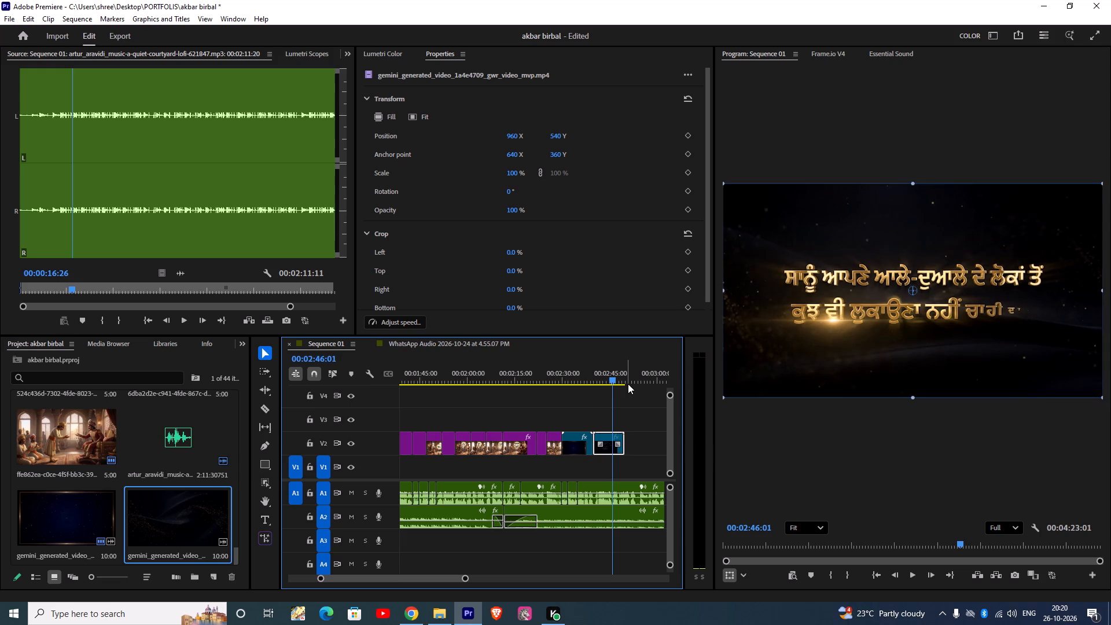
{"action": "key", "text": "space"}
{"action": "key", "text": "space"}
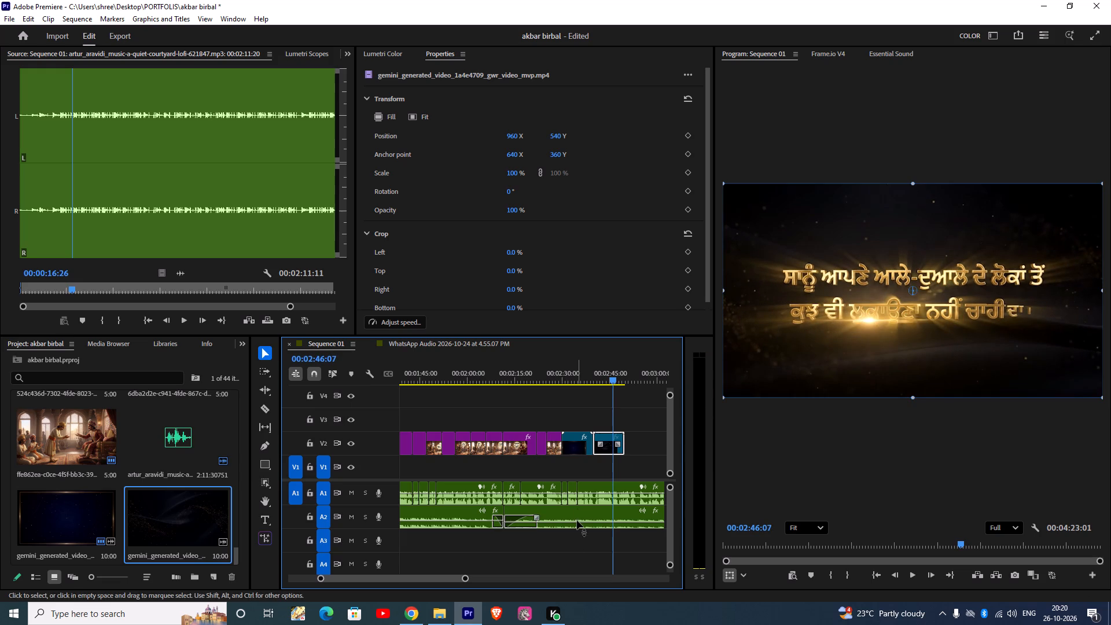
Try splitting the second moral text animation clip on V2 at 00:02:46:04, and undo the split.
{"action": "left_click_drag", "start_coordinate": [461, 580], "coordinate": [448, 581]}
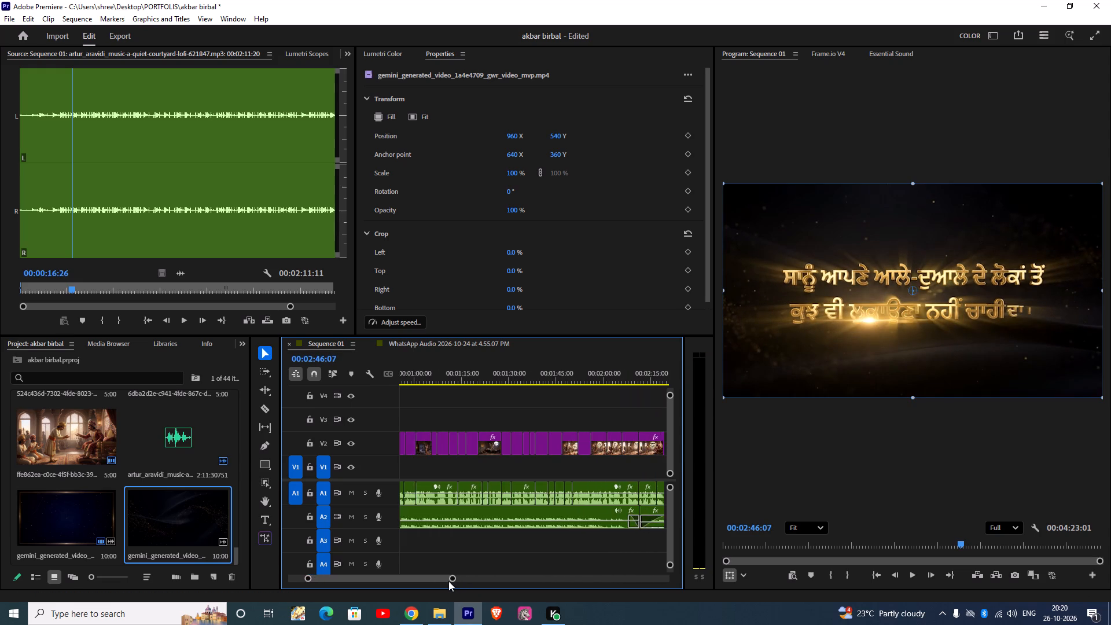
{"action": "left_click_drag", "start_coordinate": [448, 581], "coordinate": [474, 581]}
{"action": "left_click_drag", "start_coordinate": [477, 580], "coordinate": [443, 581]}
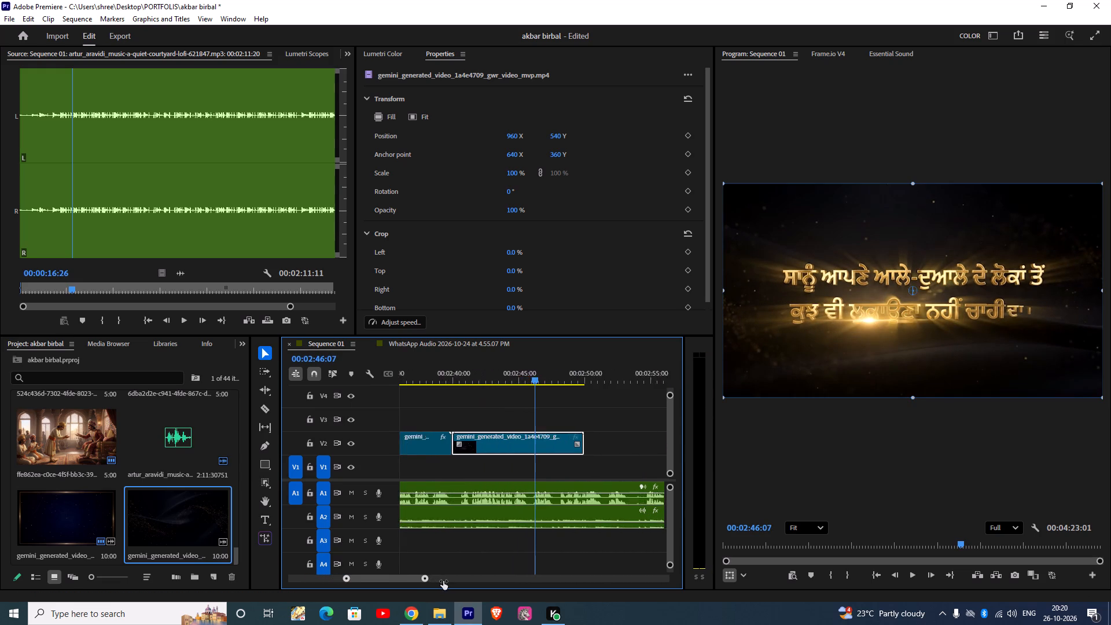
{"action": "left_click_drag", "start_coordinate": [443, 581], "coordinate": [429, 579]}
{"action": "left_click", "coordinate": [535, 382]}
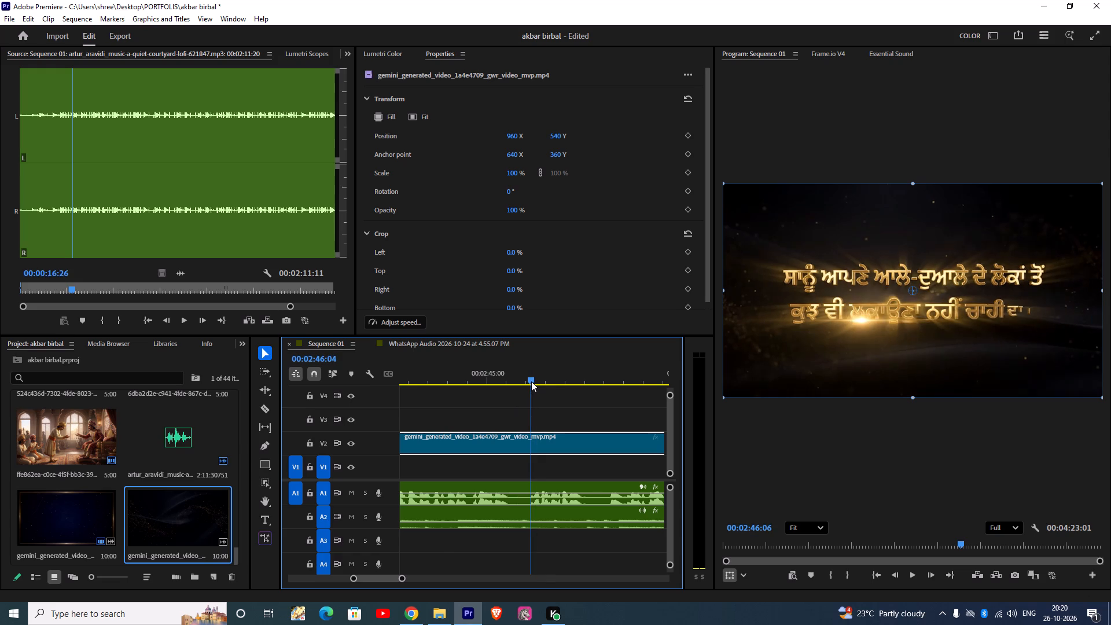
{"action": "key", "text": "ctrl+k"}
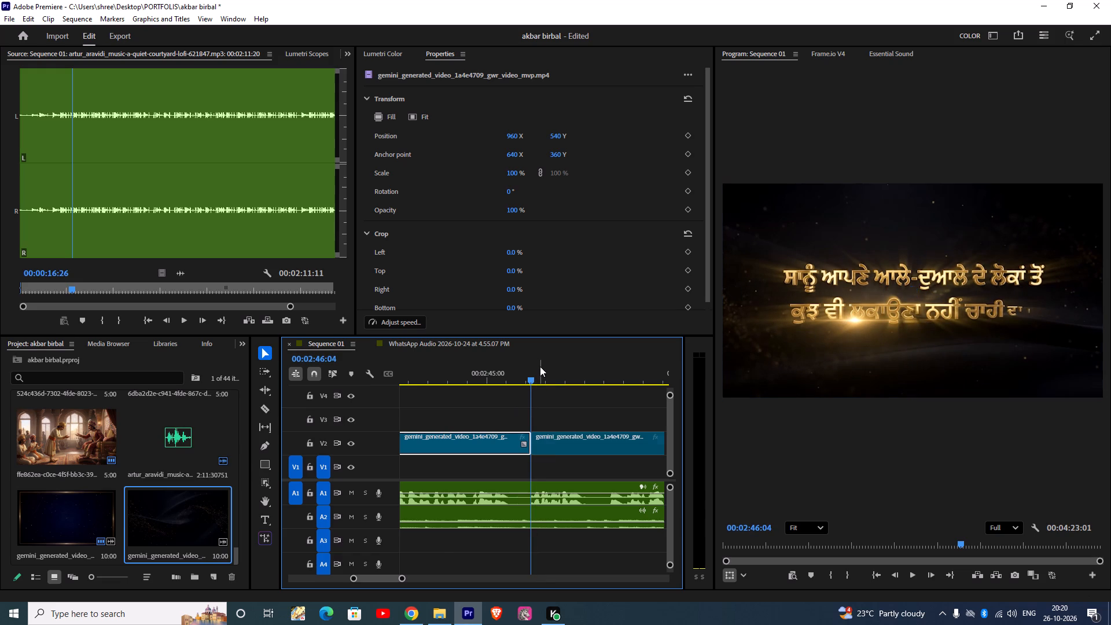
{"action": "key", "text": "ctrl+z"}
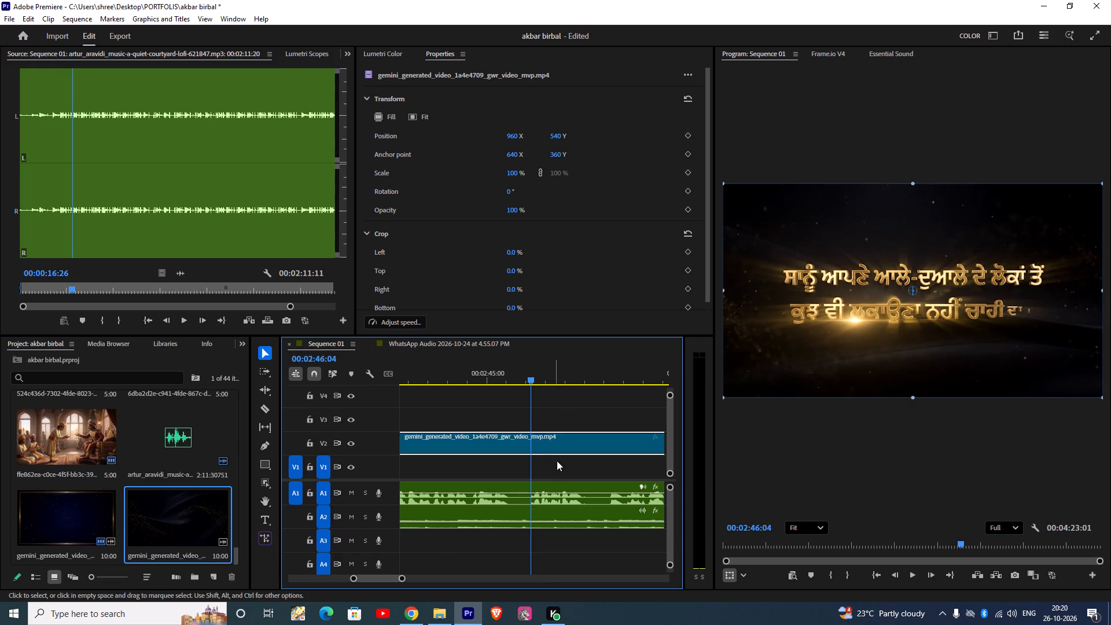
Split the WhatsApp voice narration clip on A1 at about 00:02:46:00, leaving the video and music uncut.
{"action": "left_click", "coordinate": [555, 492]}
{"action": "left_click", "coordinate": [526, 378]}
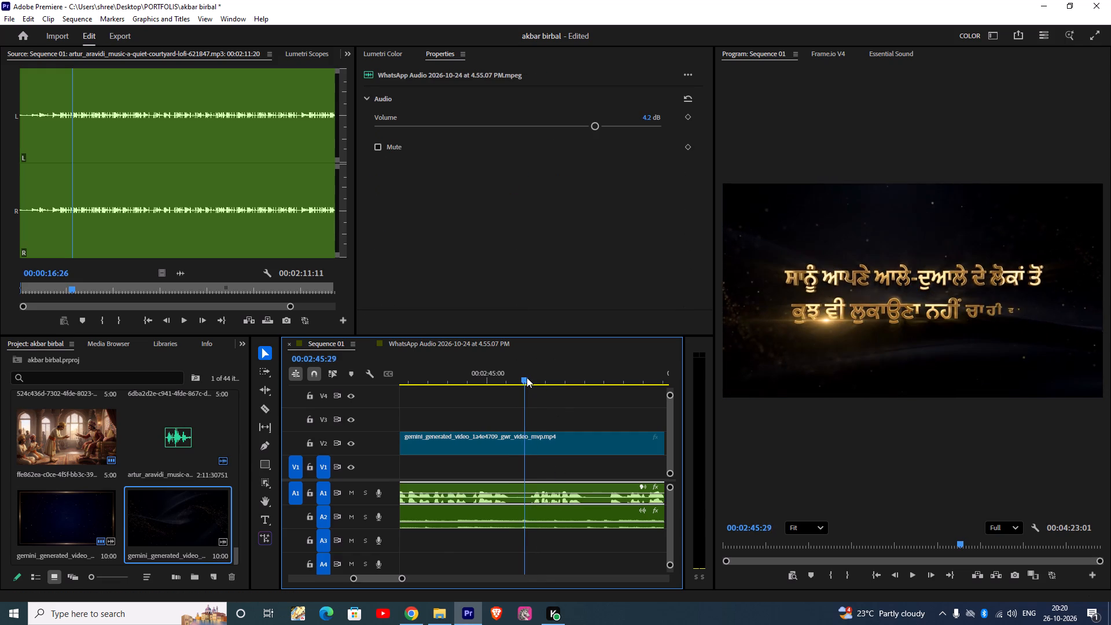
{"action": "key", "text": "ctrl+k"}
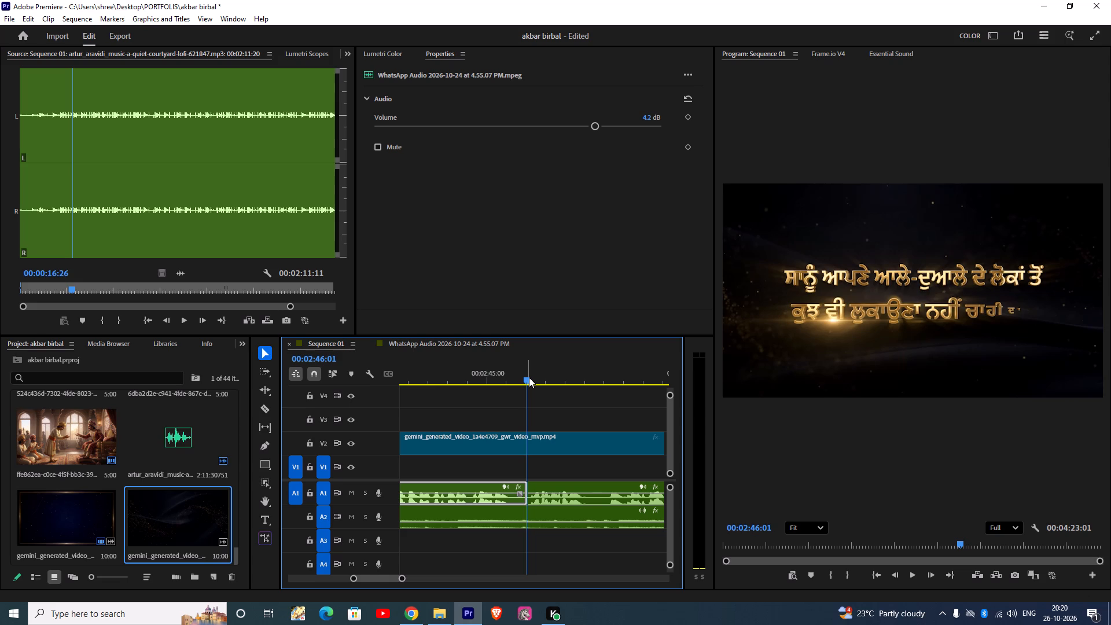
Play the narration beyond the end of the text animation and position the playhead at 00:02:54:19, just before the next spoken phrase.
{"action": "left_click_drag", "start_coordinate": [526, 379], "coordinate": [678, 378]}
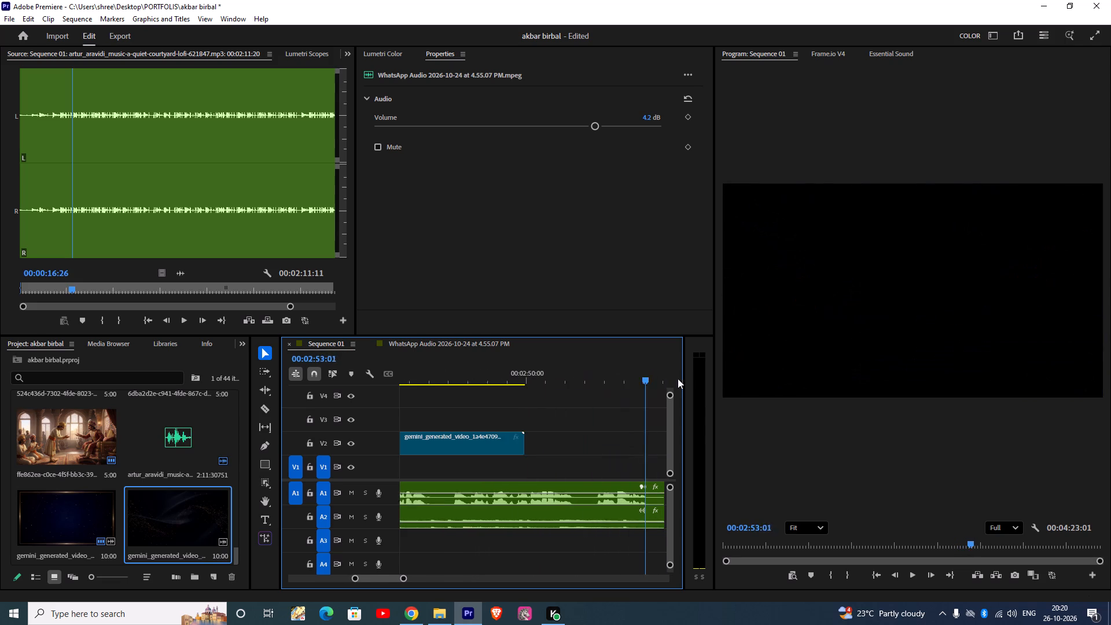
{"action": "left_click_drag", "start_coordinate": [678, 378], "coordinate": [568, 384]}
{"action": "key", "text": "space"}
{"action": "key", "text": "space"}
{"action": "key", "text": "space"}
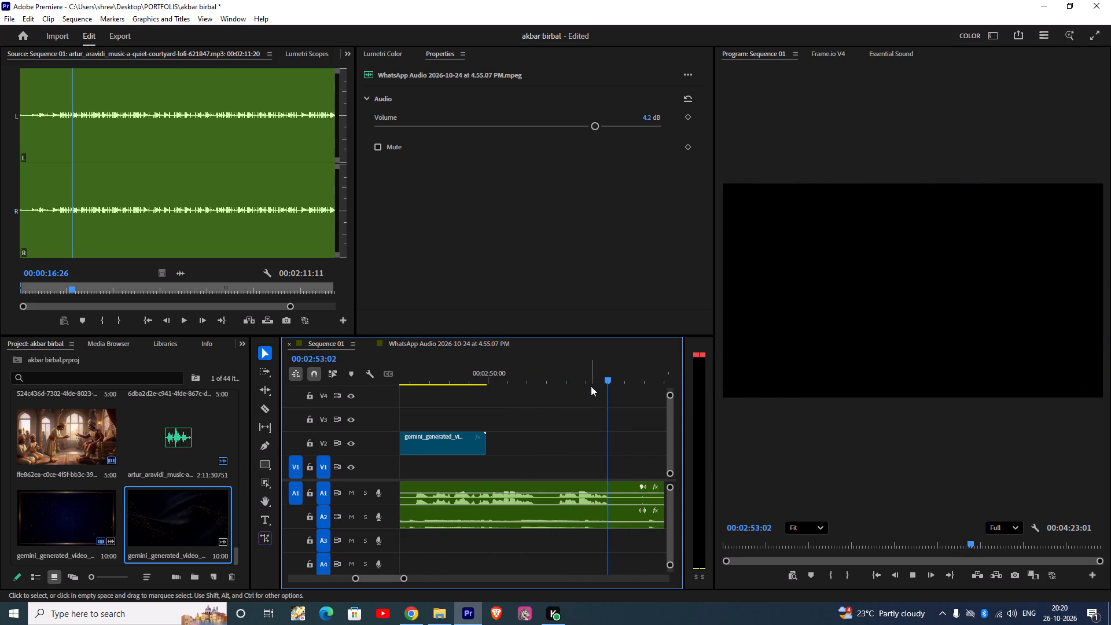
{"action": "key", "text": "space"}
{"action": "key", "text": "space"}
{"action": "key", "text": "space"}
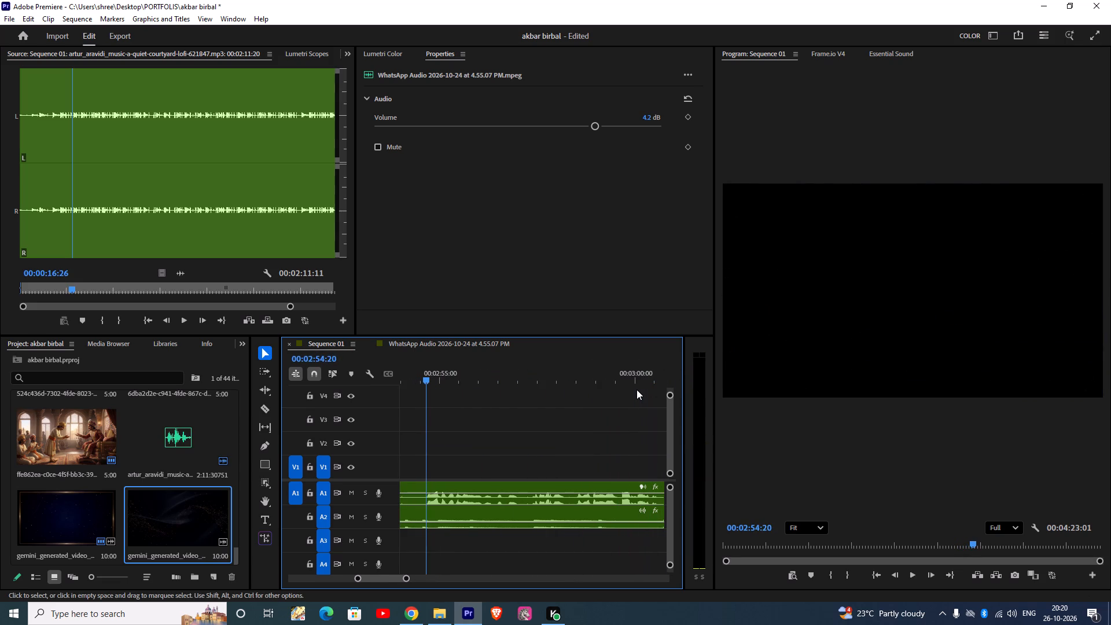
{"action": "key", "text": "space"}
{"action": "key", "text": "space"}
{"action": "left_click_drag", "start_coordinate": [439, 374], "coordinate": [420, 379]}
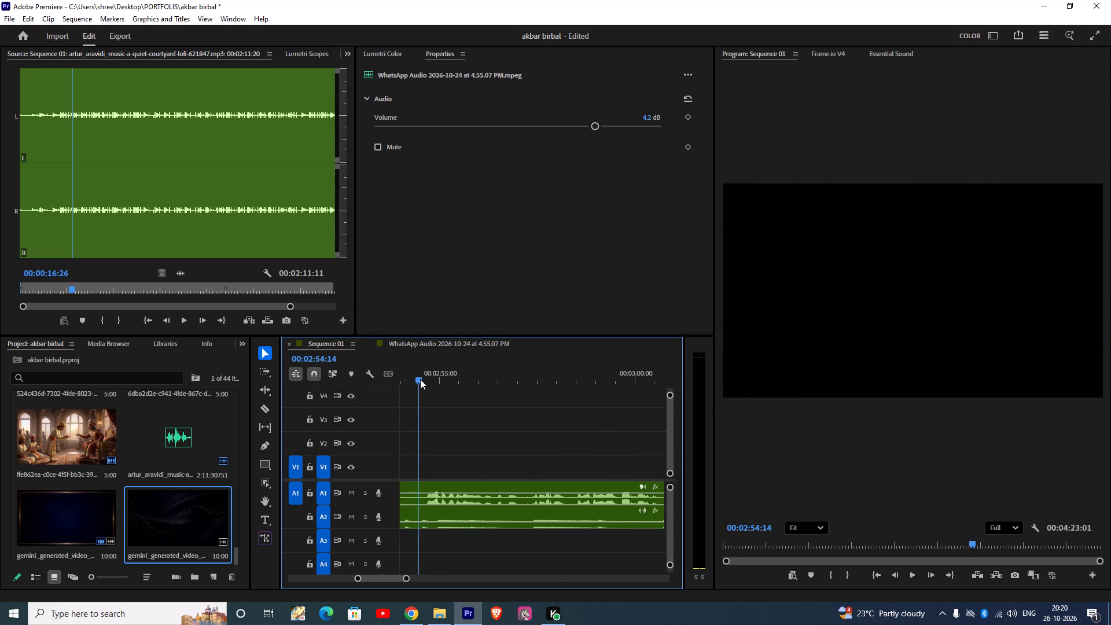
{"action": "left_click_drag", "start_coordinate": [420, 379], "coordinate": [426, 380]}
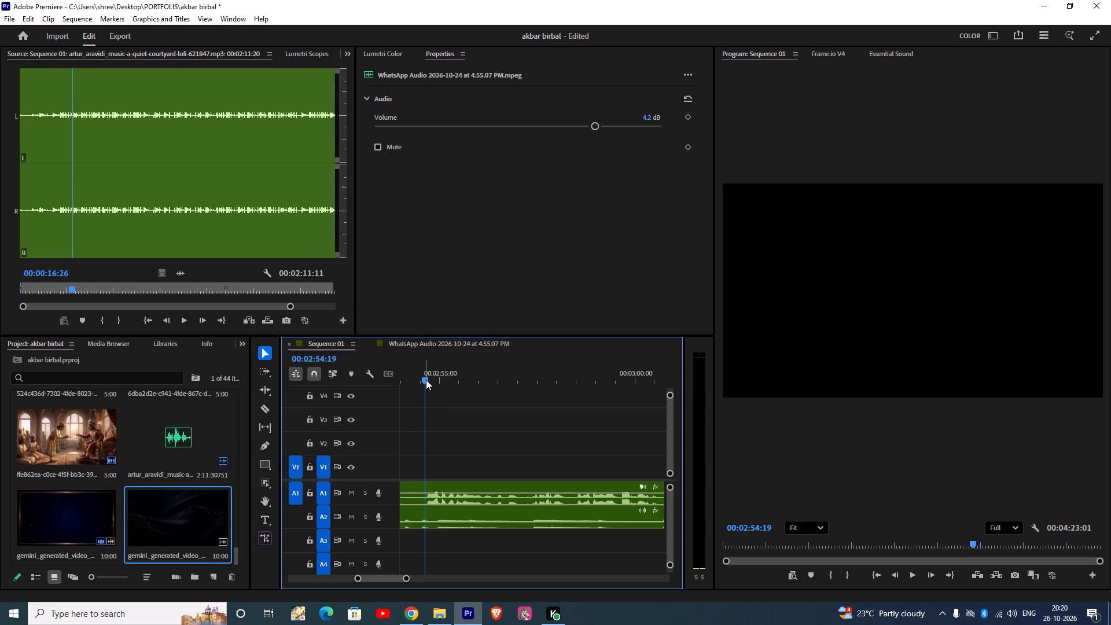
Ripple-trim away everything between the previous edit point and the playhead at 00:02:54:19.
{"action": "key", "text": "w"}
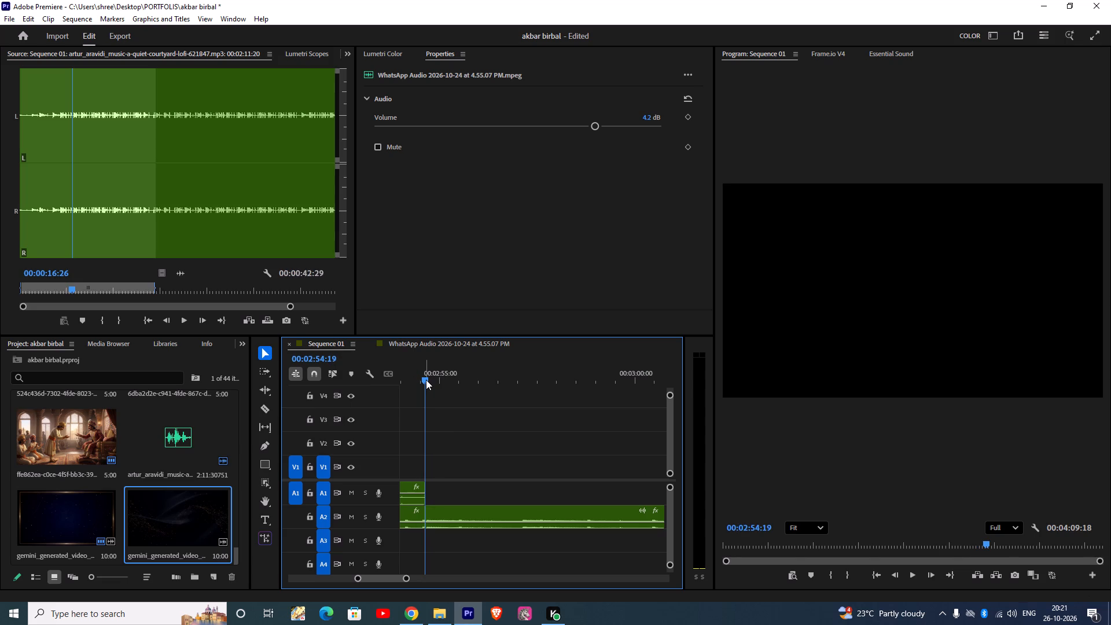
{"action": "key", "text": "ctrl+z"}
{"action": "key", "text": "q"}
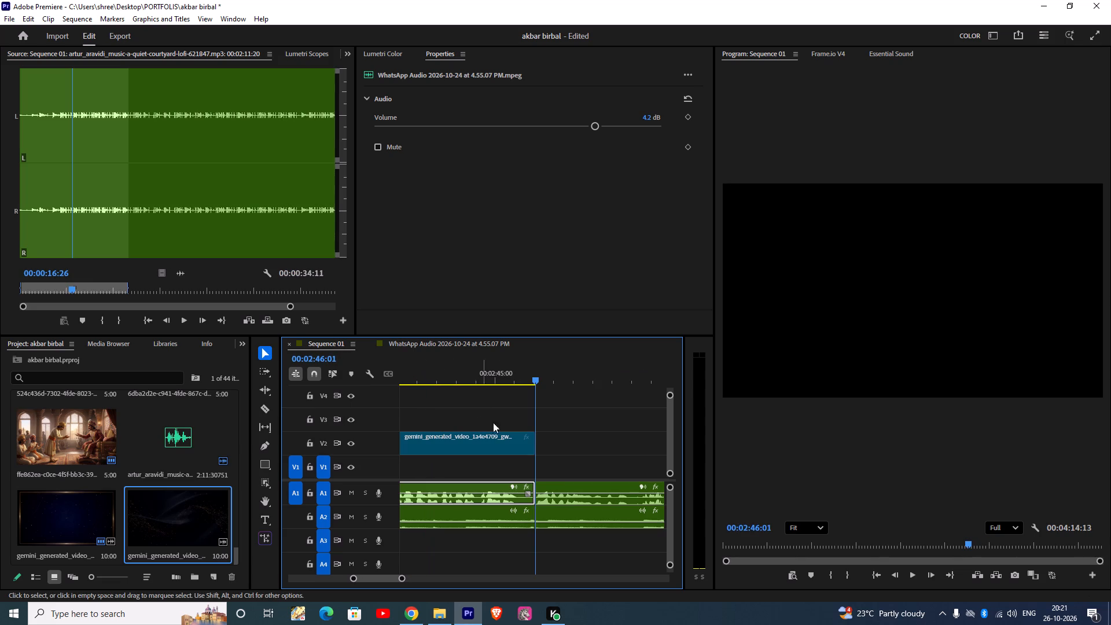
{"action": "left_click_drag", "start_coordinate": [539, 383], "coordinate": [519, 379]}
{"action": "key", "text": "space"}
{"action": "key", "text": "space"}
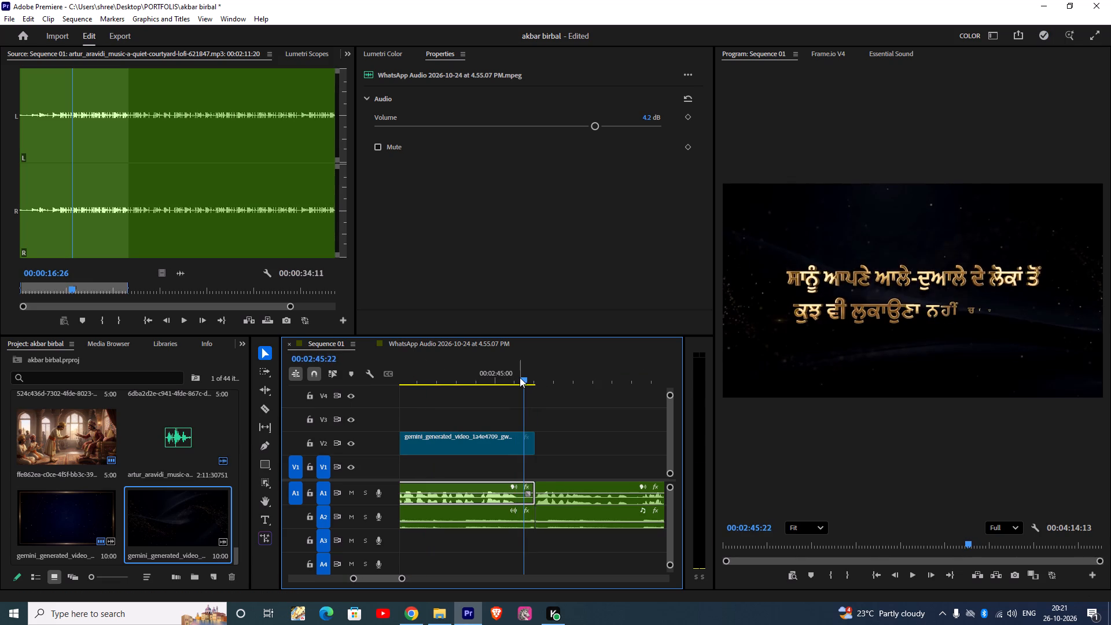
{"action": "key", "text": "space"}
{"action": "key", "text": "space"}
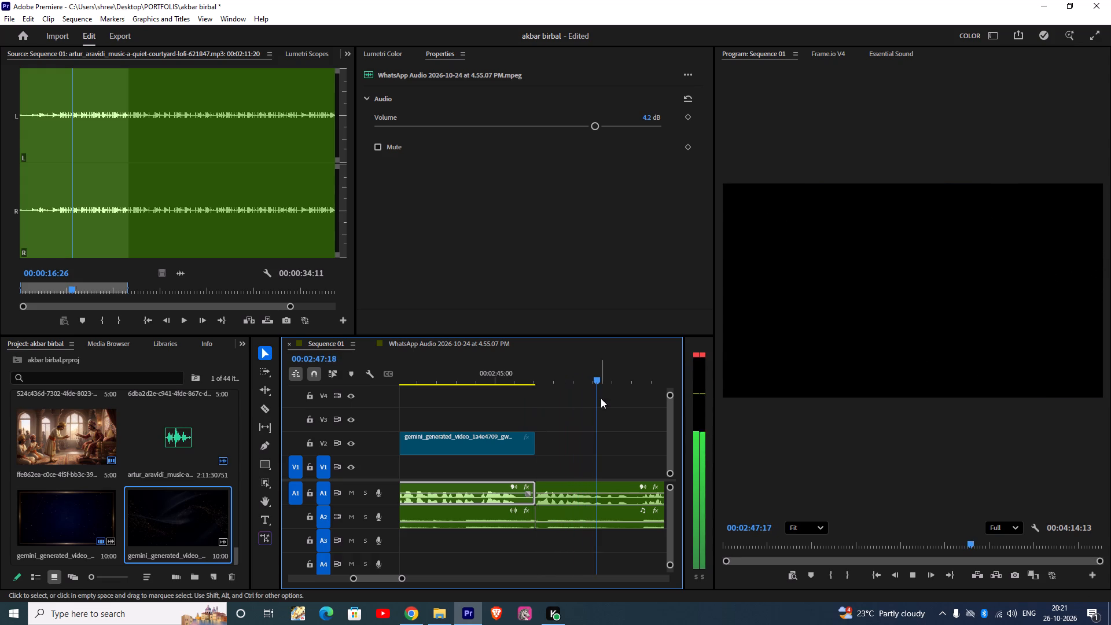
{"action": "left_click_drag", "start_coordinate": [598, 385], "coordinate": [532, 374]}
{"action": "left_click_drag", "start_coordinate": [591, 375], "coordinate": [475, 374]}
{"action": "key", "text": "space"}
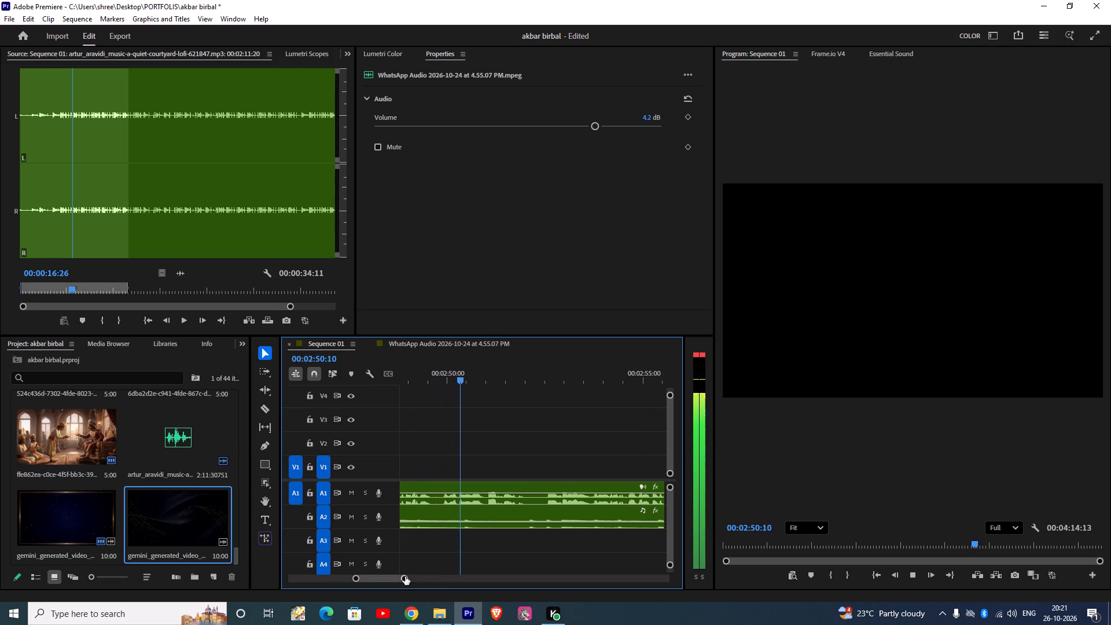
{"action": "key", "text": "space"}
{"action": "left_click_drag", "start_coordinate": [405, 576], "coordinate": [434, 576]}
{"action": "key", "text": "space"}
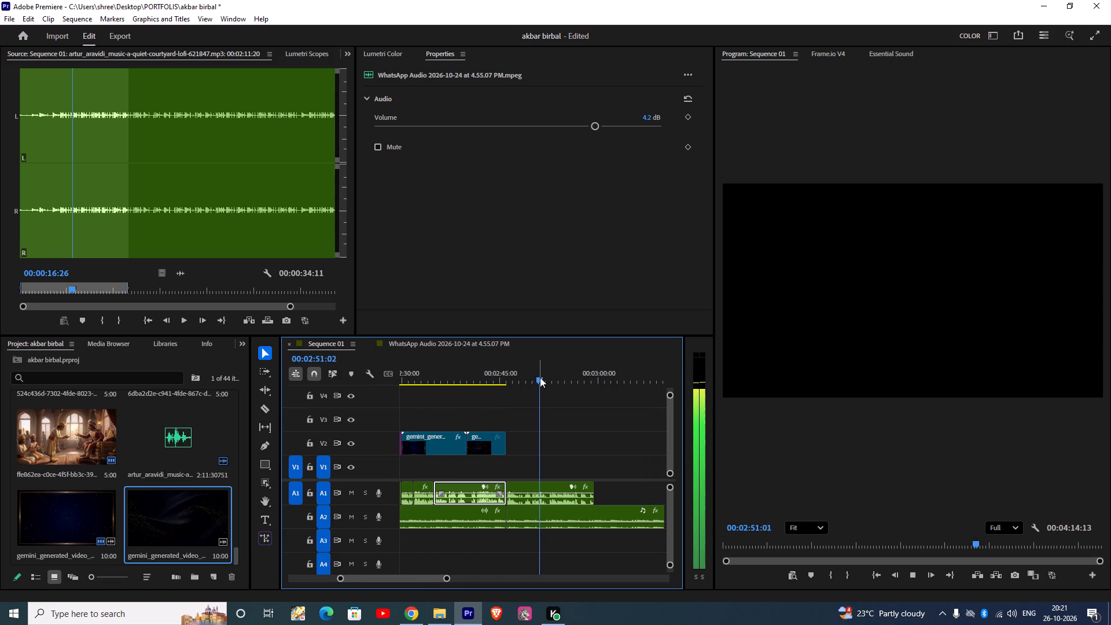
{"action": "left_click_drag", "start_coordinate": [540, 377], "coordinate": [500, 378]}
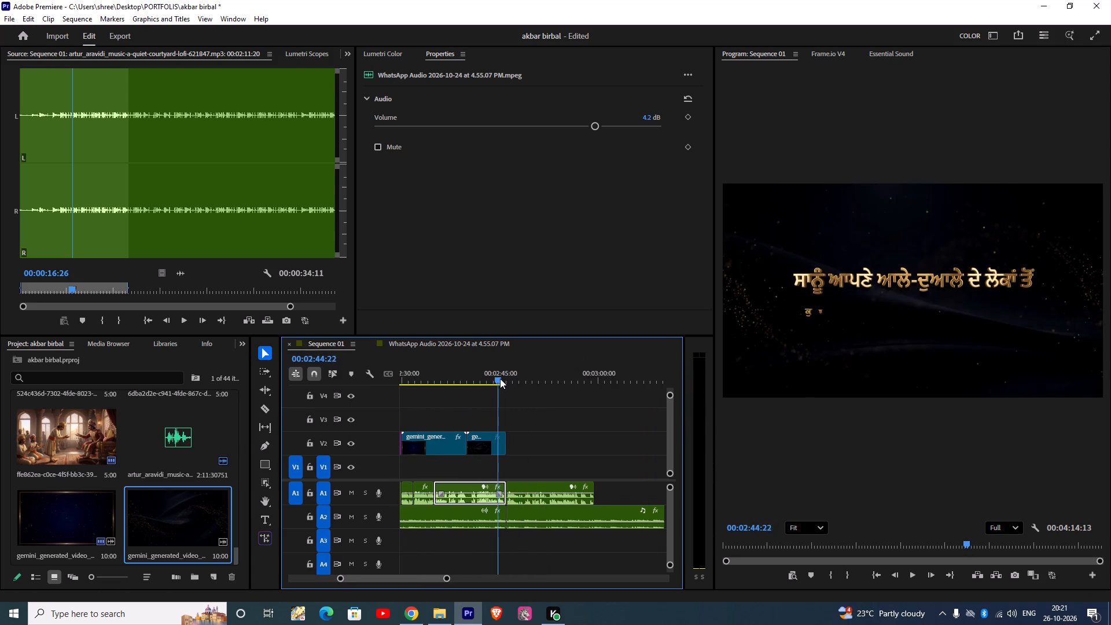
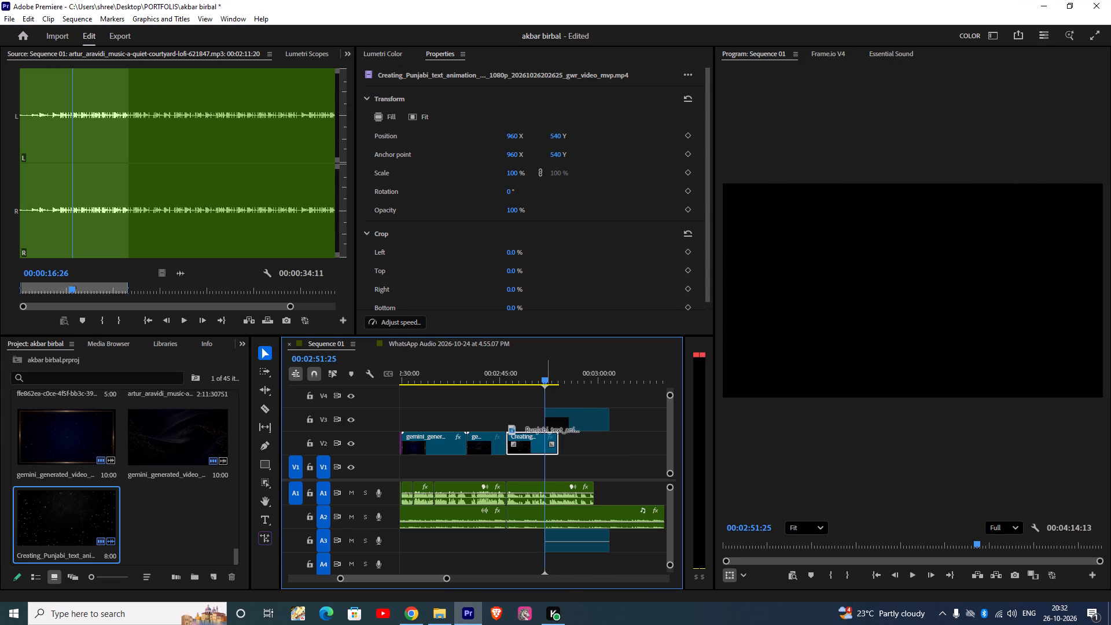
{"action": "left_click_drag", "start_coordinate": [546, 430], "coordinate": [506, 422]}
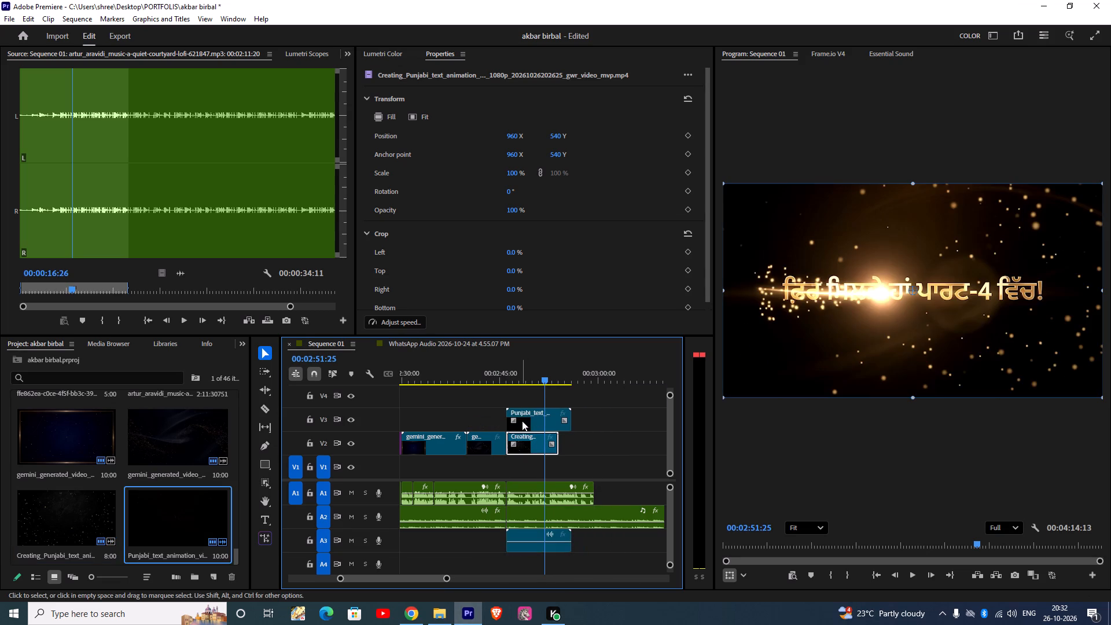
{"action": "left_click_drag", "start_coordinate": [524, 421], "coordinate": [524, 436]}
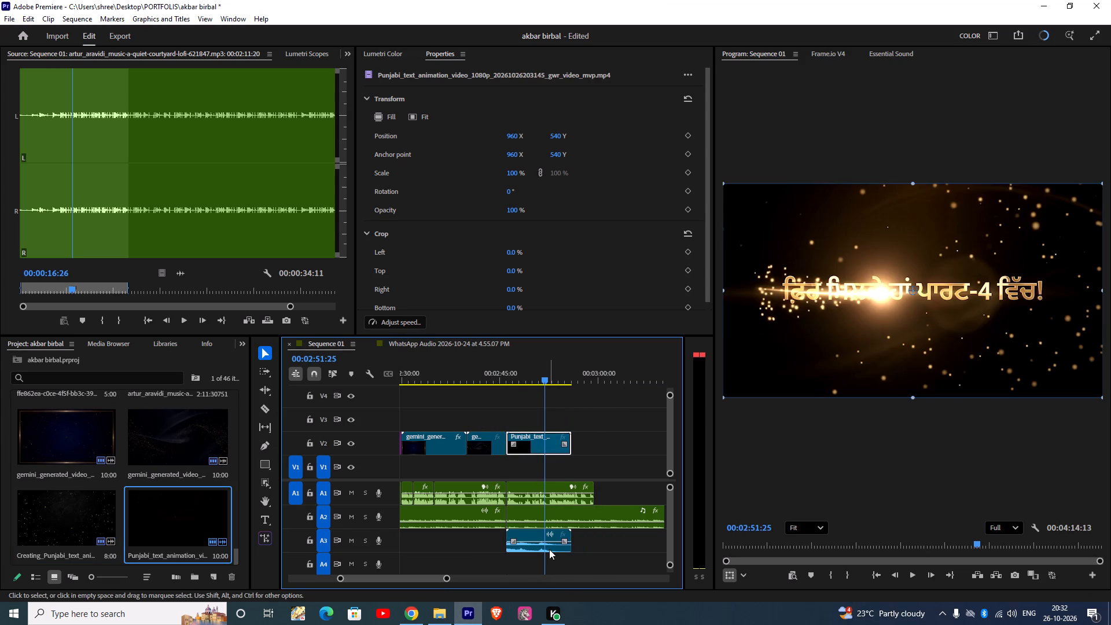
Delete the new closing animation's audio from track A3.
{"action": "left_click", "coordinate": [549, 549]}
{"action": "key", "text": "Delete"}
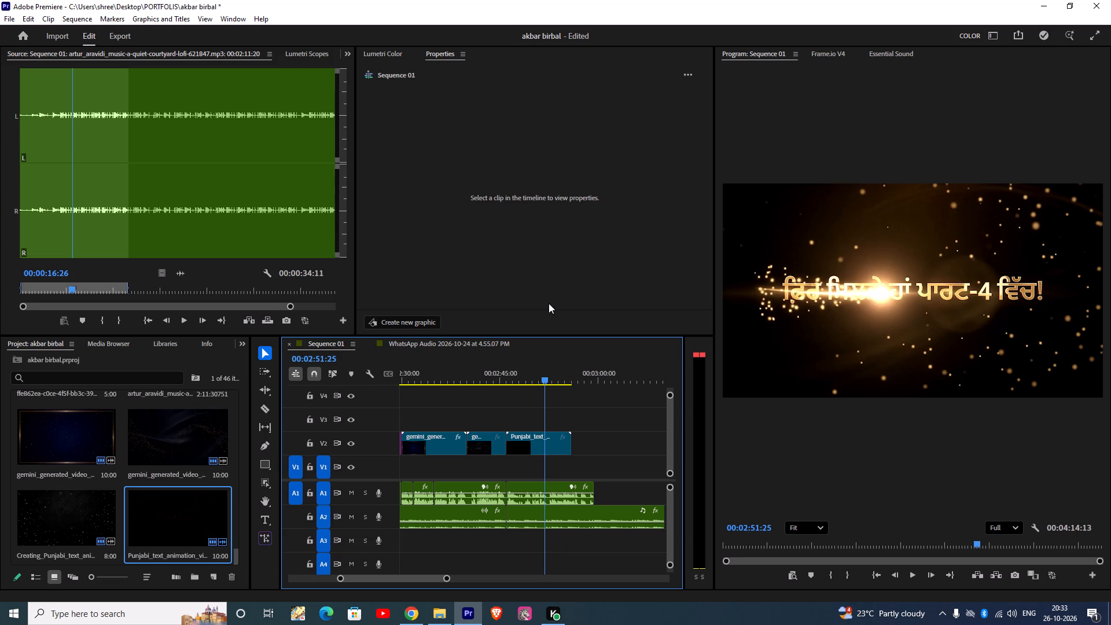
Play back the closing animation on V2 and trim its end back to about 00:02:52:21.
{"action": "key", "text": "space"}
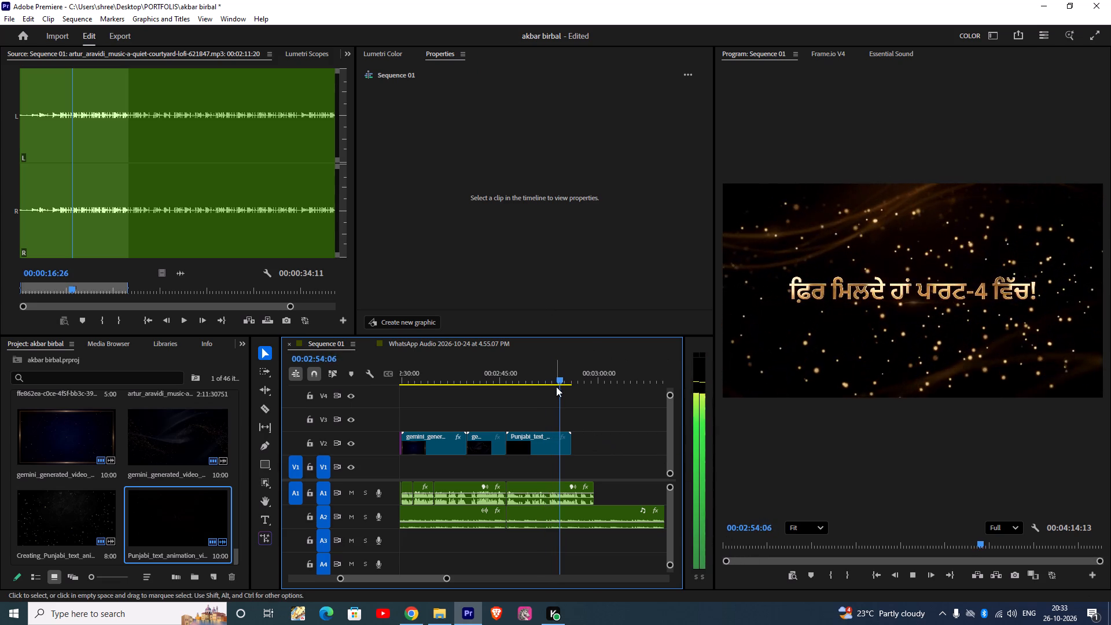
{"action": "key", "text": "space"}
{"action": "left_click_drag", "start_coordinate": [560, 375], "coordinate": [531, 368]}
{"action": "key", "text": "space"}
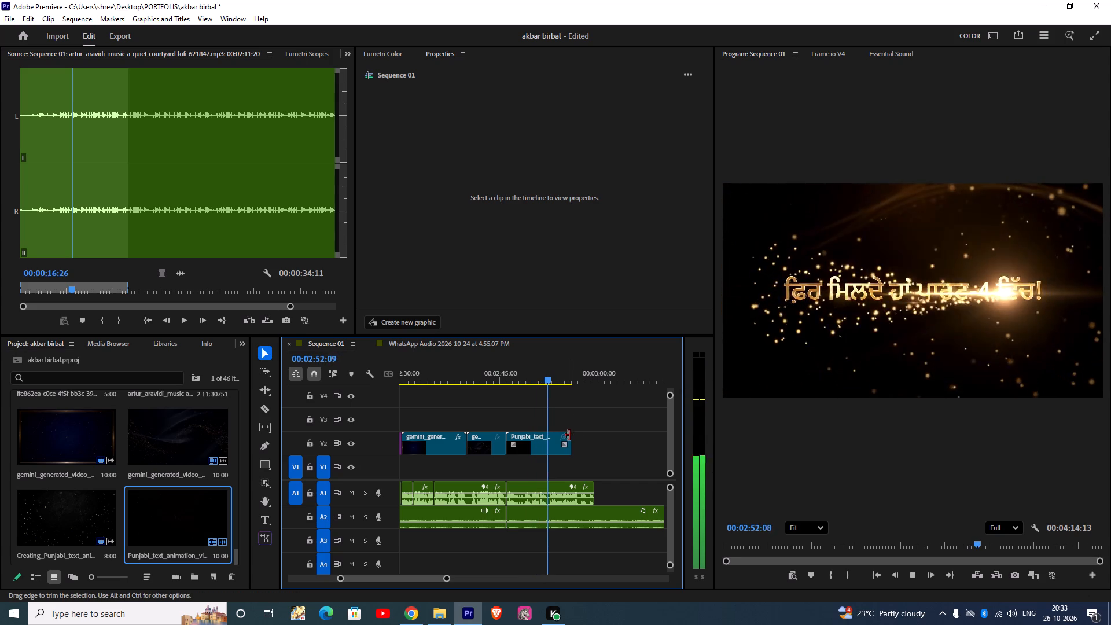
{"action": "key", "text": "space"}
{"action": "left_click_drag", "start_coordinate": [571, 437], "coordinate": [547, 437]}
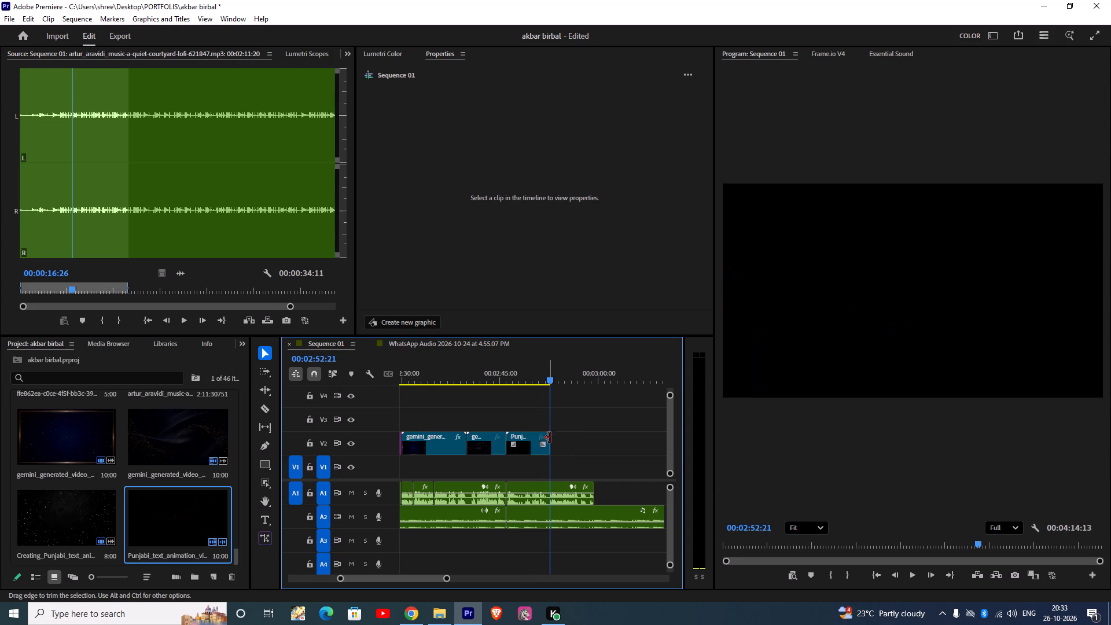
Listen for the pause in the voice narration around the closing line and split the A1 narration clip at 00:02:52:03.
{"action": "left_click_drag", "start_coordinate": [445, 578], "coordinate": [406, 574]}
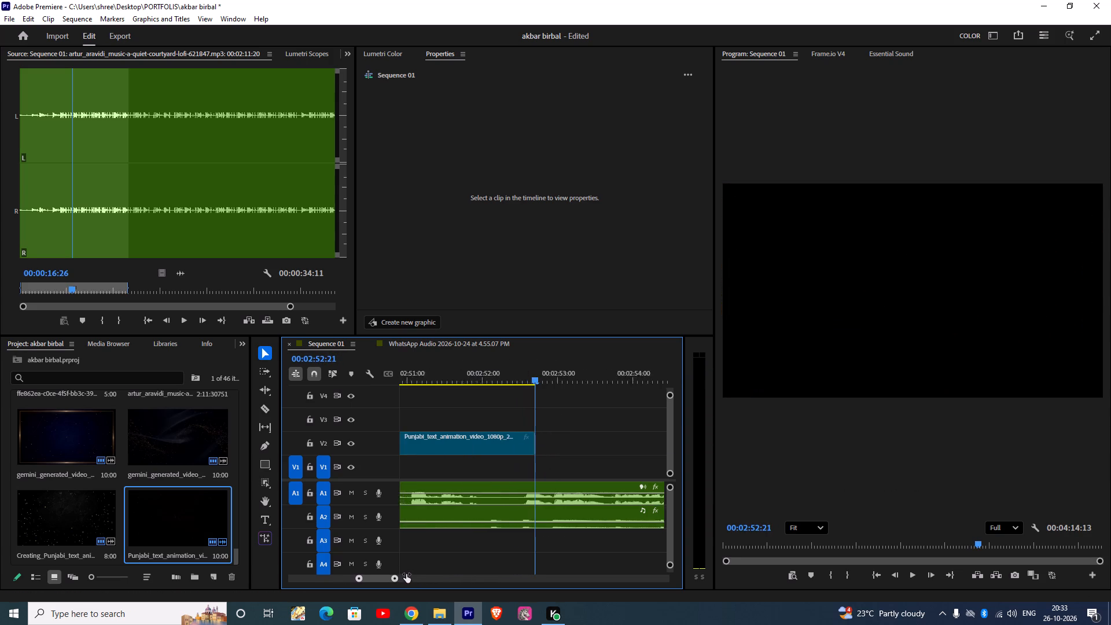
{"action": "left_click_drag", "start_coordinate": [406, 574], "coordinate": [417, 573]}
{"action": "left_click_drag", "start_coordinate": [536, 378], "coordinate": [518, 383]}
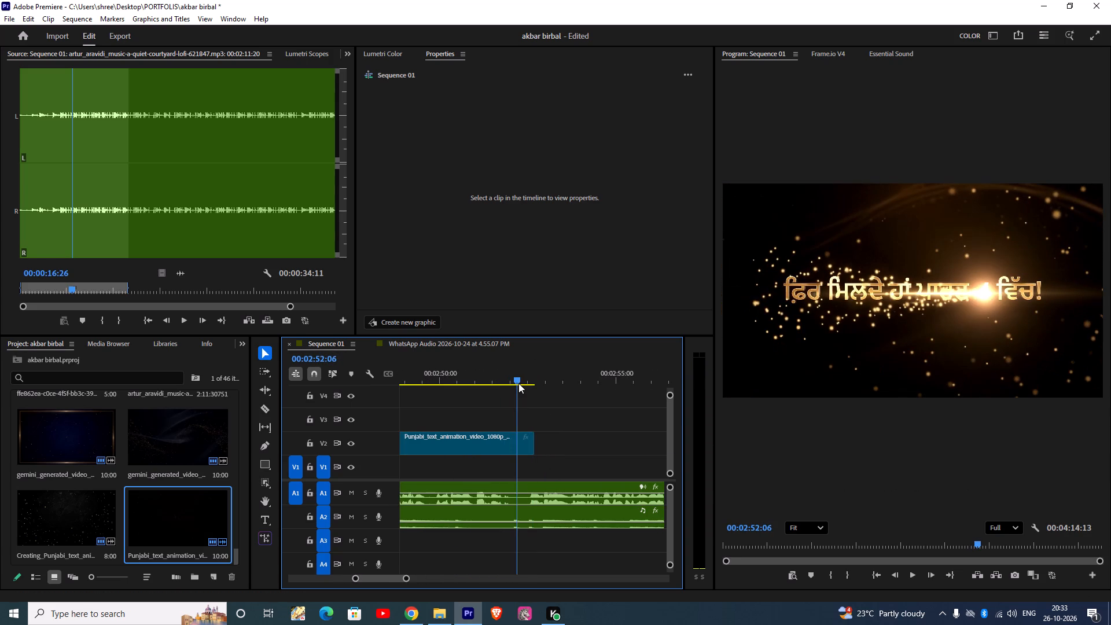
{"action": "left_click_drag", "start_coordinate": [518, 383], "coordinate": [519, 383]}
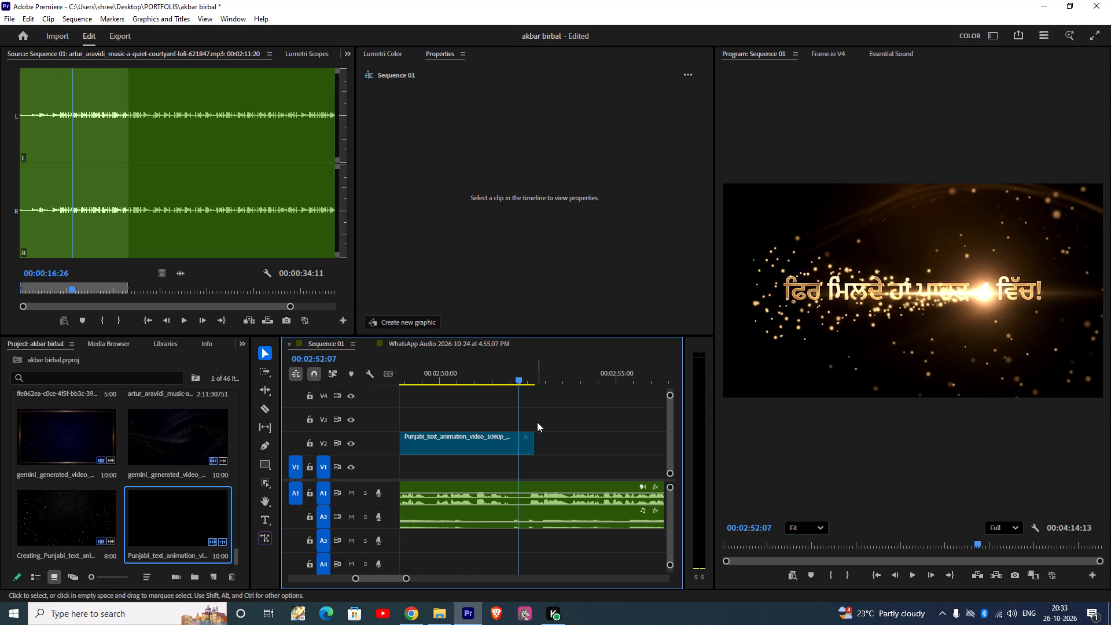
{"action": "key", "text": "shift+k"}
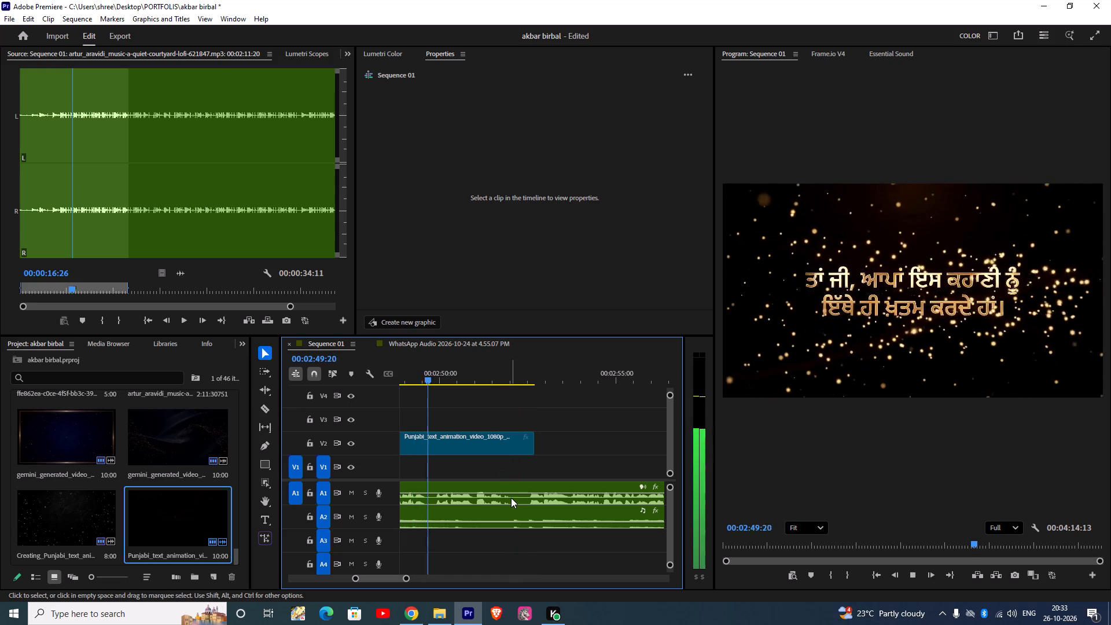
{"action": "left_click", "coordinate": [511, 498]}
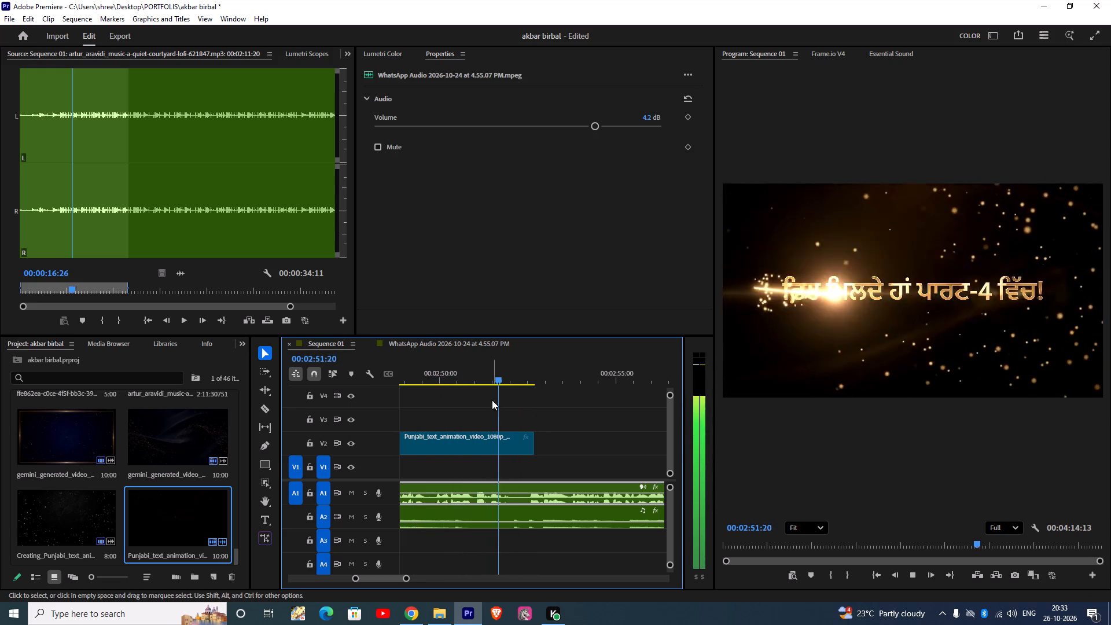
{"action": "left_click", "coordinate": [514, 374]}
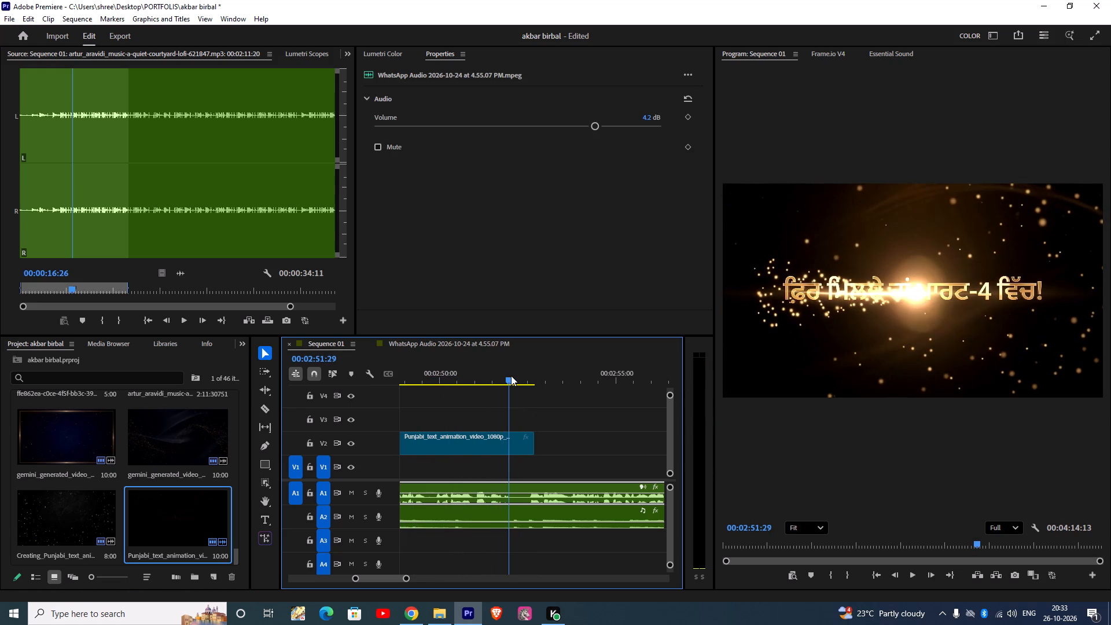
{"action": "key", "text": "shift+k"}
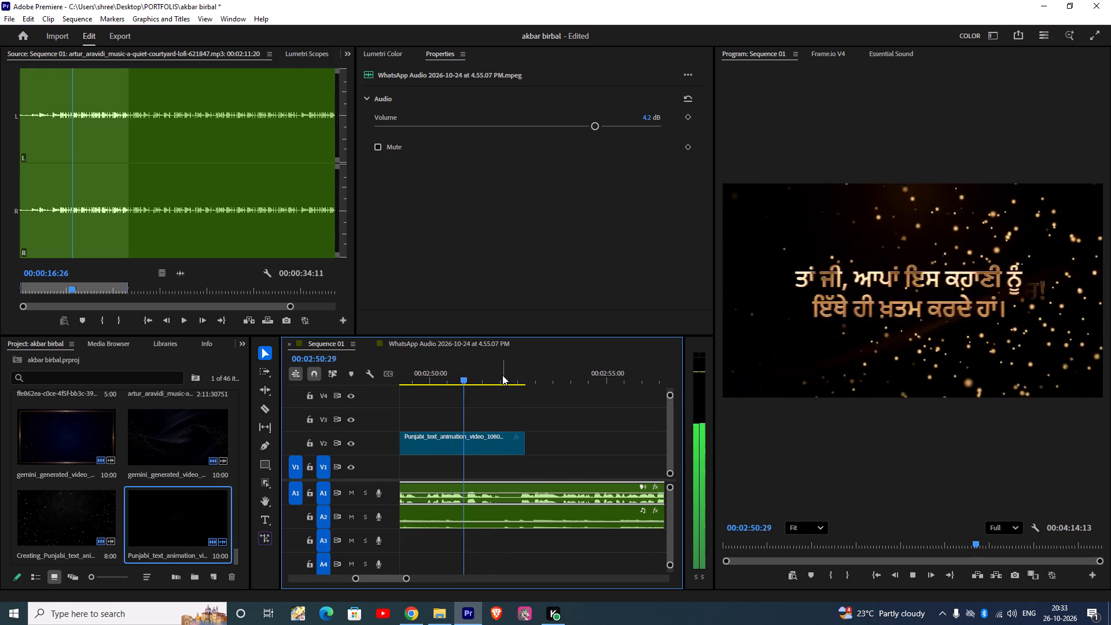
{"action": "key", "text": "alt+space"}
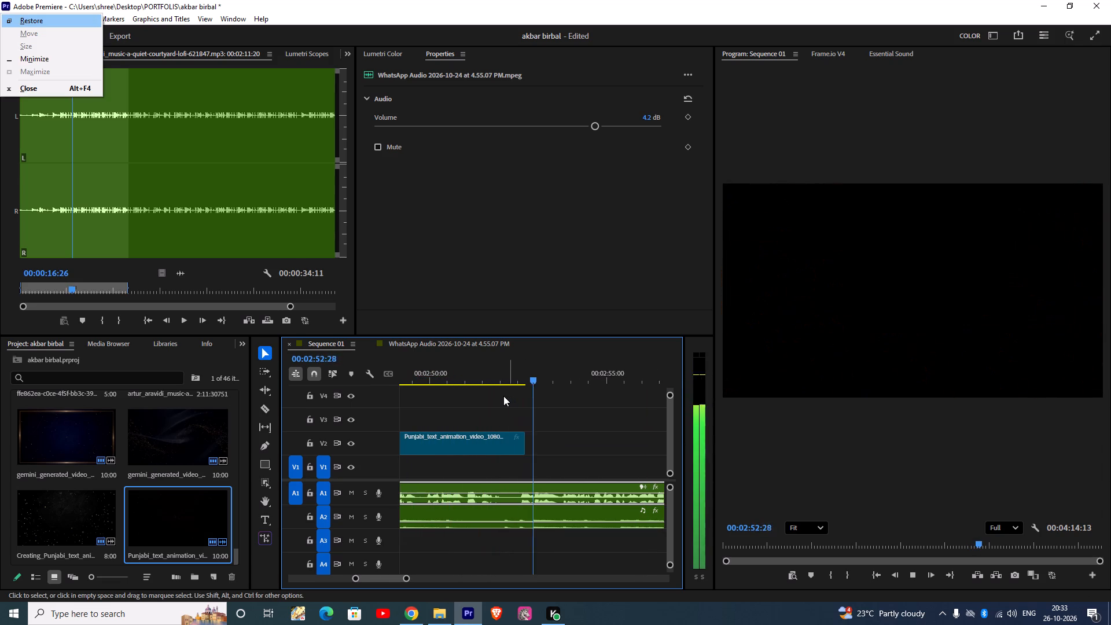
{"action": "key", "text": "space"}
{"action": "left_click", "coordinate": [524, 385]}
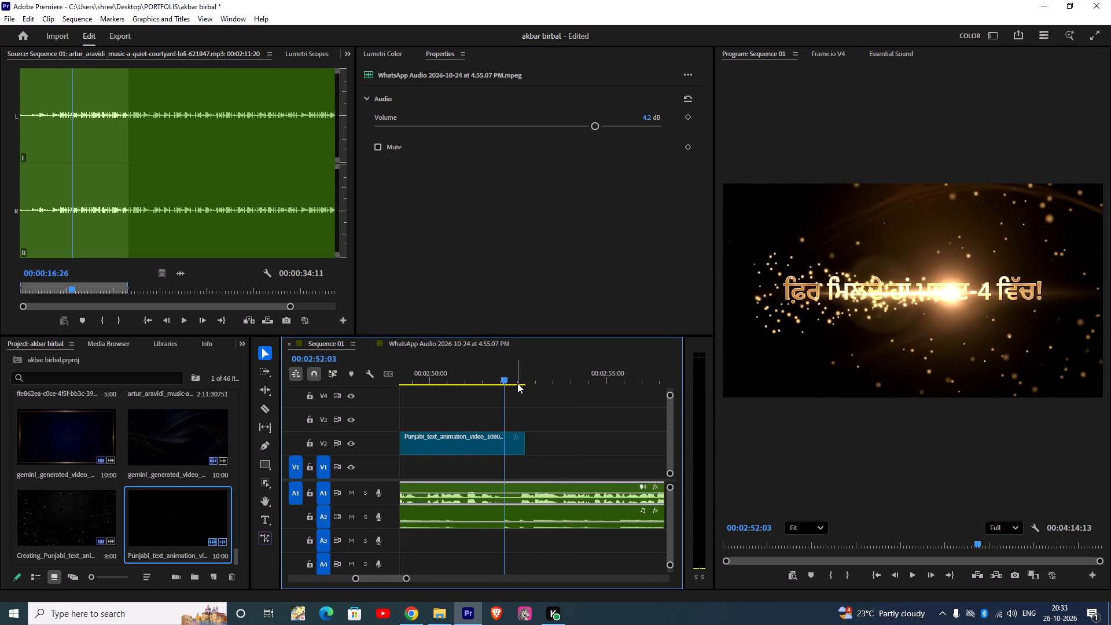
{"action": "key", "text": "ctrl+k"}
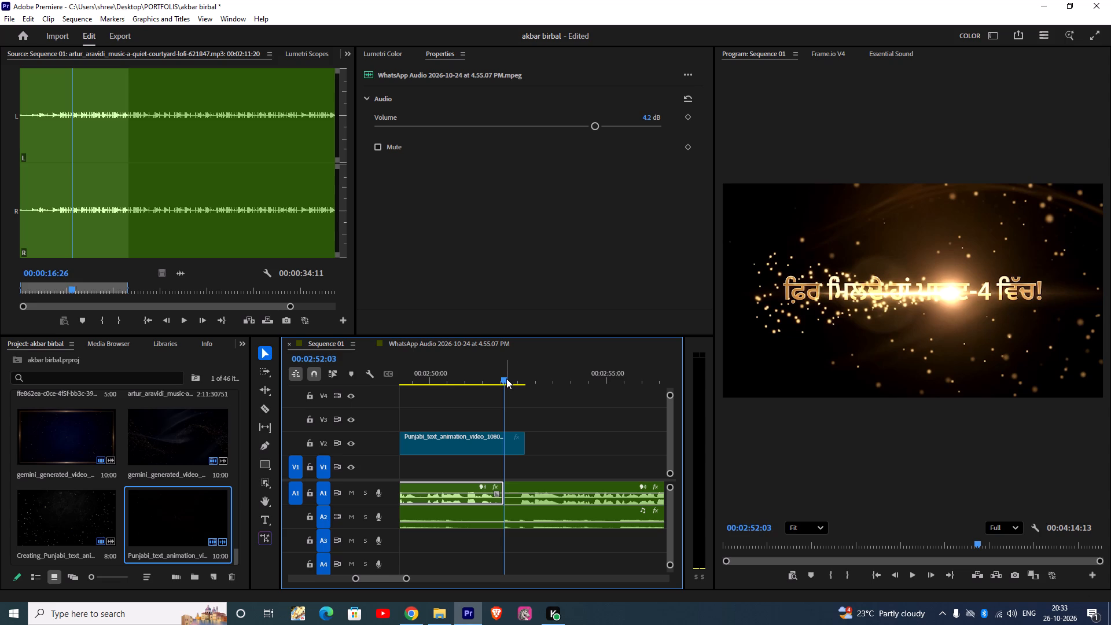
Ripple-trim the stretch between the narration cut and 00:02:52:14 so the following clips close up to the cut.
{"action": "left_click_drag", "start_coordinate": [506, 376], "coordinate": [518, 381]}
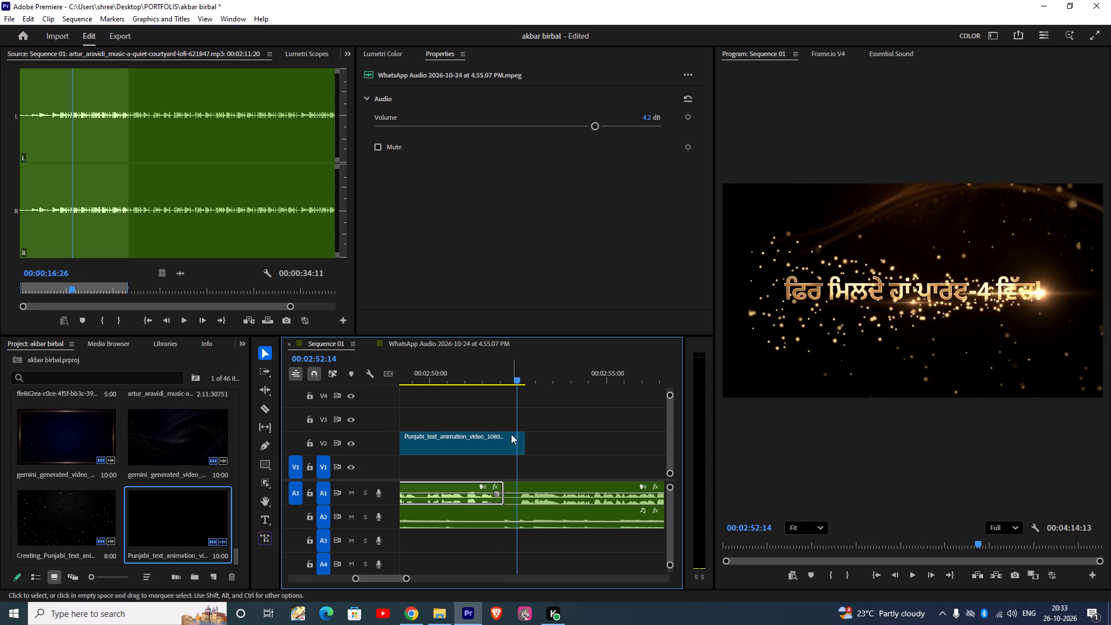
{"action": "left_click", "coordinate": [525, 491]}
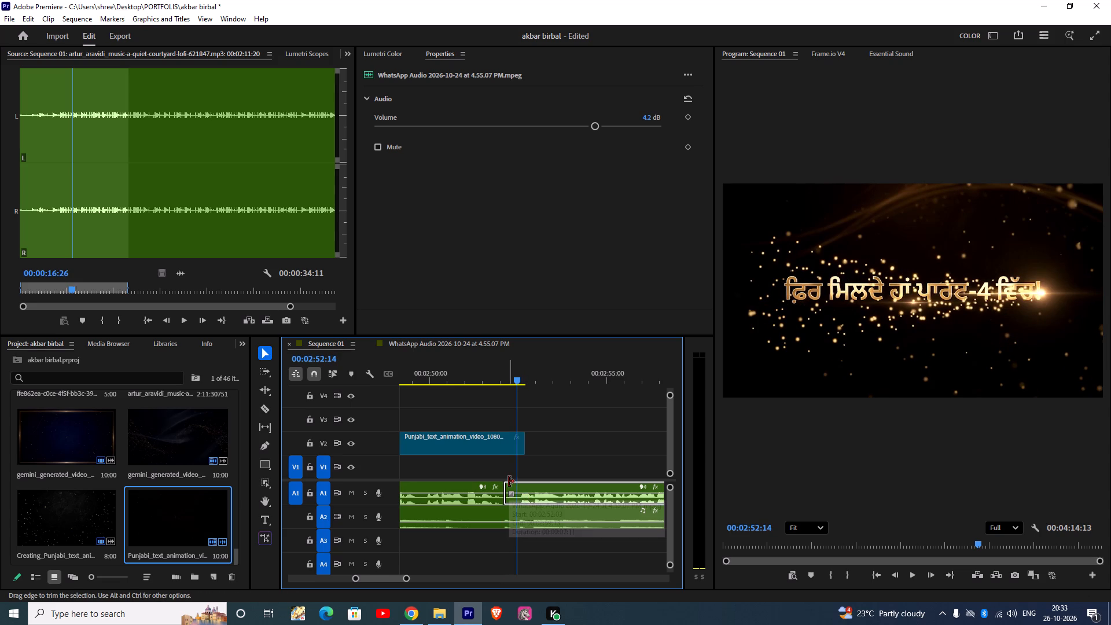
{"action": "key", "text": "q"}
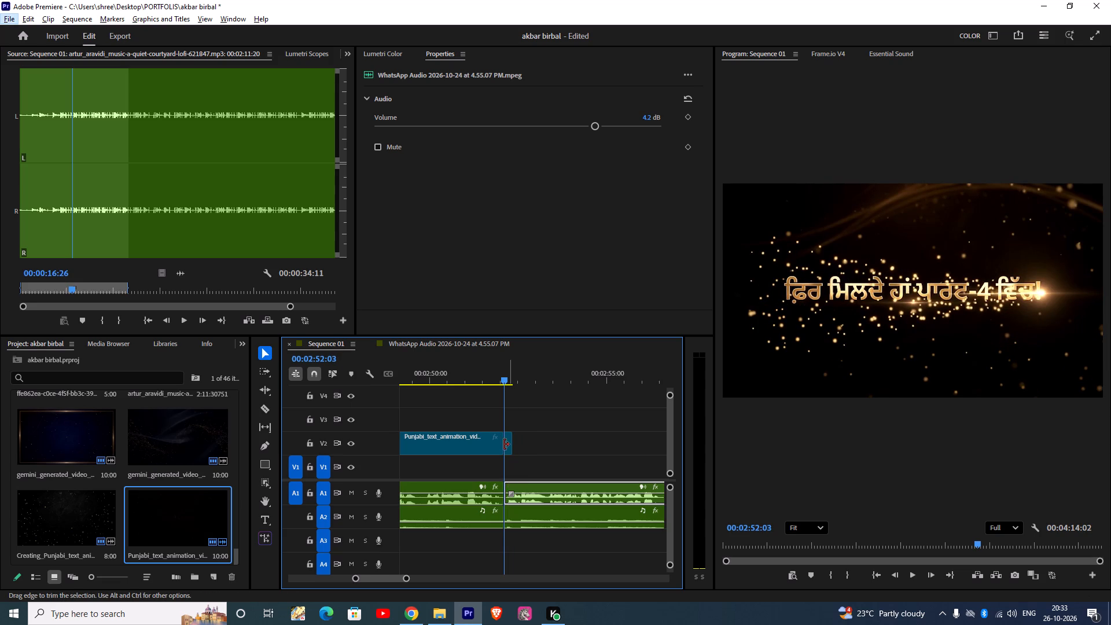
Delete the leftover closing animation fragment after 00:02:52:03 on V2 and play back the narration past the cut.
{"action": "left_click", "coordinate": [504, 444]}
{"action": "left_click", "coordinate": [512, 448]}
{"action": "left_click", "coordinate": [513, 447]}
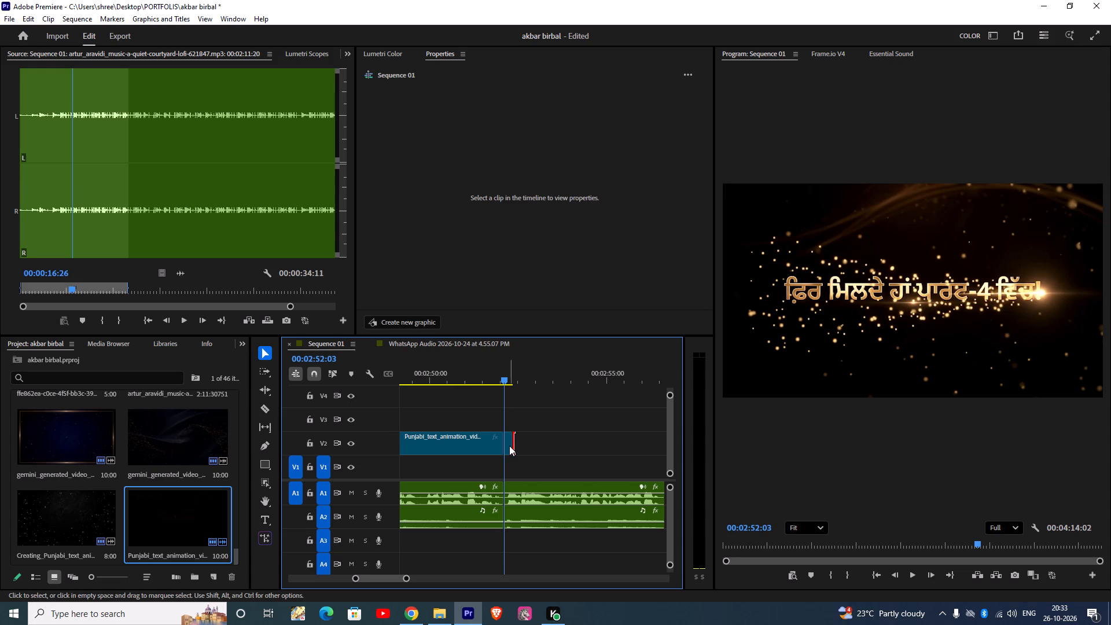
{"action": "left_click", "coordinate": [509, 446]}
{"action": "key", "text": "Delete"}
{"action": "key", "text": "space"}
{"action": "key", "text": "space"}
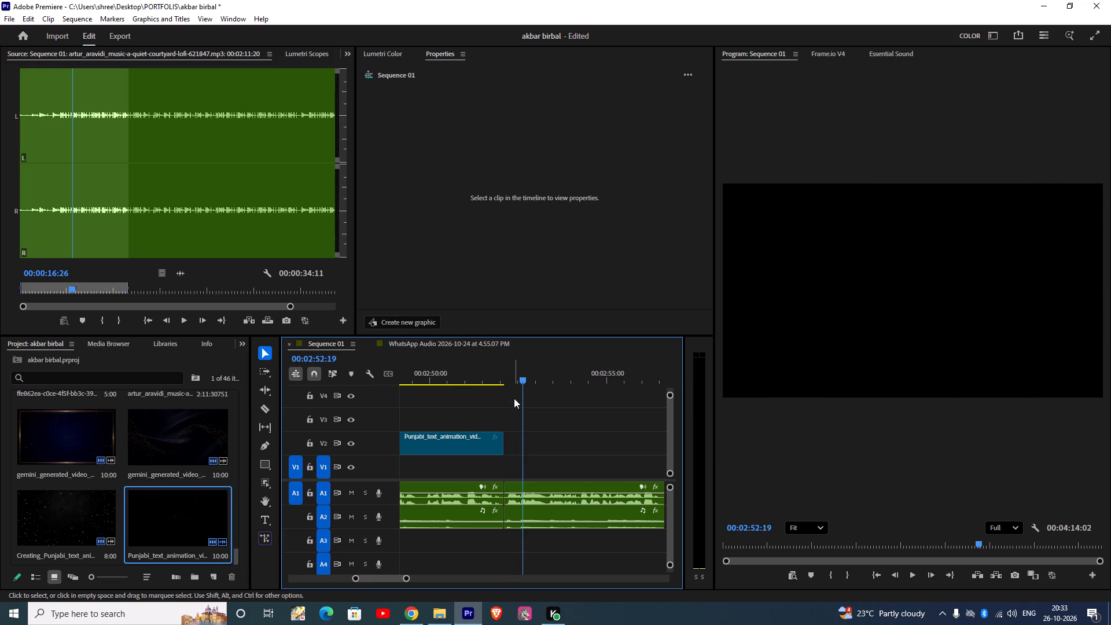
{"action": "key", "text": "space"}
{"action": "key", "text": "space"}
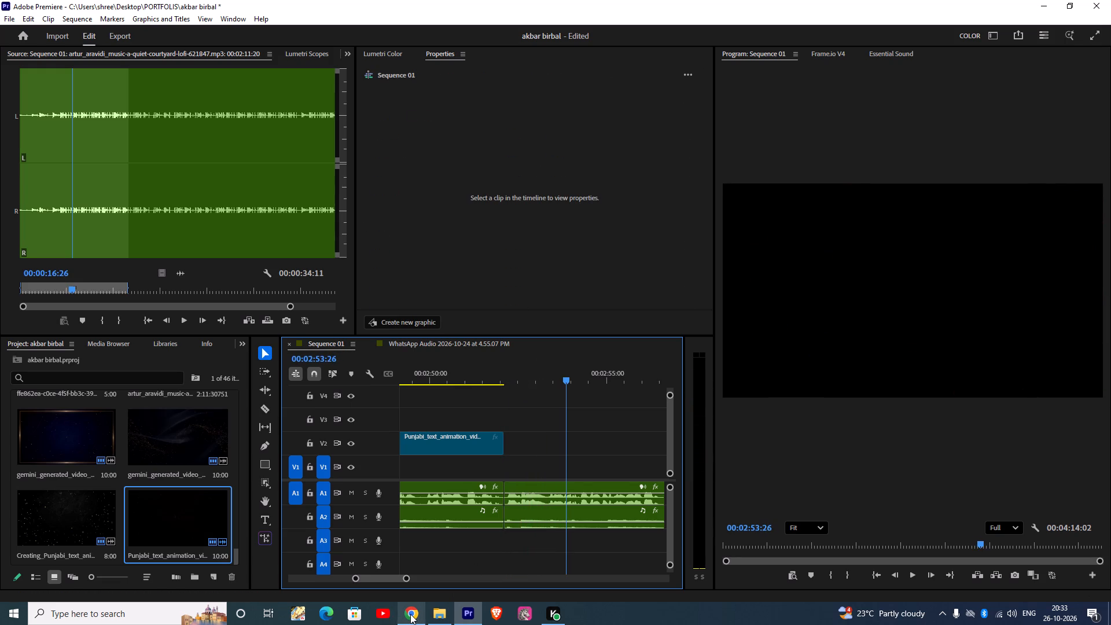
Switch to the Chrome window with the video generation and watermark removal pages.
{"action": "left_click", "coordinate": [410, 614]}
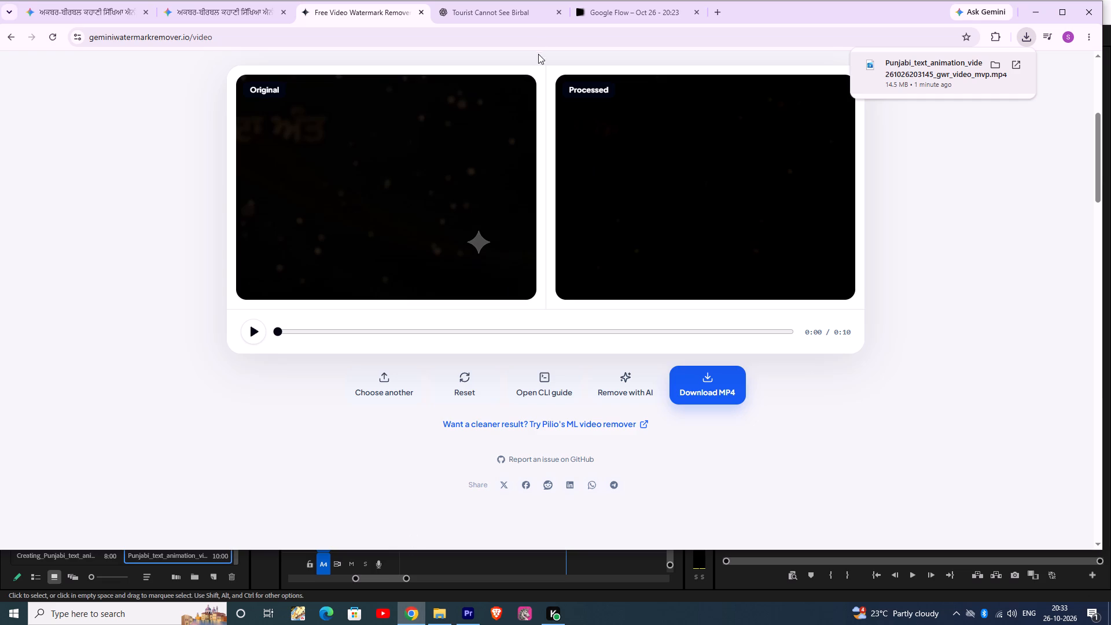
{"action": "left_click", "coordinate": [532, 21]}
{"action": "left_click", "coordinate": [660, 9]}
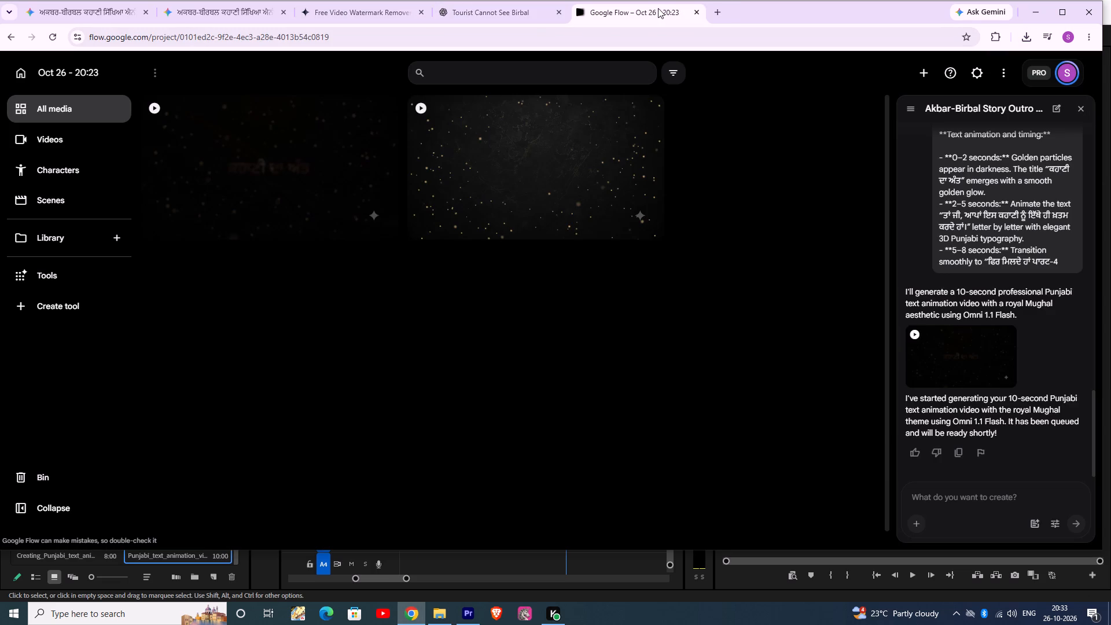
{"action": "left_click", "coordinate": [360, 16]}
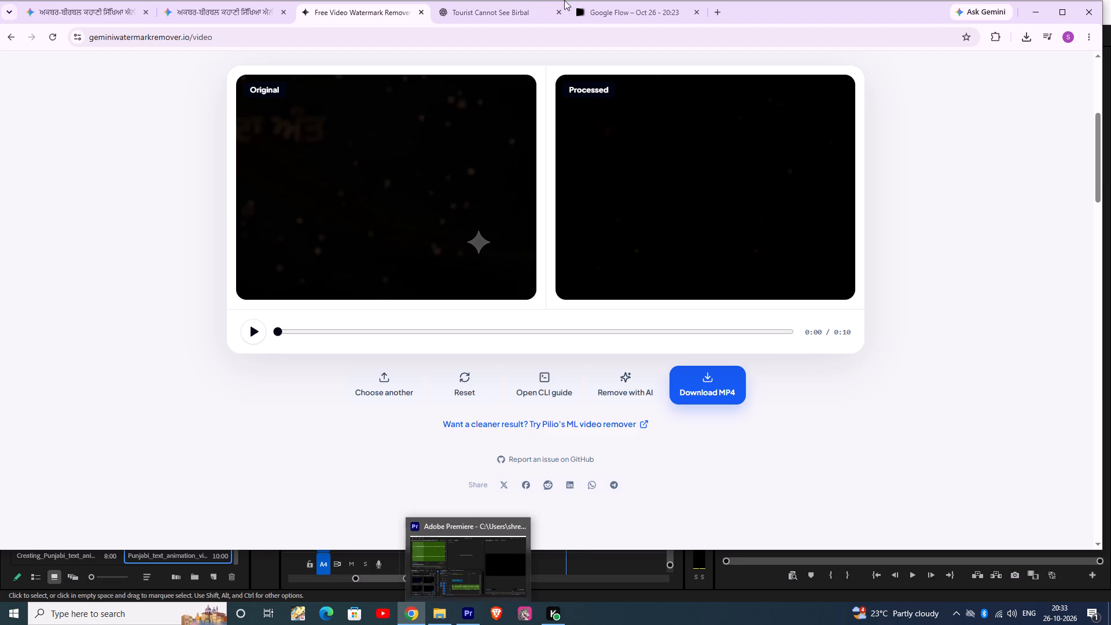
Open the Pinterest website in a new Chrome tab.
{"action": "left_click", "coordinate": [722, 10]}
{"action": "left_click", "coordinate": [526, 227]}
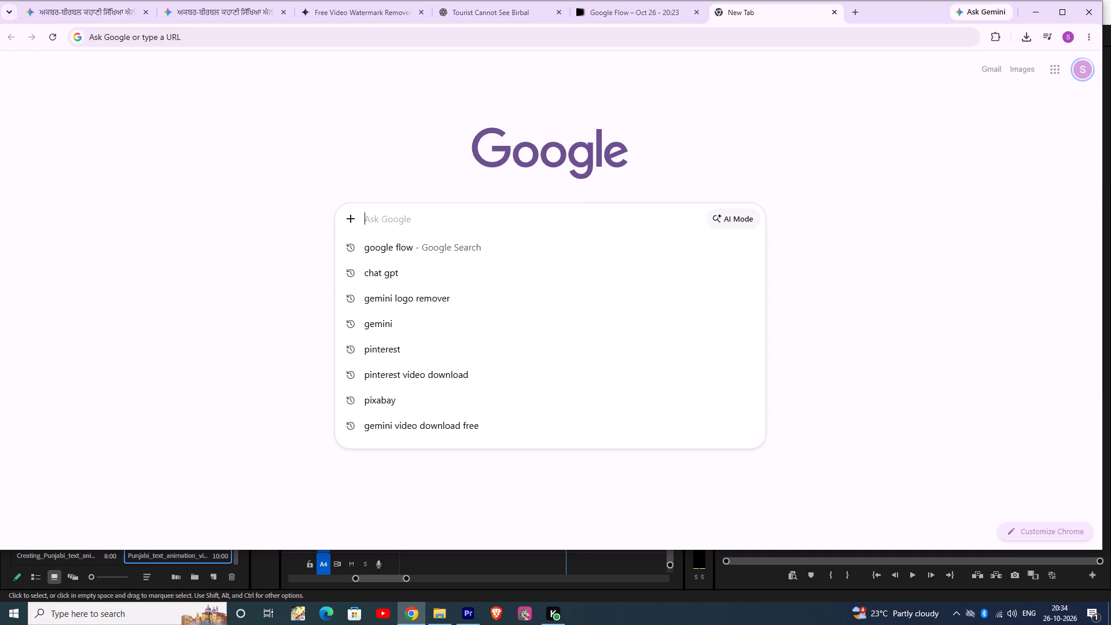
{"action": "left_click", "coordinate": [426, 356]}
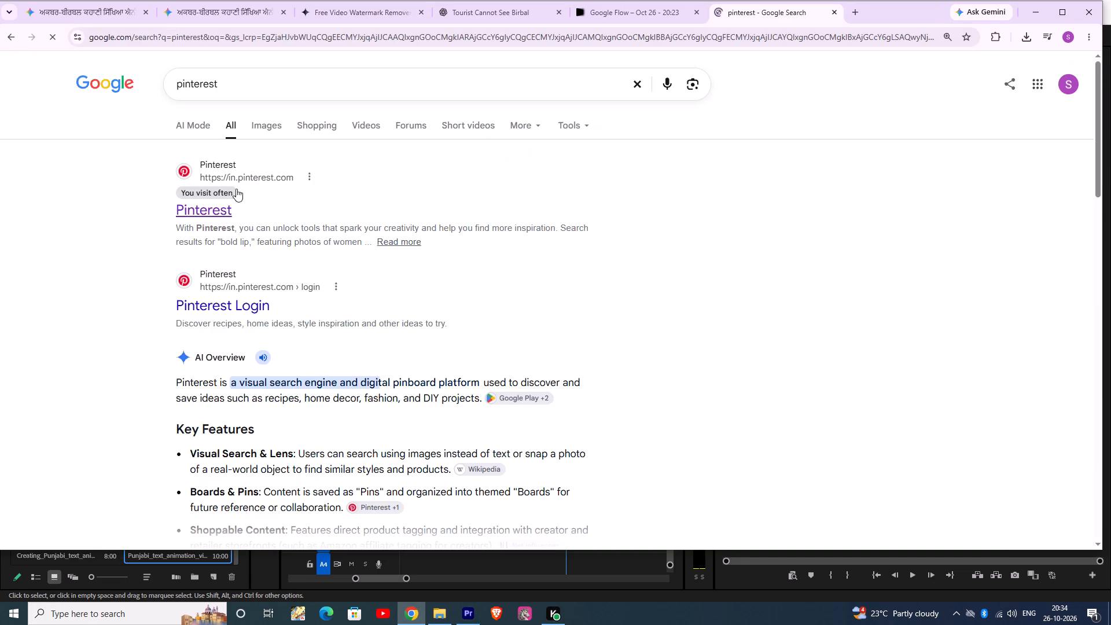
{"action": "left_click", "coordinate": [219, 205]}
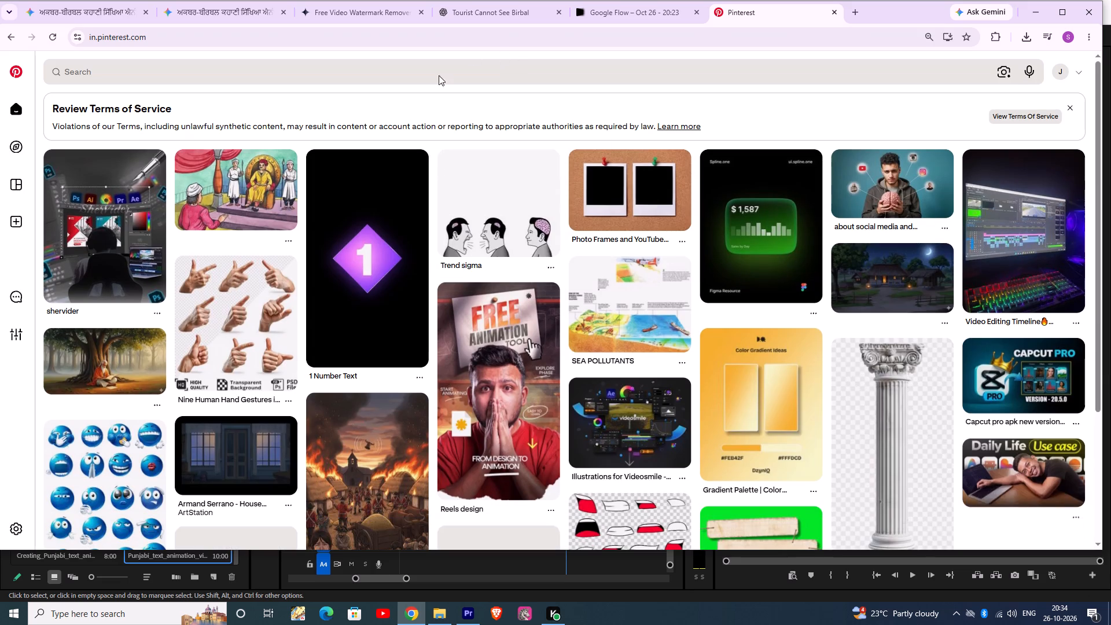
Search Pinterest for "like share subscribe animation" and browse the resulting pins.
{"action": "left_click", "coordinate": [439, 75]}
{"action": "type", "text": "like"}
{"action": "key", "text": "space"}
{"action": "key", "text": "s"}
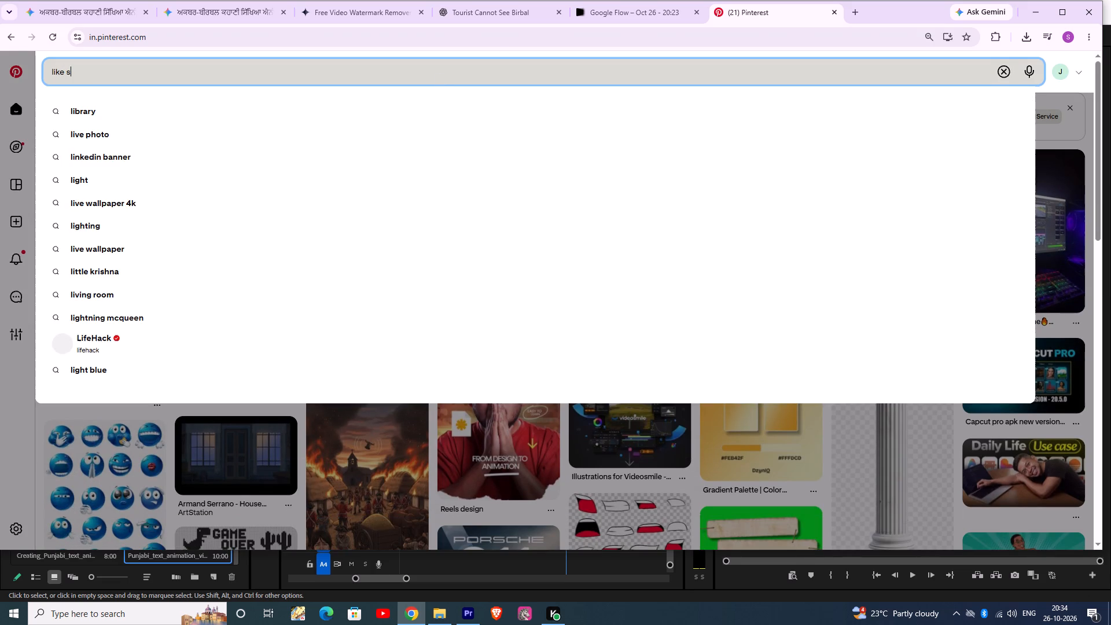
{"action": "key", "text": "h"}
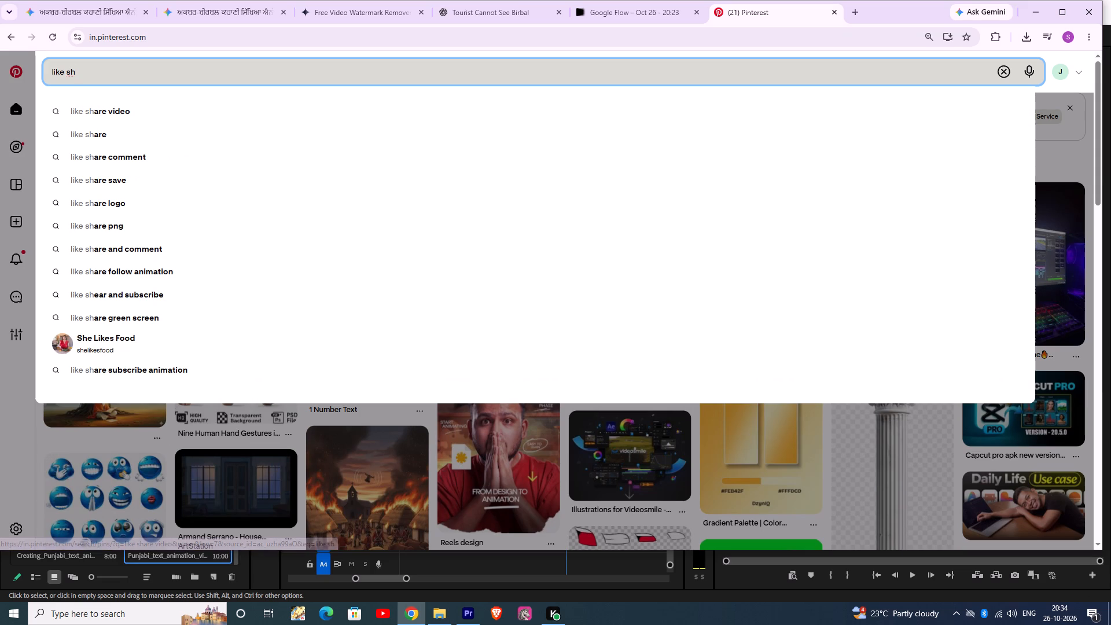
{"action": "type", "text": "are subscribe"}
{"action": "key", "text": "space"}
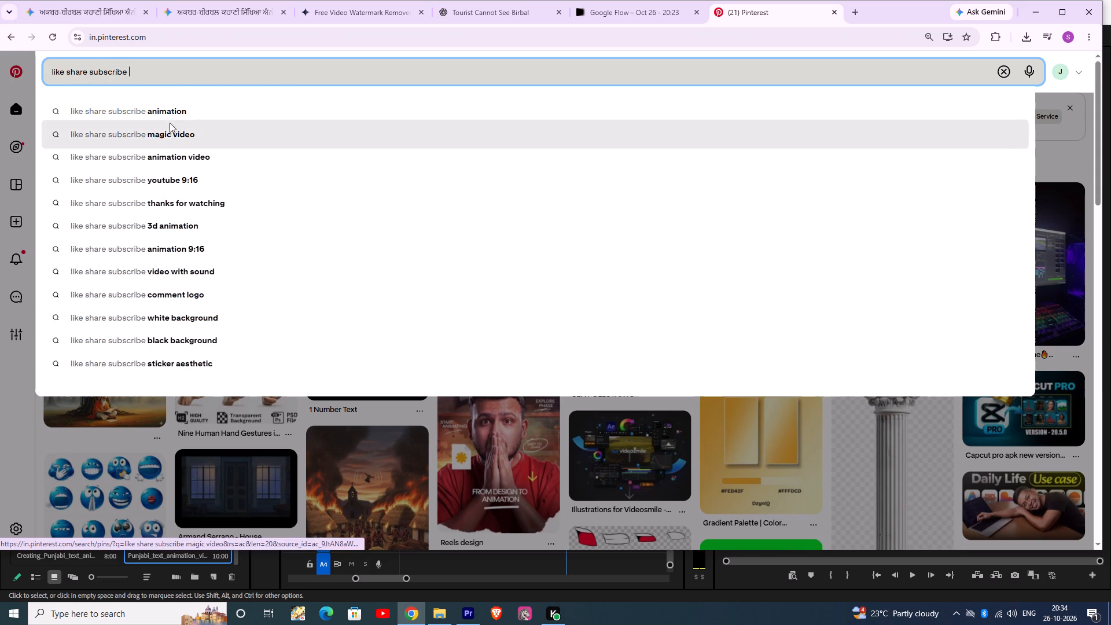
{"action": "left_click", "coordinate": [169, 117]}
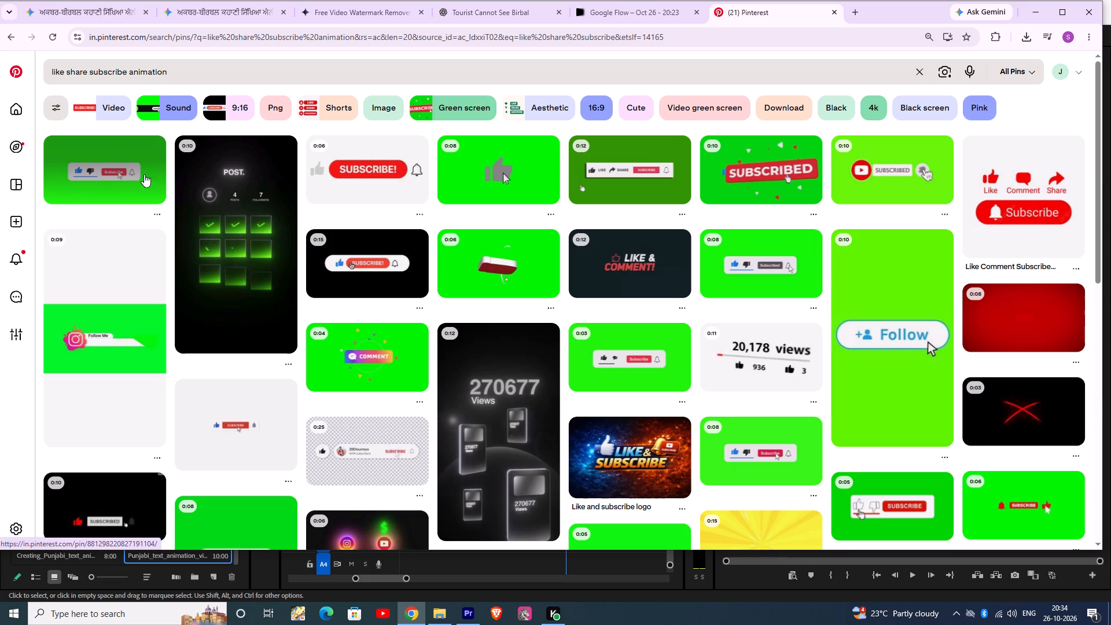
{"action": "scroll", "coordinate": [685, 396], "scroll_direction": "down", "scroll_amount": 2}
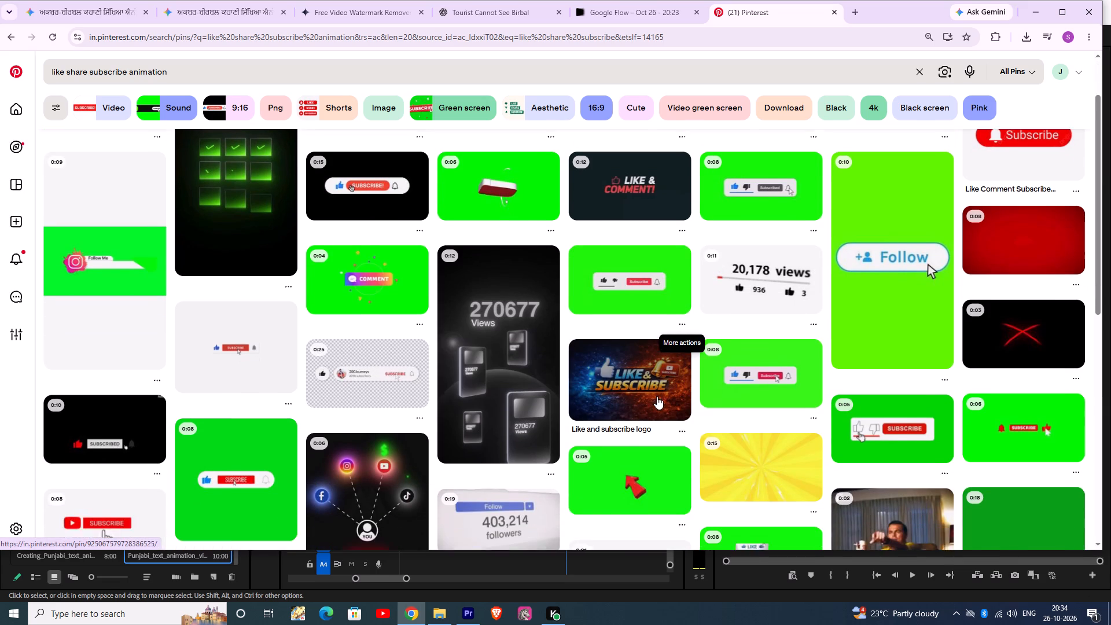
{"action": "scroll", "coordinate": [656, 394], "scroll_direction": "down", "scroll_amount": 1}
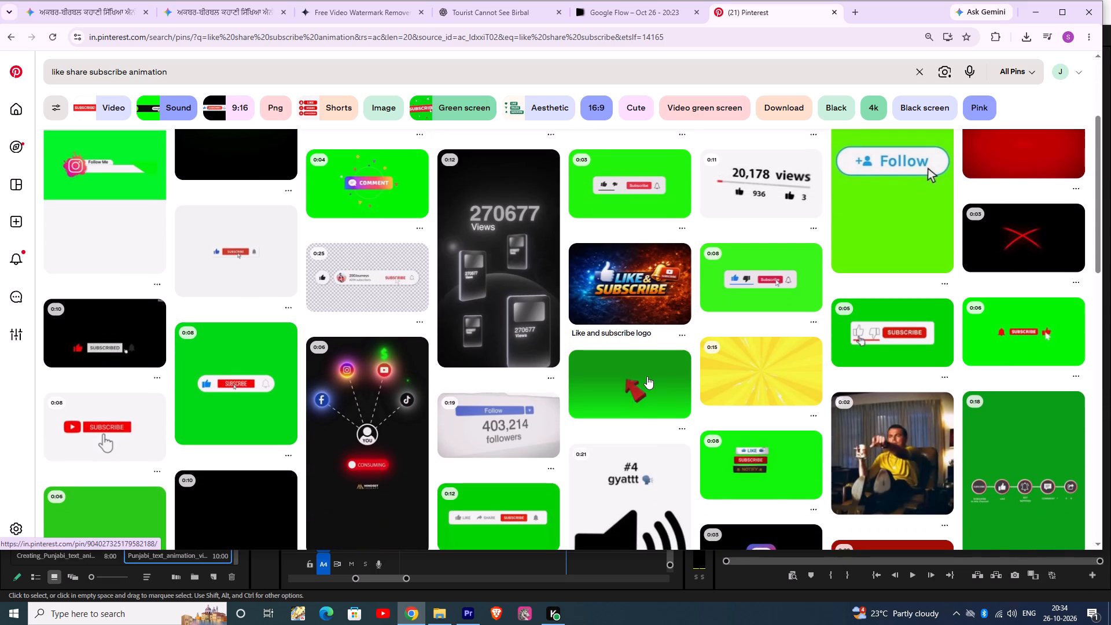
{"action": "scroll", "coordinate": [647, 376], "scroll_direction": "down", "scroll_amount": 6}
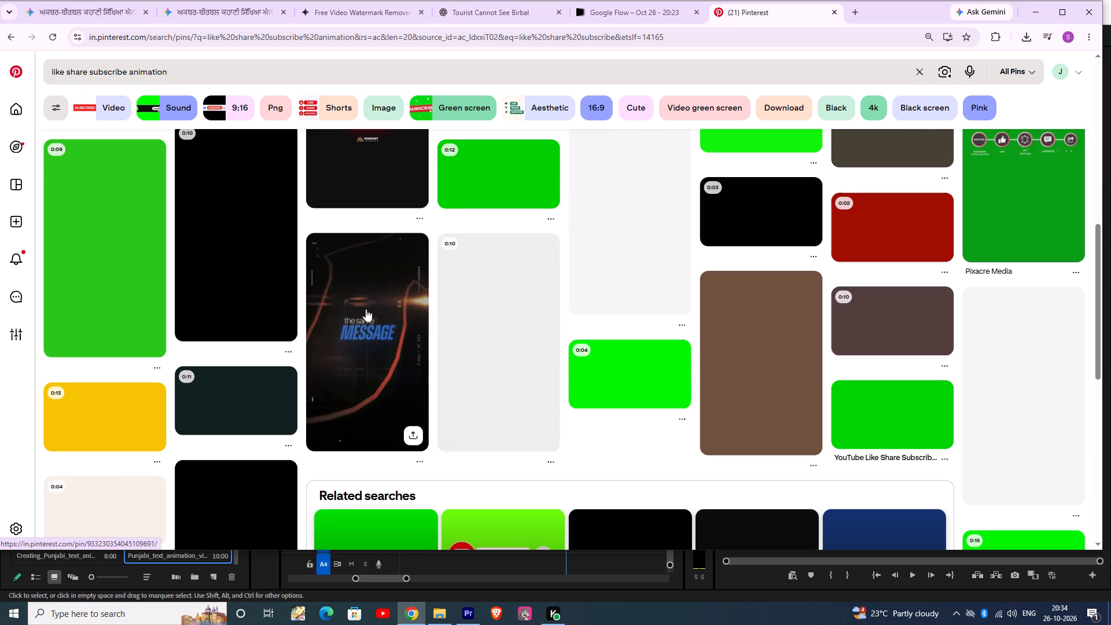
Narrow the Pinterest search to "like share subscribe animation 16:9".
{"action": "left_click", "coordinate": [230, 65]}
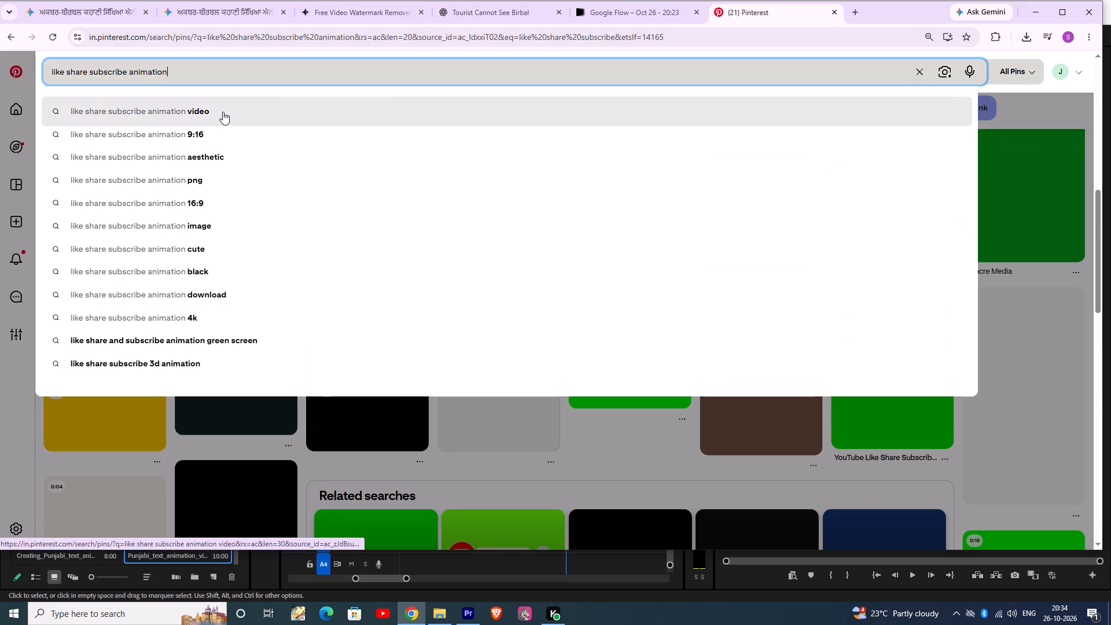
{"action": "left_click", "coordinate": [192, 198]}
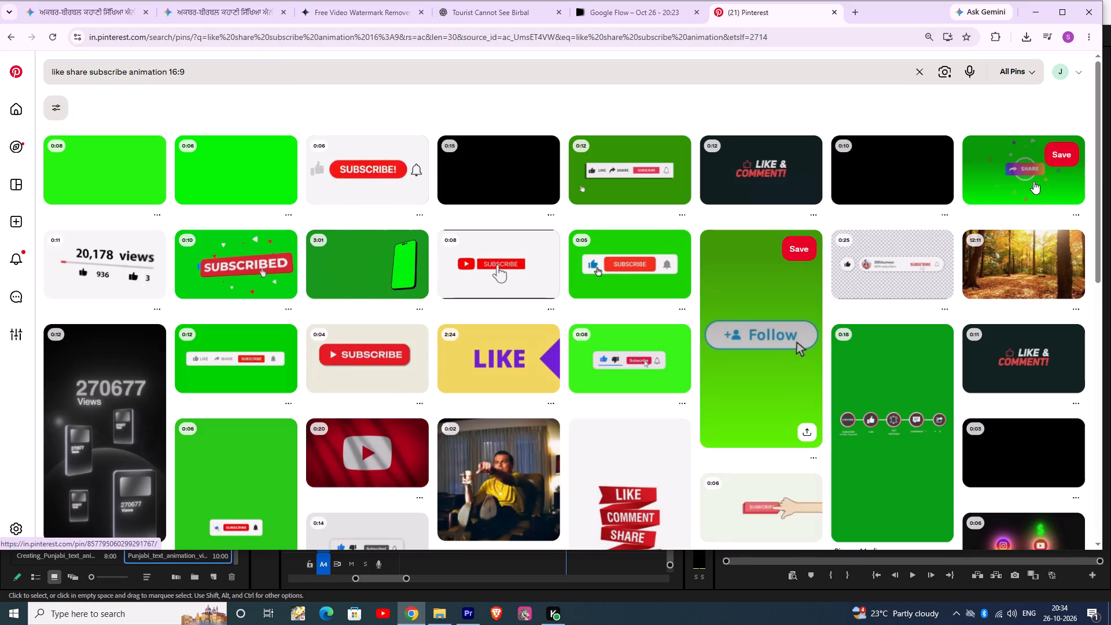
Open the green-screen pin with the purple-orange Share button animation from the search results.
{"action": "left_click", "coordinate": [1033, 181]}
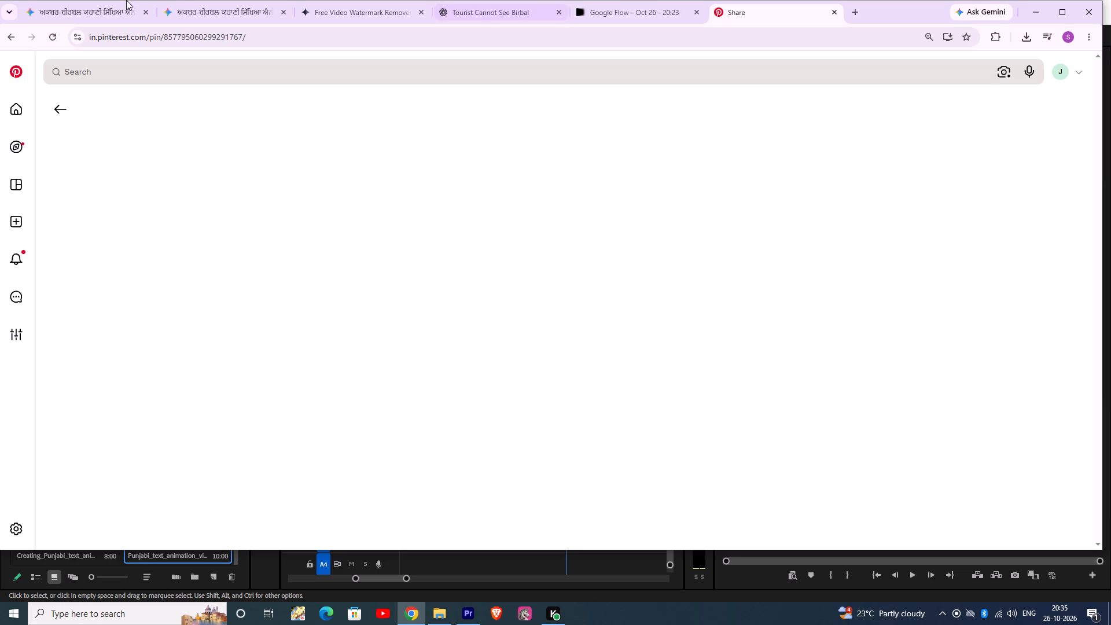
{"action": "left_click", "coordinate": [56, 118]}
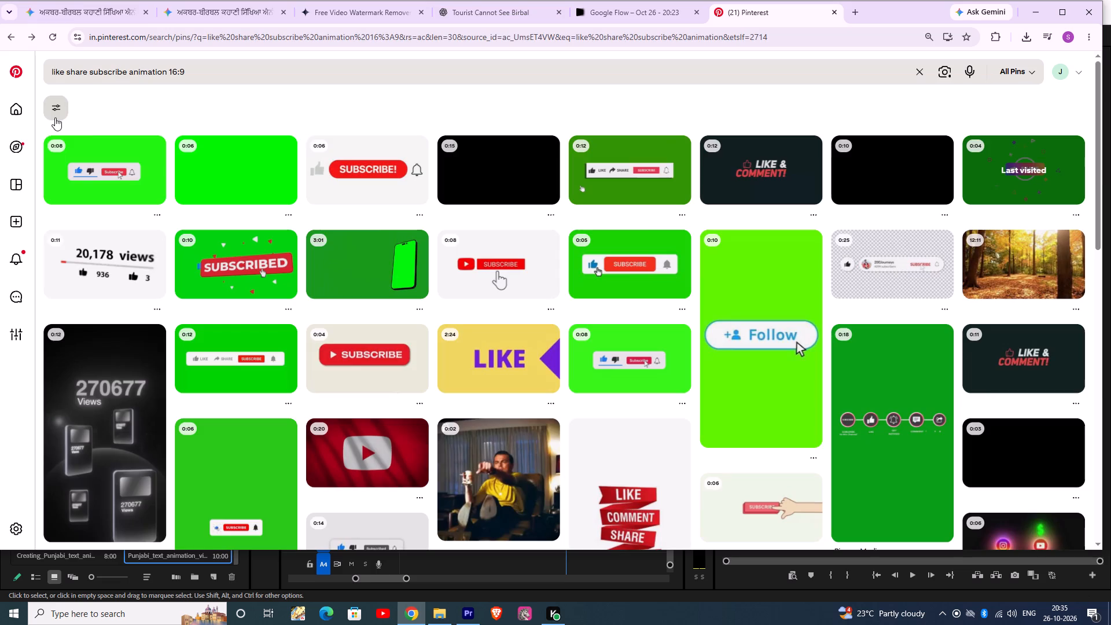
{"action": "left_click", "coordinate": [1019, 187]}
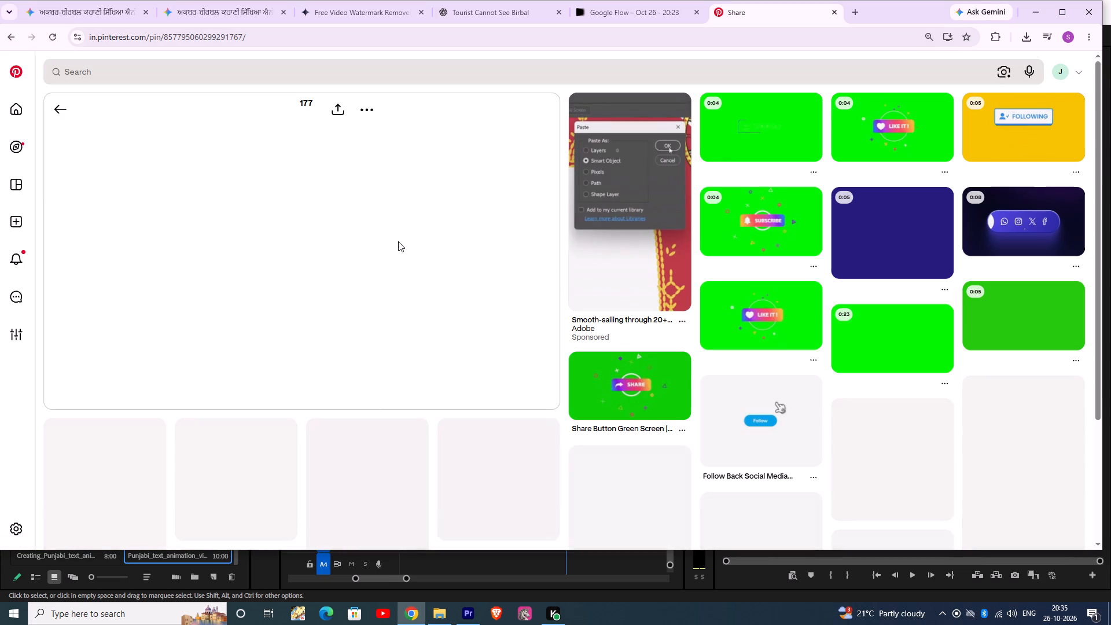
Examine the Share pin's video preview and the related button animations around it, pausing the playback.
{"action": "scroll", "coordinate": [204, 334], "scroll_direction": "down", "scroll_amount": 2}
{"action": "scroll", "coordinate": [204, 334], "scroll_direction": "up", "scroll_amount": 1}
{"action": "scroll", "coordinate": [204, 334], "scroll_direction": "down", "scroll_amount": 1}
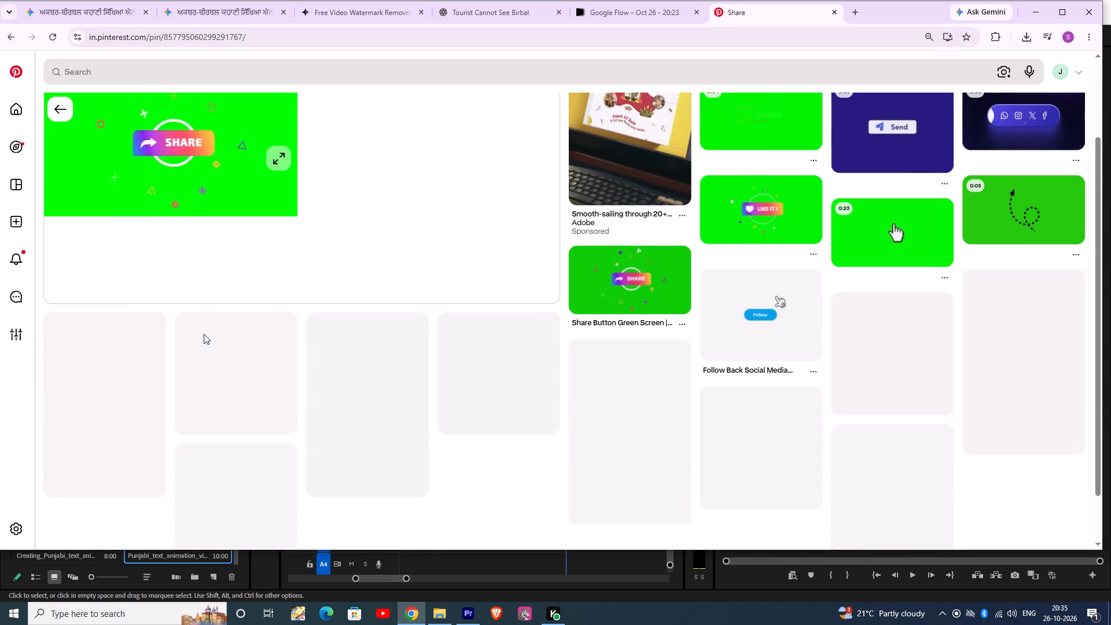
{"action": "scroll", "coordinate": [199, 327], "scroll_direction": "up", "scroll_amount": 2}
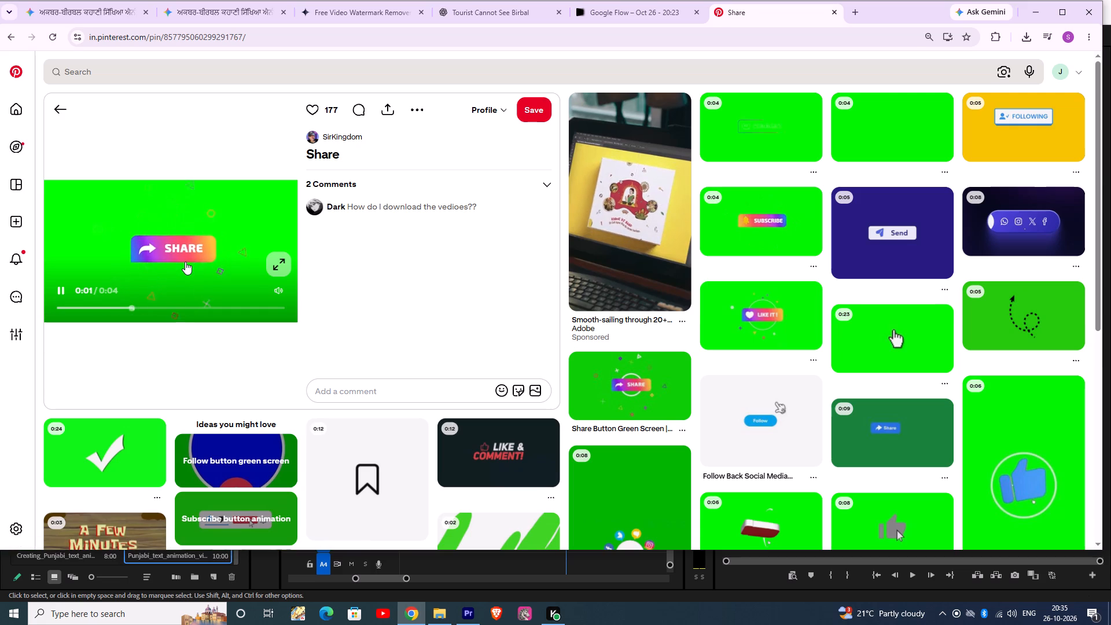
{"action": "key", "text": "space"}
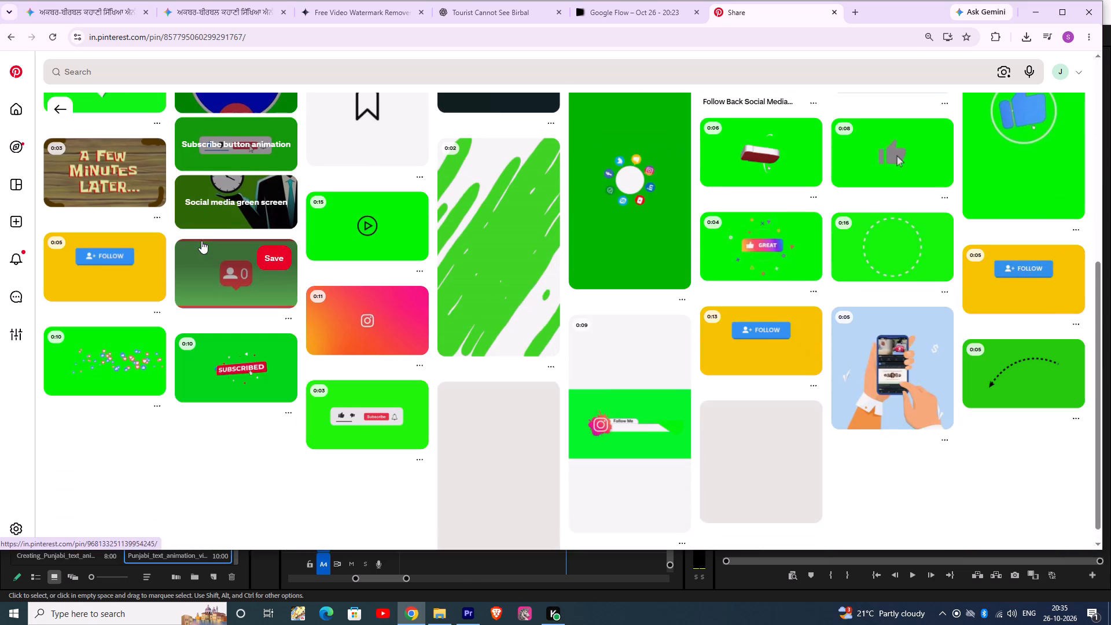
{"action": "scroll", "coordinate": [201, 241], "scroll_direction": "up", "scroll_amount": 2}
{"action": "scroll", "coordinate": [206, 236], "scroll_direction": "down", "scroll_amount": 2}
{"action": "scroll", "coordinate": [207, 233], "scroll_direction": "up", "scroll_amount": 1}
{"action": "scroll", "coordinate": [208, 233], "scroll_direction": "down", "scroll_amount": 1}
{"action": "scroll", "coordinate": [208, 233], "scroll_direction": "up", "scroll_amount": 8}
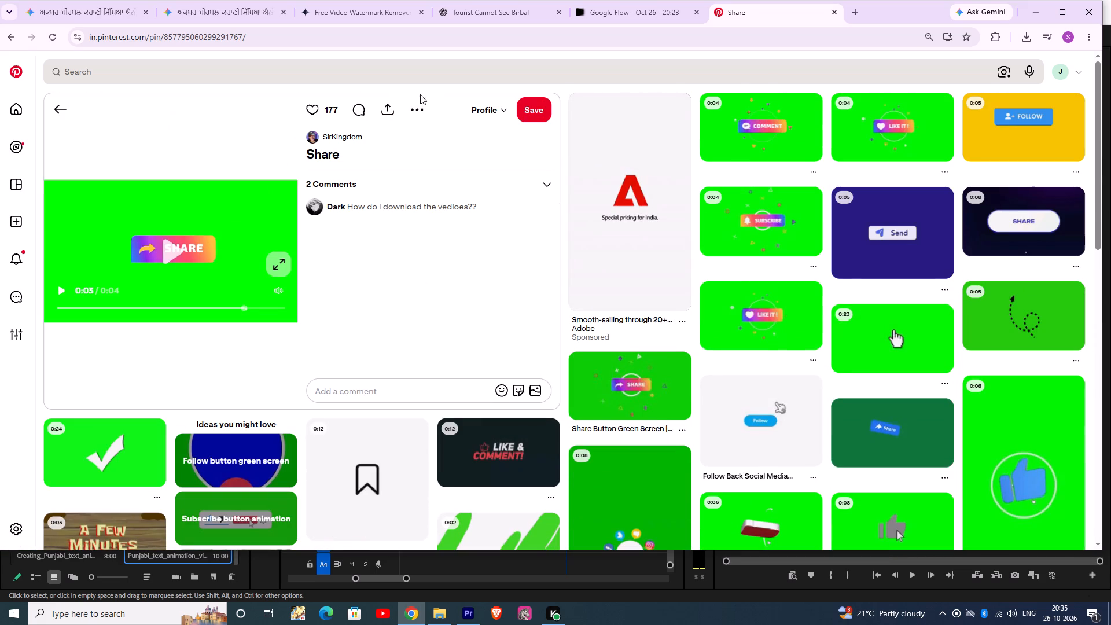
Copy the link of the Share button animation pin.
{"action": "left_click", "coordinate": [387, 108]}
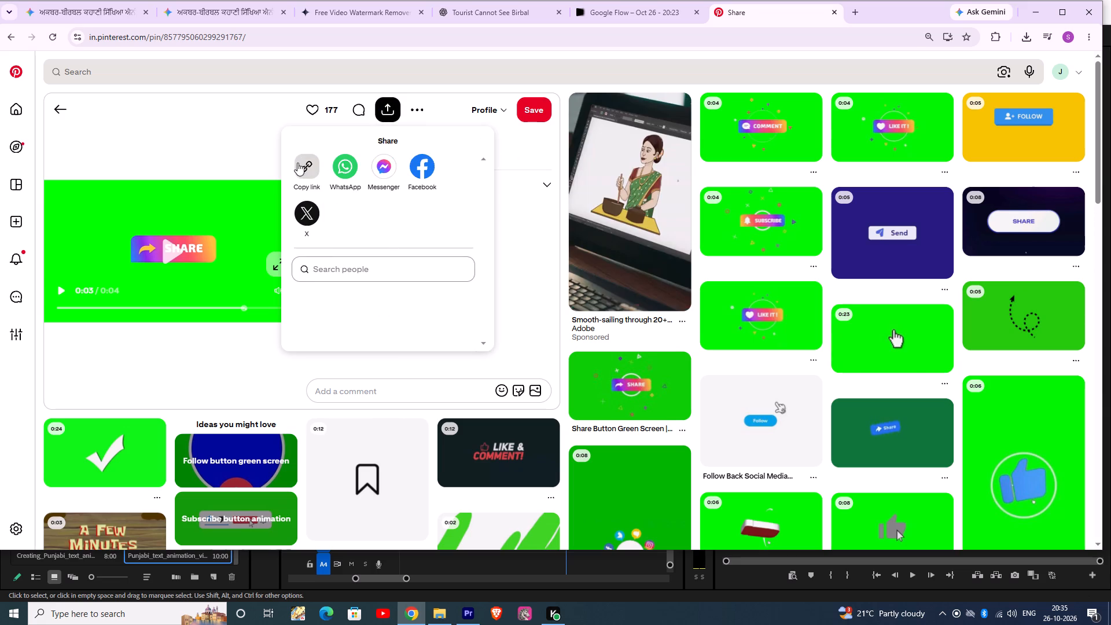
{"action": "left_click", "coordinate": [297, 163]}
Search for "pinterest video download" in a new tab and open the KlickPin downloader.
{"action": "left_click", "coordinate": [852, 9]}
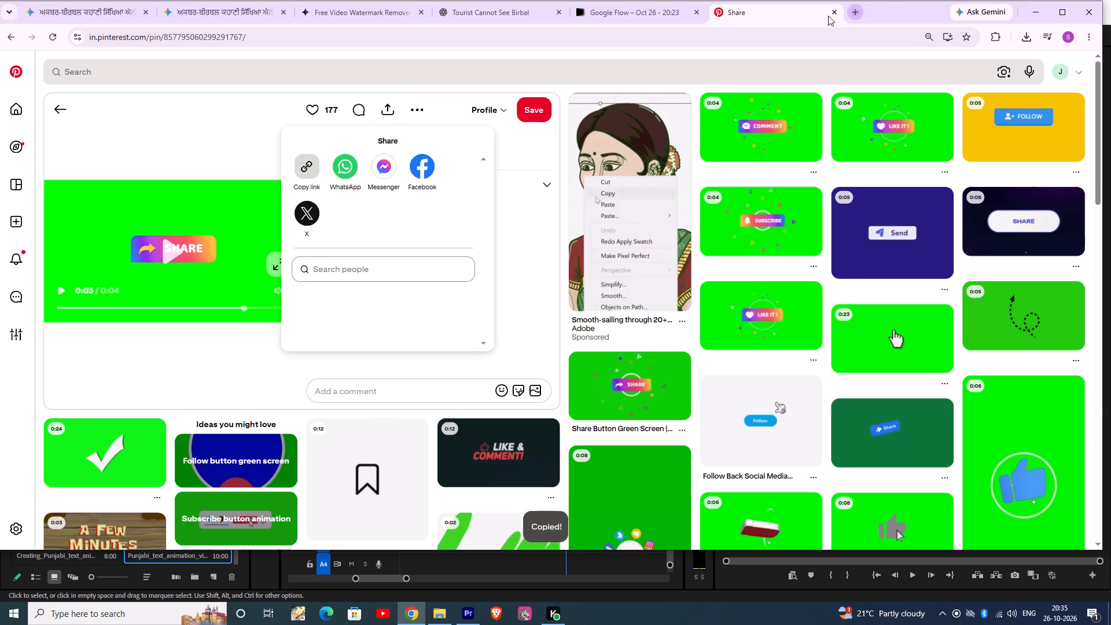
{"action": "left_click", "coordinate": [493, 218]}
{"action": "type", "text": "pin"}
{"action": "left_click", "coordinate": [465, 274]}
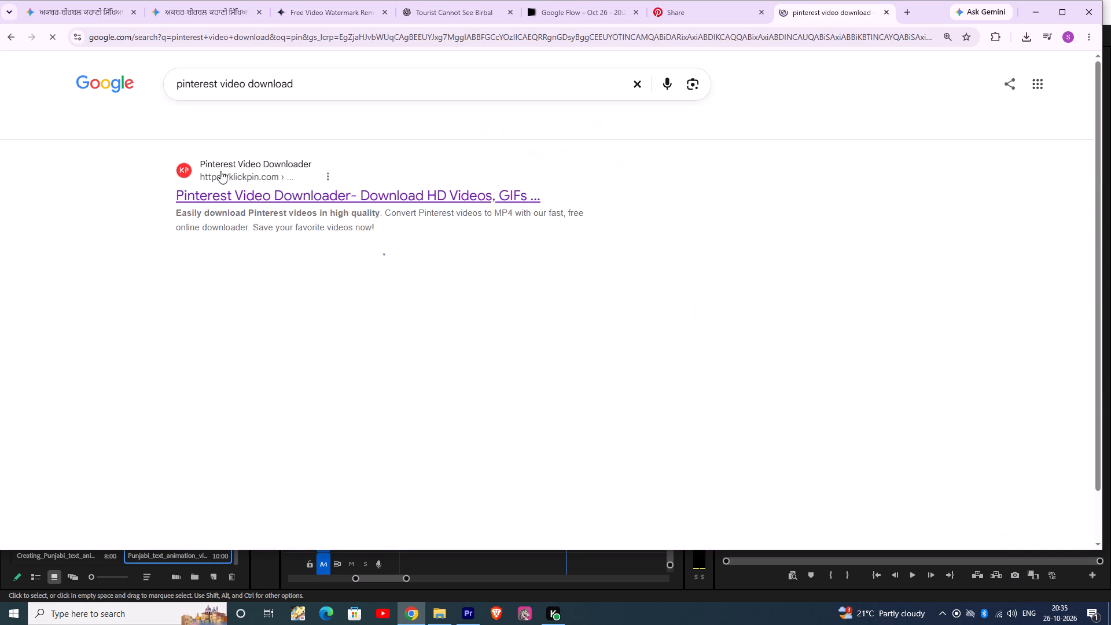
{"action": "left_click", "coordinate": [204, 202]}
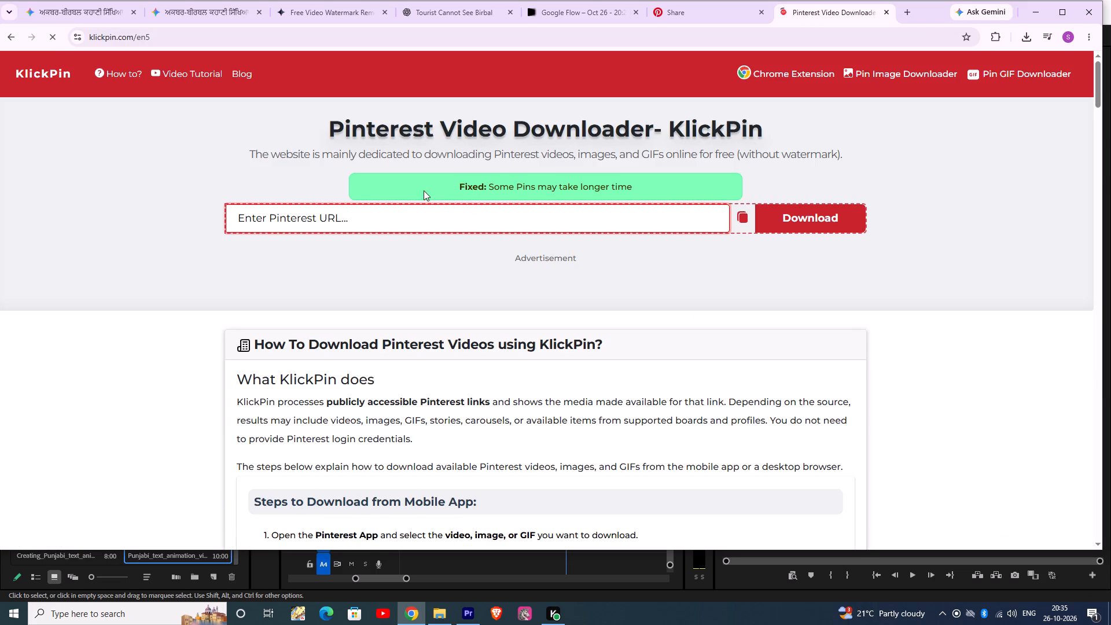
Submit the copied Share pin link to KlickPin and download the green-screen Share button video.
{"action": "left_click", "coordinate": [377, 223]}
{"action": "key", "text": "ctrl+v"}
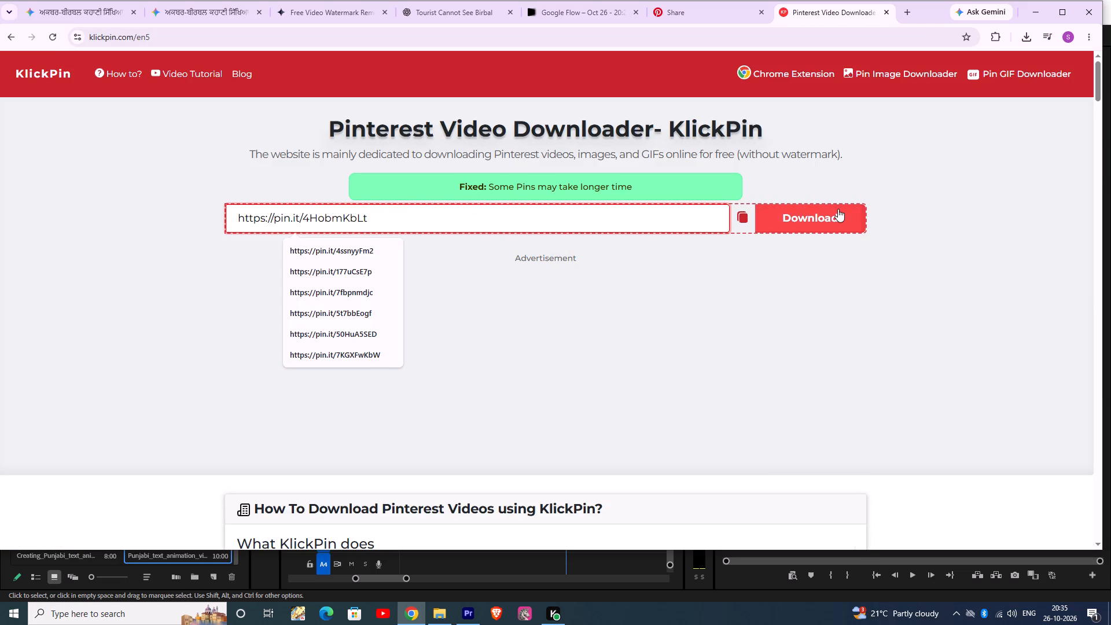
{"action": "left_click", "coordinate": [838, 209]}
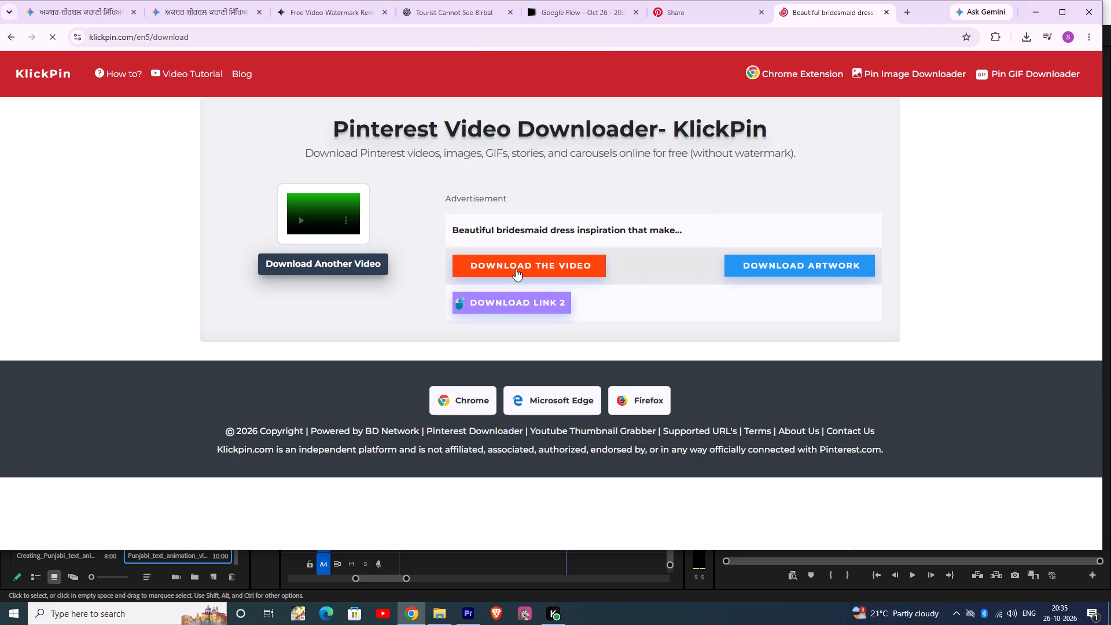
{"action": "left_click", "coordinate": [516, 269]}
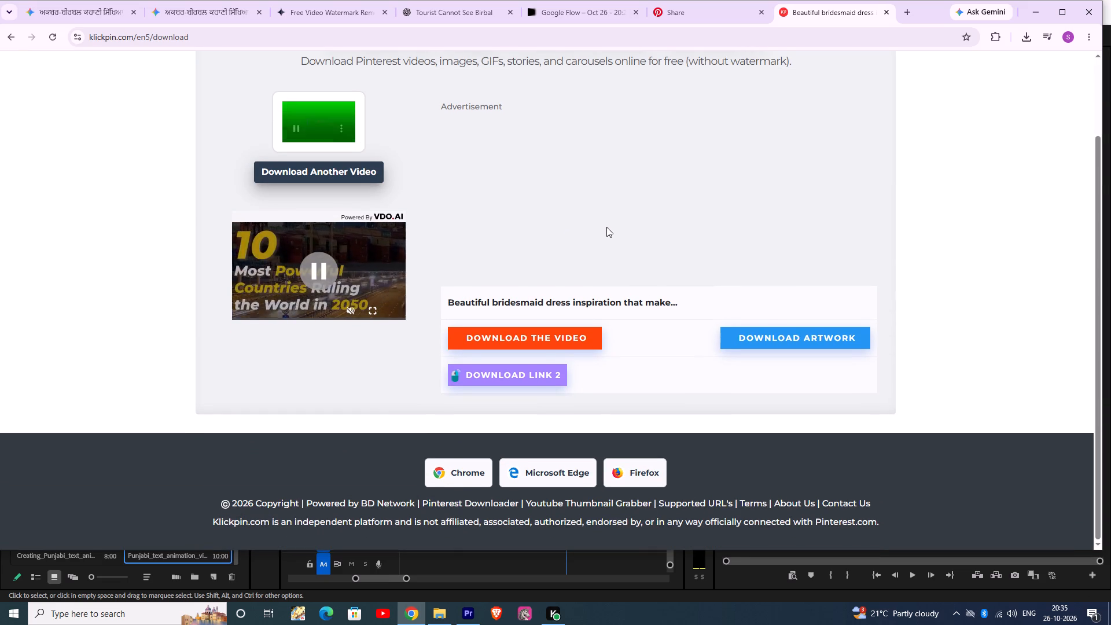
{"action": "scroll", "coordinate": [606, 227], "scroll_direction": "up", "scroll_amount": 1}
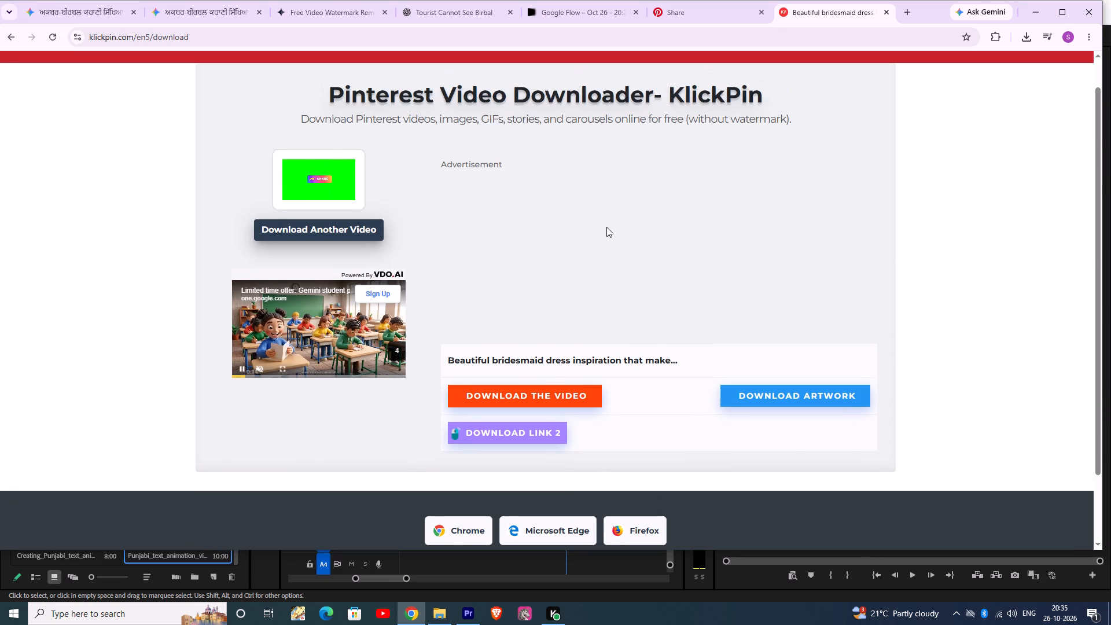
{"action": "scroll", "coordinate": [606, 227], "scroll_direction": "down", "scroll_amount": 1}
{"action": "scroll", "coordinate": [606, 227], "scroll_direction": "up", "scroll_amount": 3}
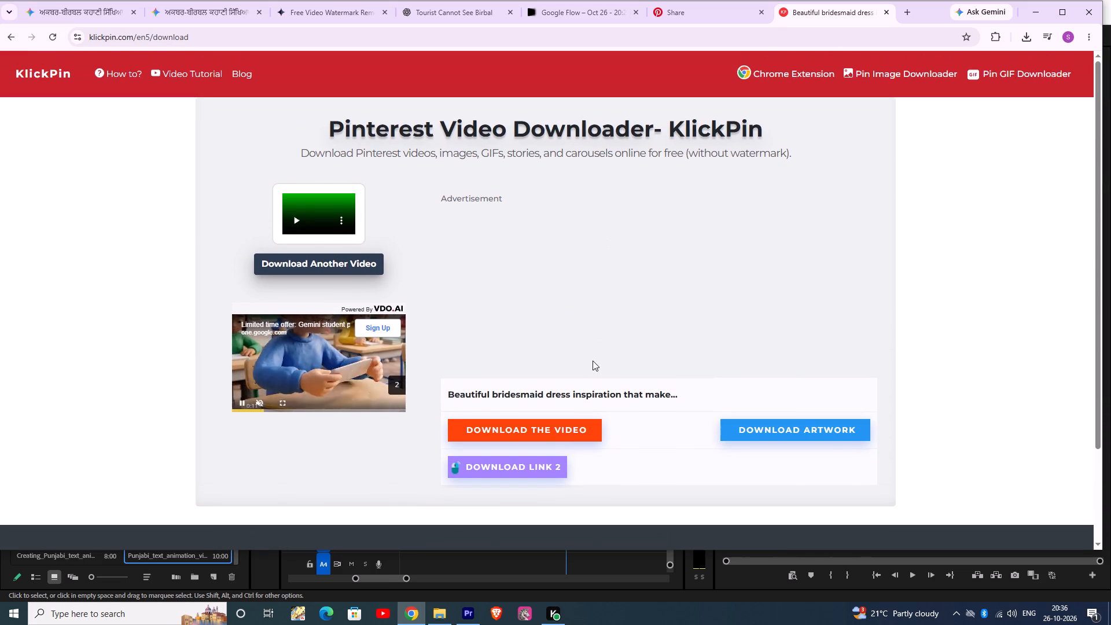
{"action": "left_click", "coordinate": [549, 428]}
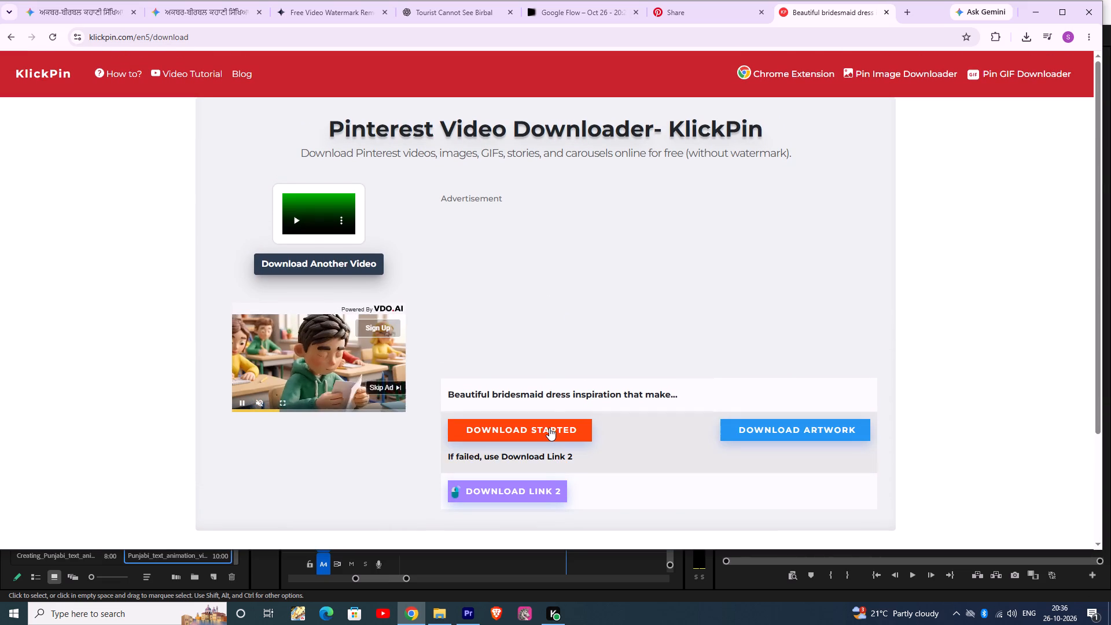
{"action": "left_click", "coordinate": [459, 496]}
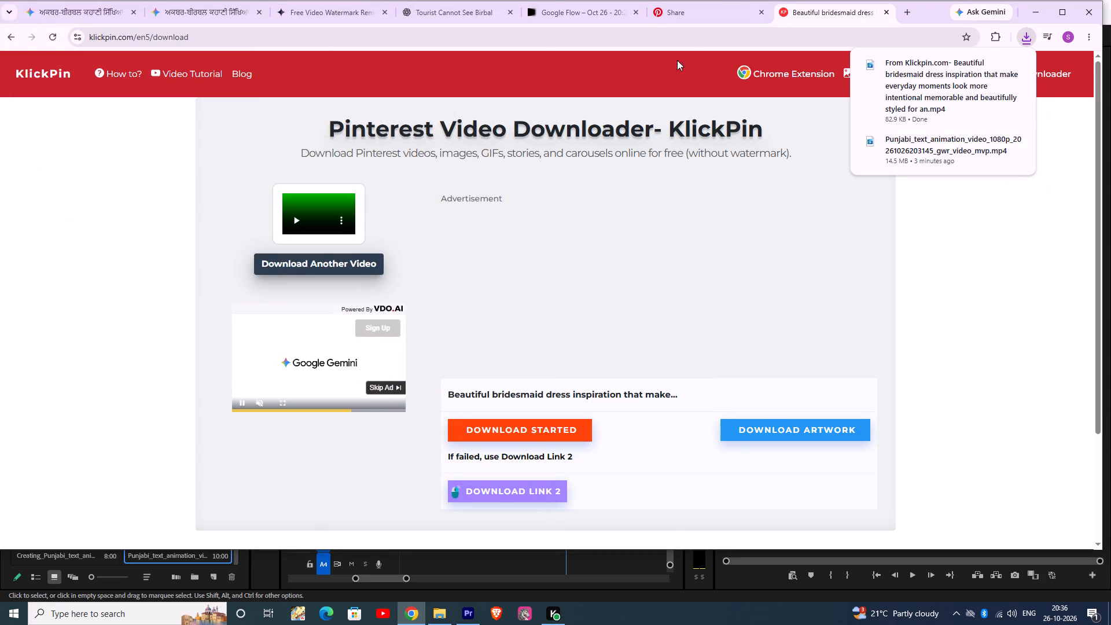
Return to Pinterest, open the related green-screen Comment button pin and copy its link.
{"action": "left_click", "coordinate": [667, 10]}
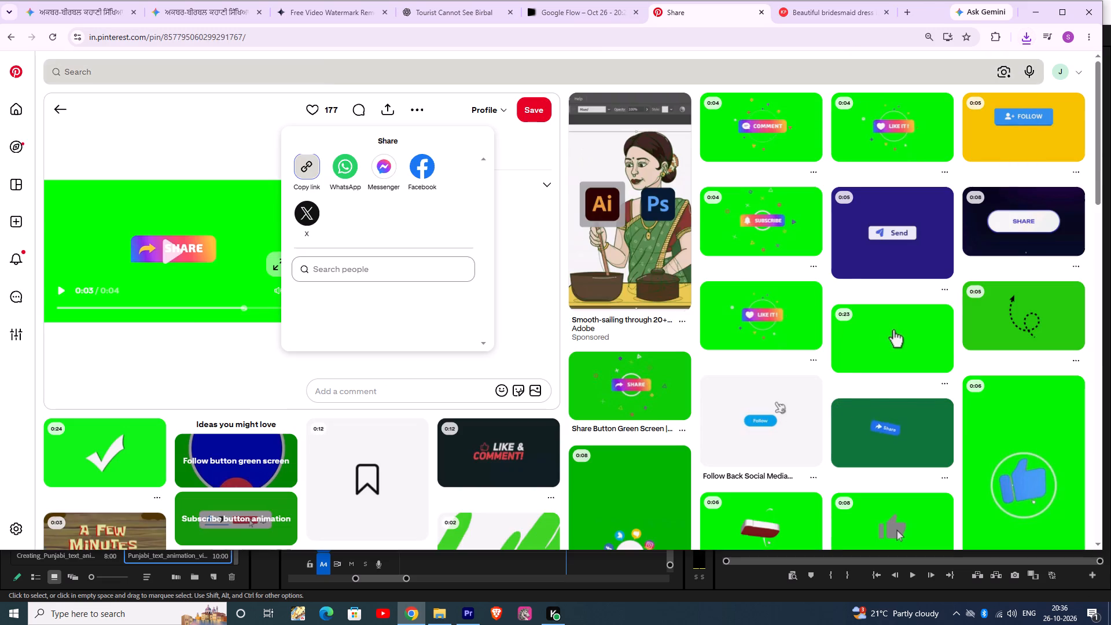
{"action": "left_click", "coordinate": [763, 119]}
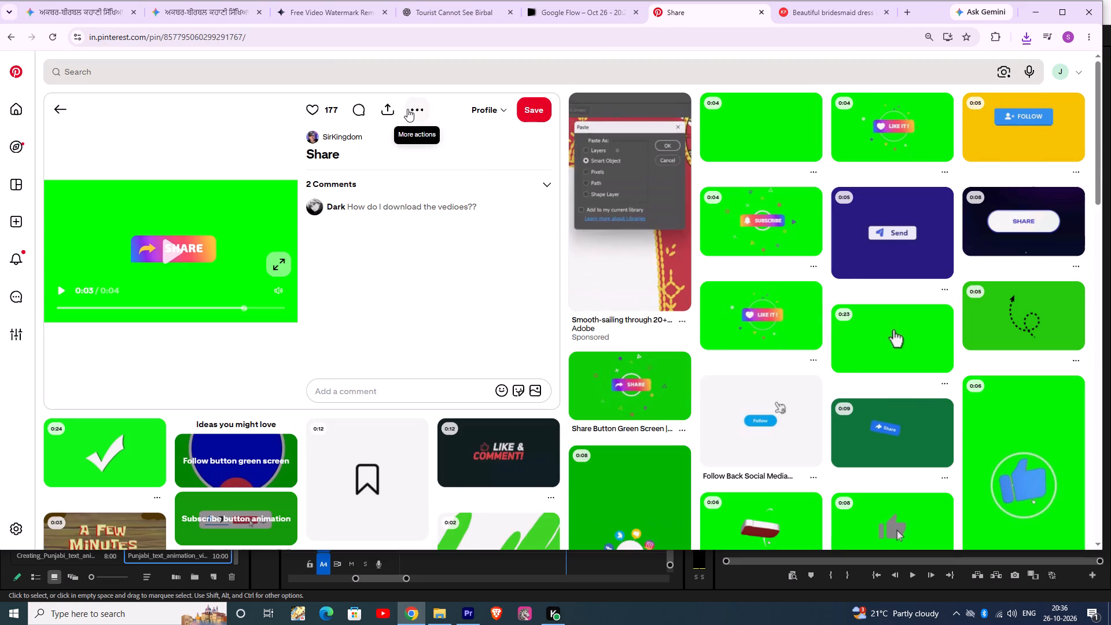
{"action": "left_click", "coordinate": [774, 131]}
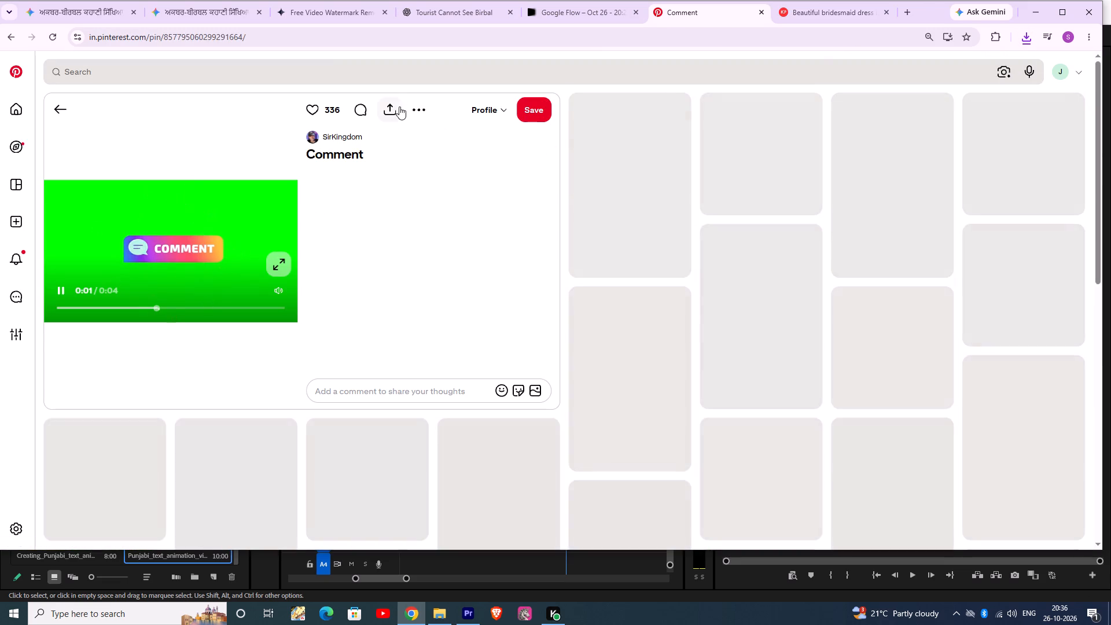
{"action": "left_click", "coordinate": [393, 106]}
{"action": "left_click", "coordinate": [314, 174]}
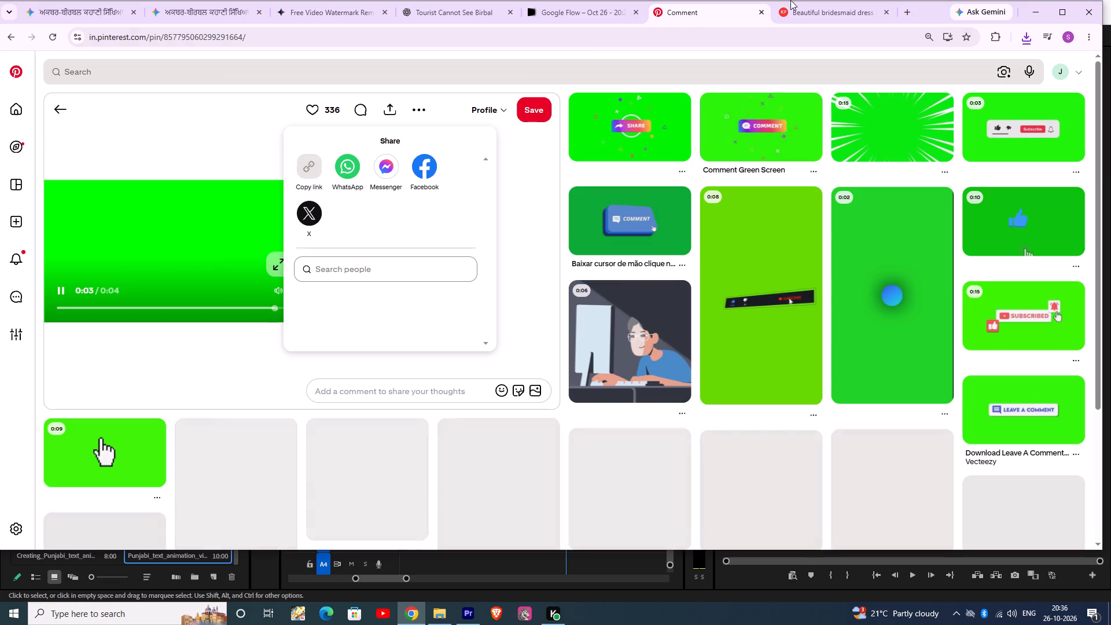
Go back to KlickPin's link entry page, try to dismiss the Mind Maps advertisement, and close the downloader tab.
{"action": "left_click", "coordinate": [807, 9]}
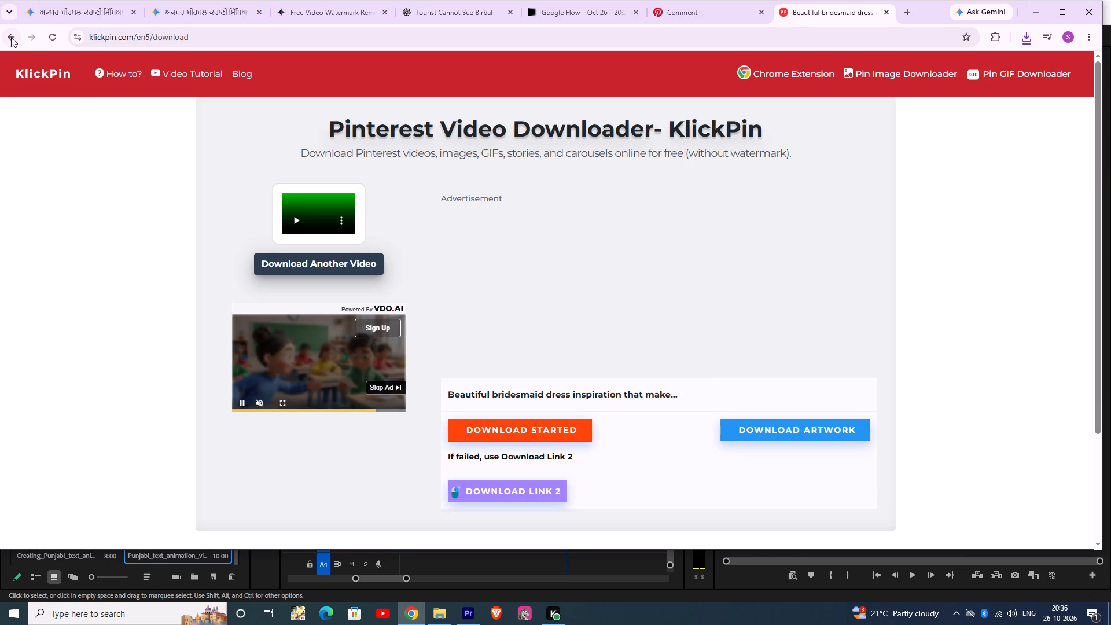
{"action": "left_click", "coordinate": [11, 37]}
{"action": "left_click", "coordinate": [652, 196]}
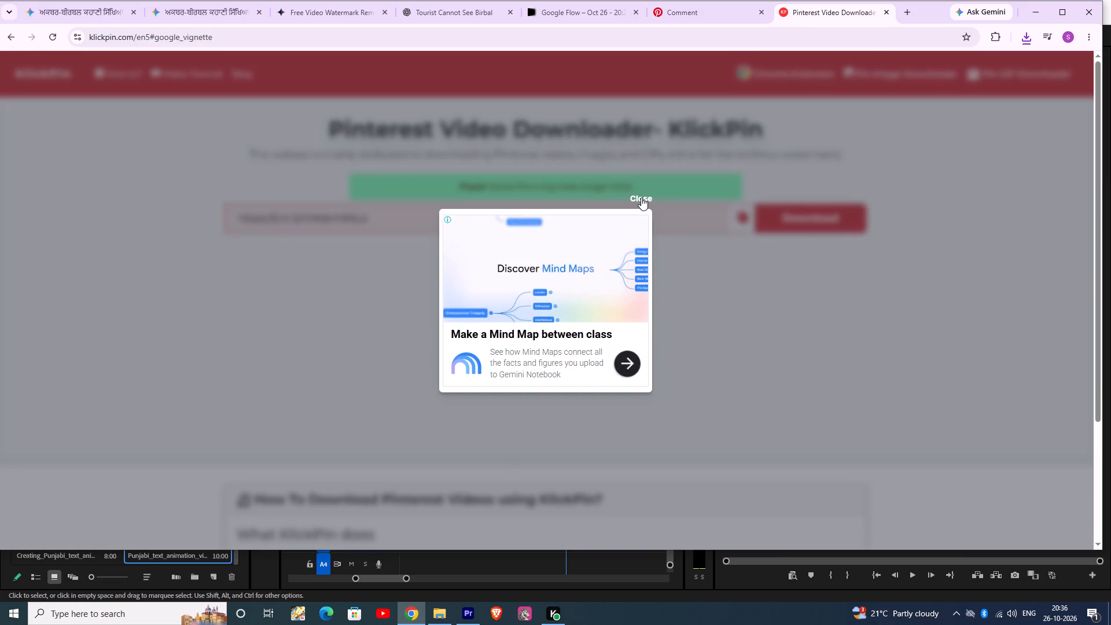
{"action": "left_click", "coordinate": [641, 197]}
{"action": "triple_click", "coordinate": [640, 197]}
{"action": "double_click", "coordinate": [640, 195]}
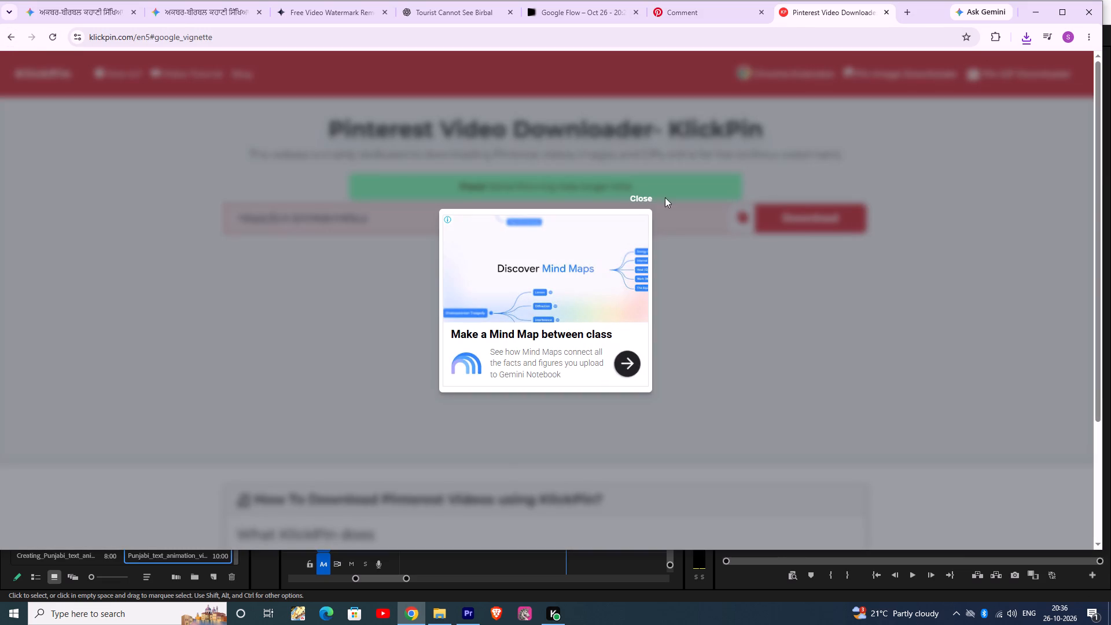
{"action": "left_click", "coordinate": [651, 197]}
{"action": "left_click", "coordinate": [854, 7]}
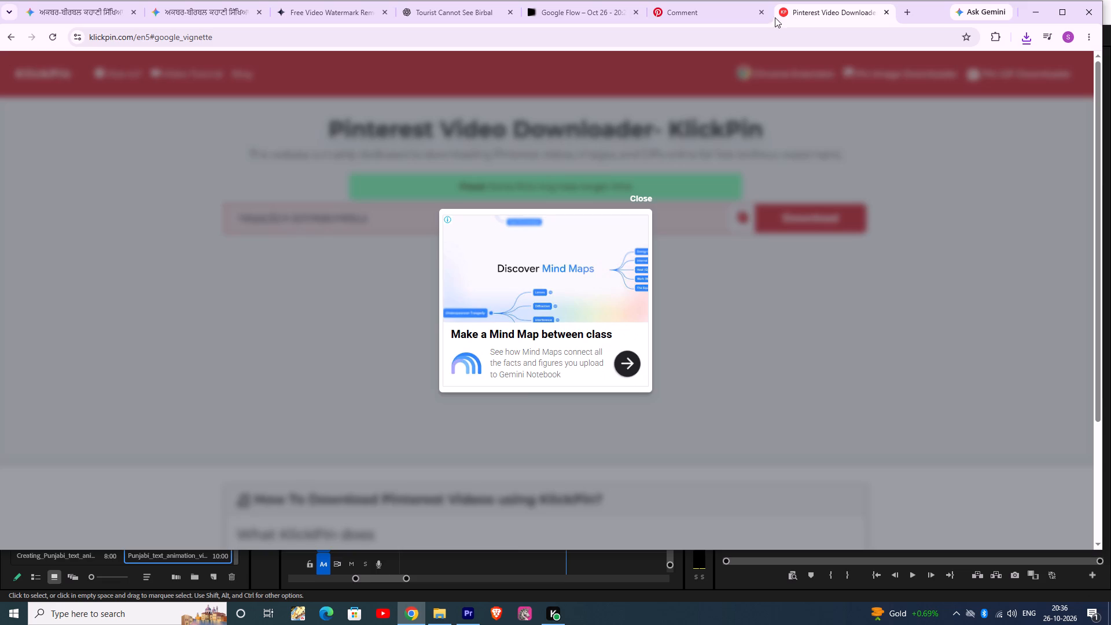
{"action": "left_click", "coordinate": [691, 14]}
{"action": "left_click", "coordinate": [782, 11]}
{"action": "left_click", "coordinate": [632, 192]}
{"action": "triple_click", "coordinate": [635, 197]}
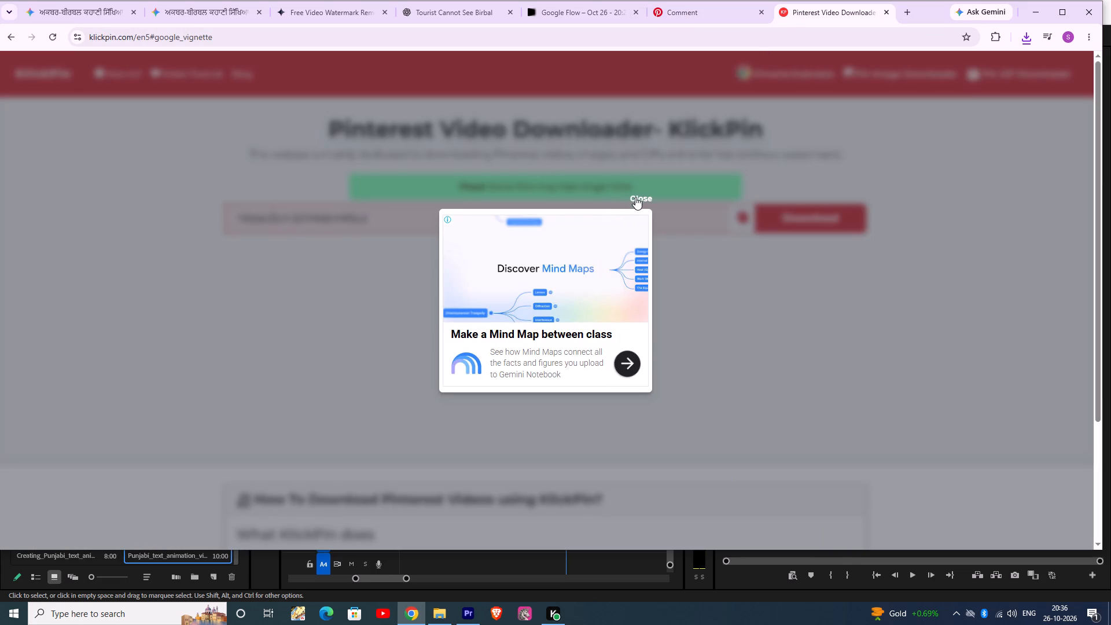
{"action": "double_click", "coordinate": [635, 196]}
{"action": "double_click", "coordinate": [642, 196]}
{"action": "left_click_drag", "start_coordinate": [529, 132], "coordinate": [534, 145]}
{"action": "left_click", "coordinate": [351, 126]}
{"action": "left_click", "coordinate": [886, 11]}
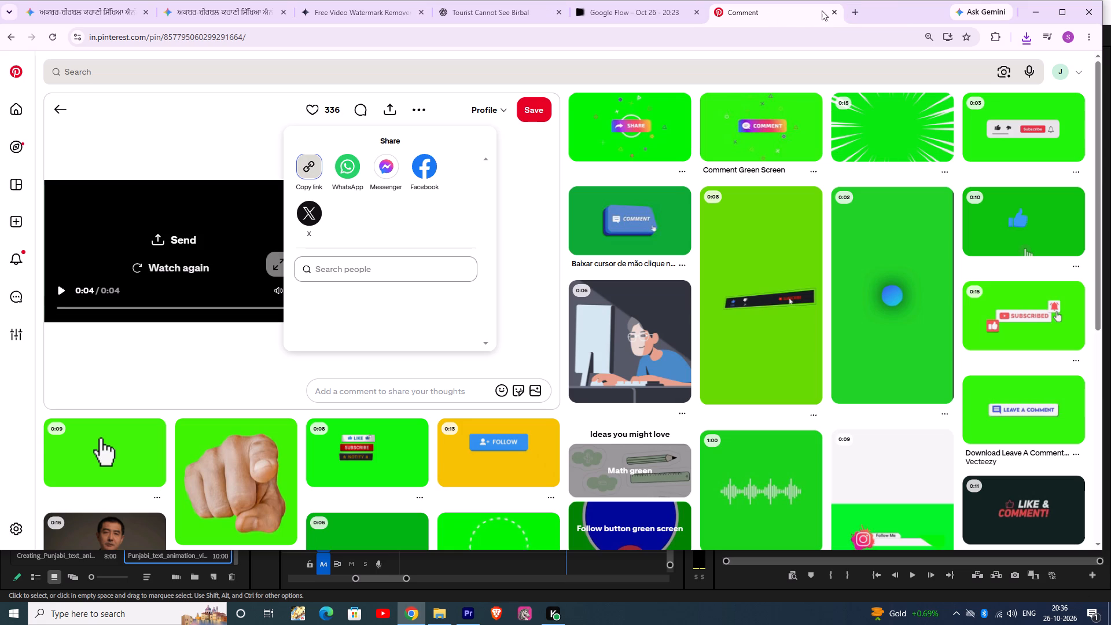
Search Google for "pinterest" in a new tab and open the Pinterest website from the results.
{"action": "left_click", "coordinate": [859, 12]}
{"action": "left_click_drag", "start_coordinate": [491, 205], "coordinate": [491, 211]}
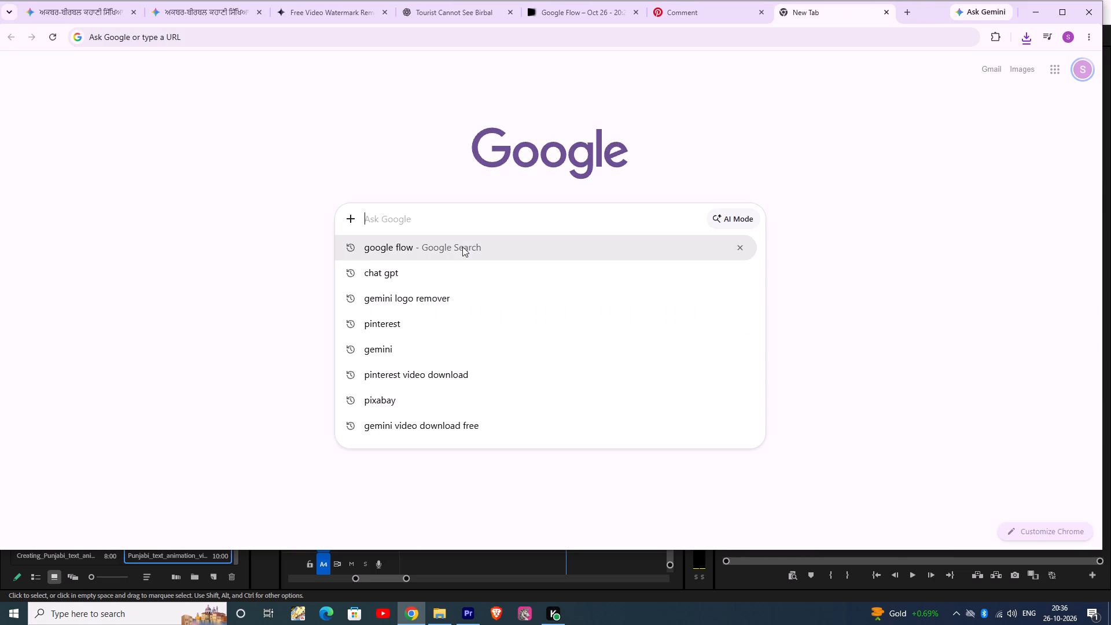
{"action": "left_click", "coordinate": [406, 327]}
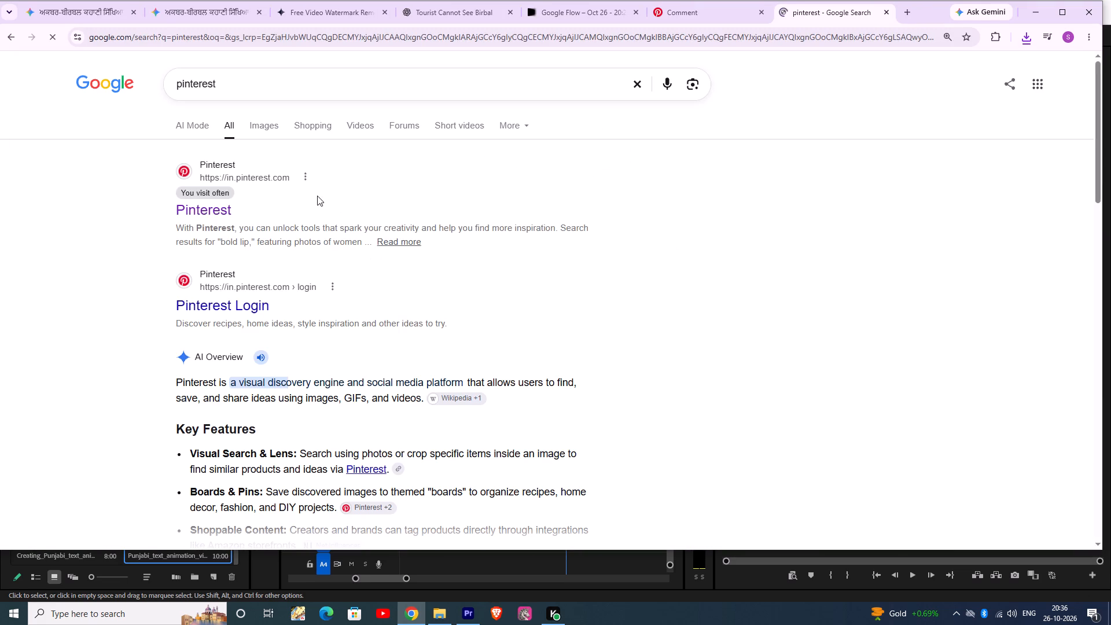
{"action": "left_click", "coordinate": [224, 214]}
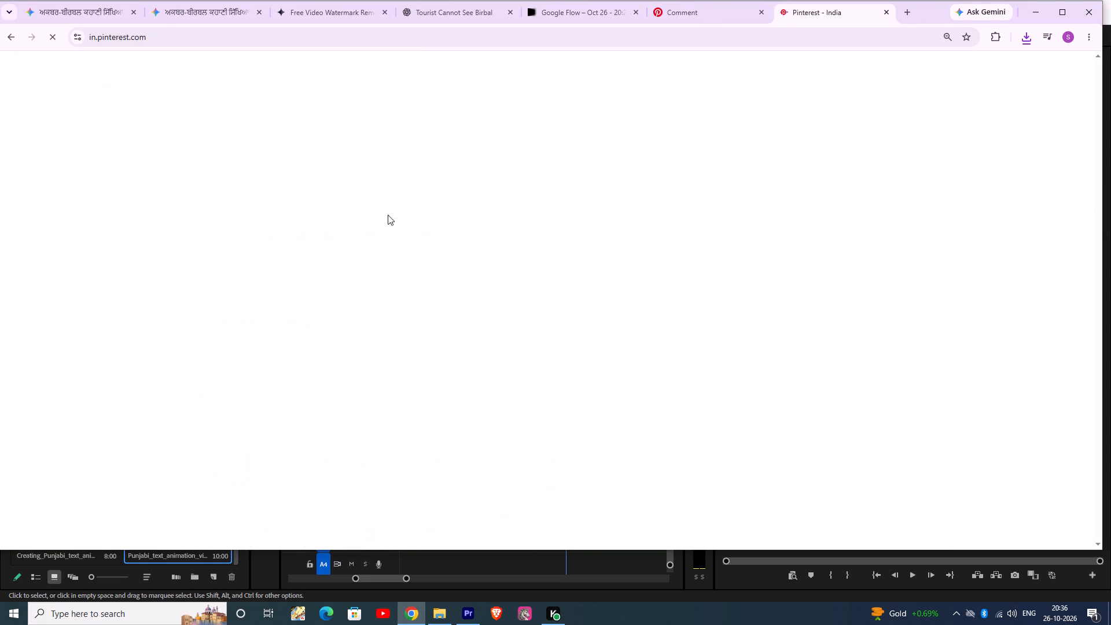
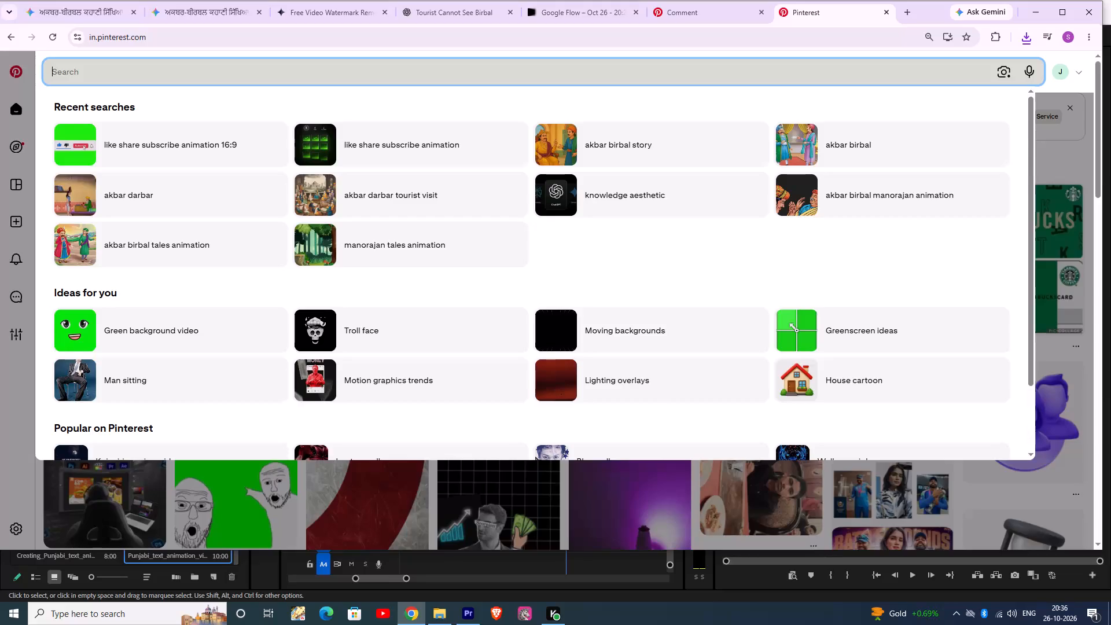
Check the two open Pinterest tabs and close the redundant home page tab, keeping the Comment pin open.
{"action": "left_click", "coordinate": [683, 11]}
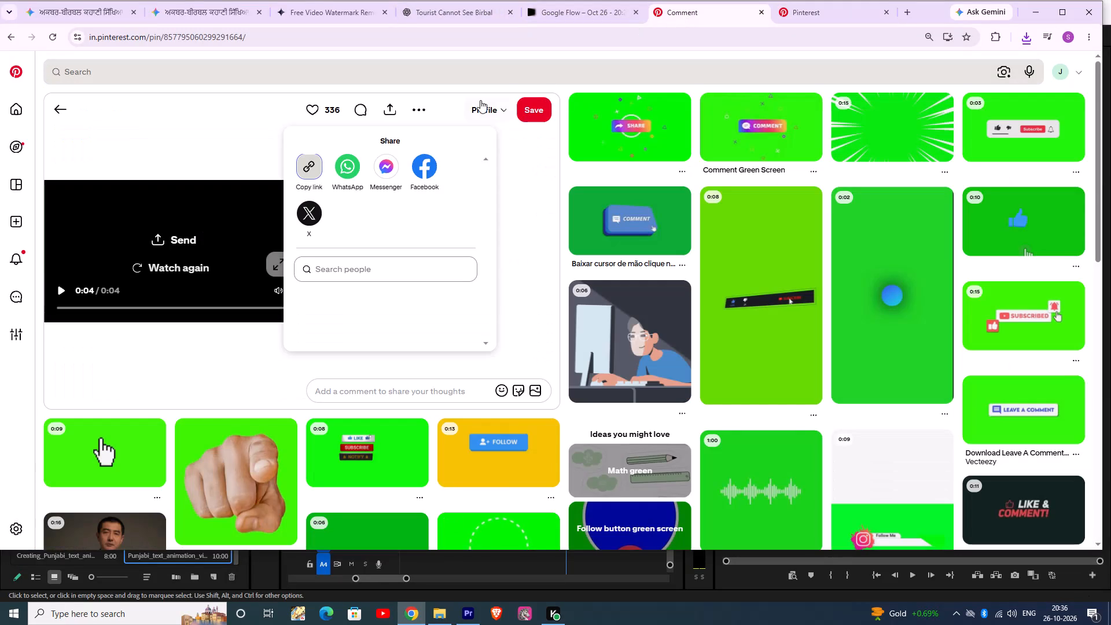
{"action": "left_click", "coordinate": [812, 19]}
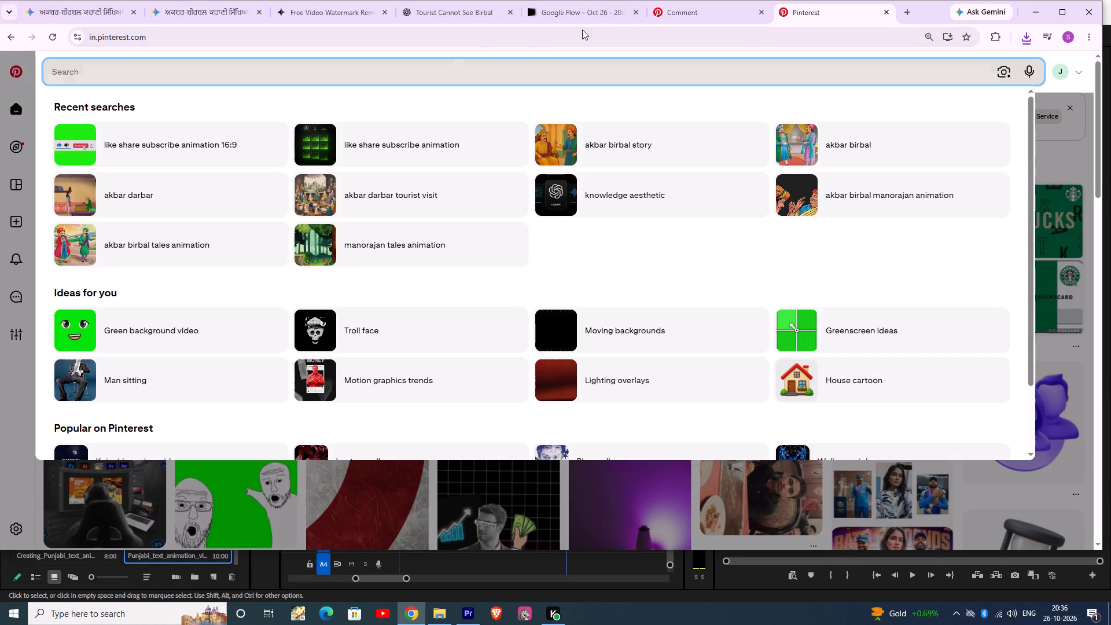
{"action": "left_click", "coordinate": [693, 11]}
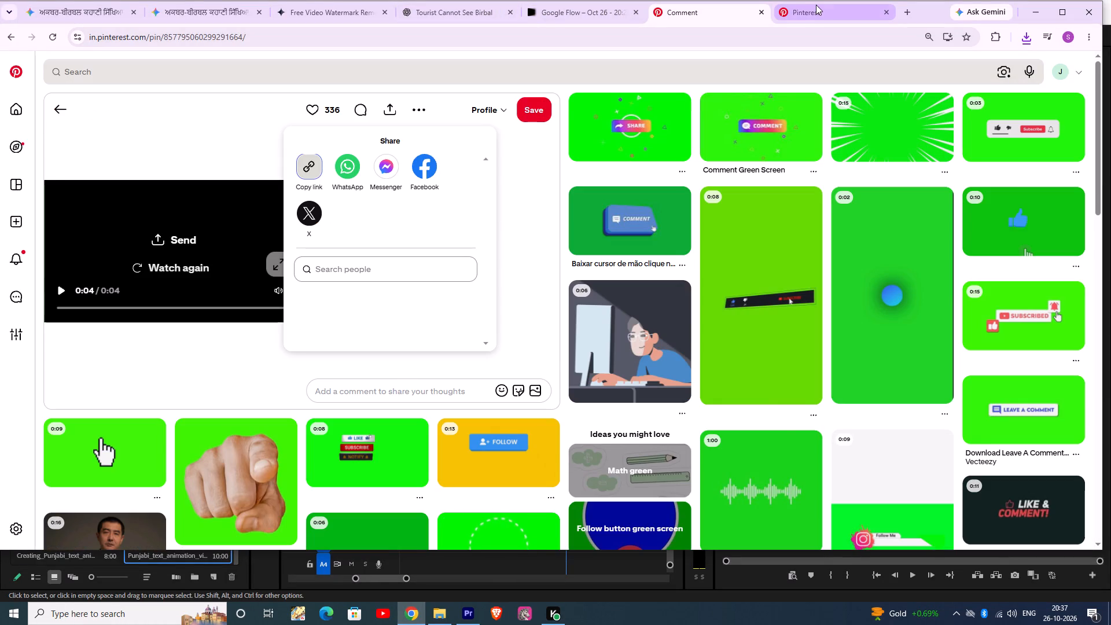
{"action": "left_click", "coordinate": [828, 5]}
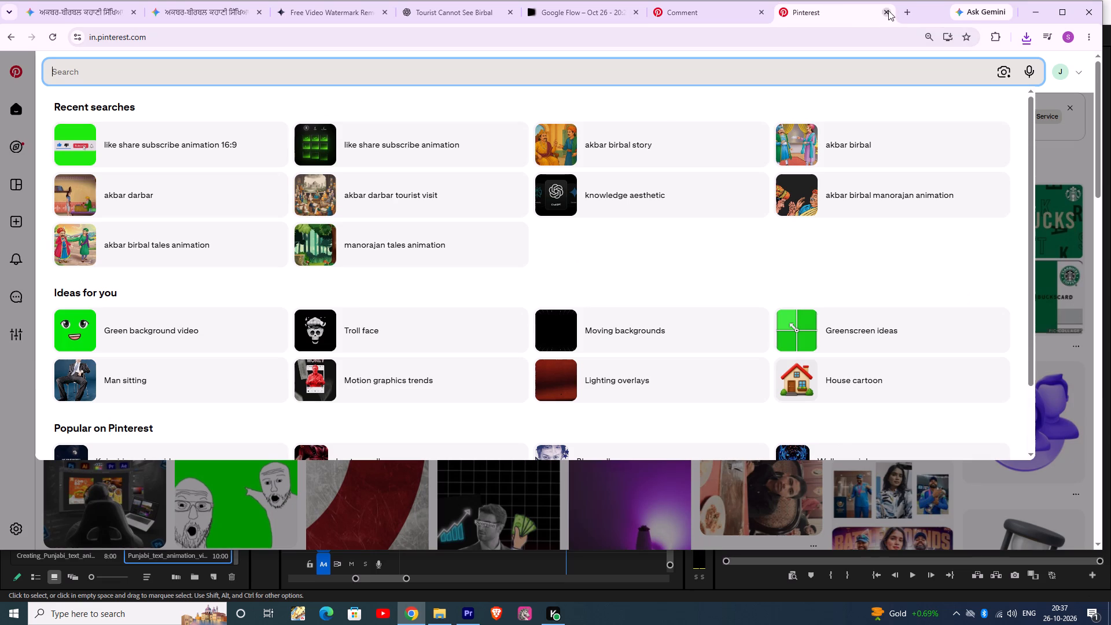
{"action": "left_click", "coordinate": [888, 10]}
Search Google for "pinterest video download" in a new tab and open the KlickPin downloader from the results.
{"action": "left_click", "coordinate": [861, 13]}
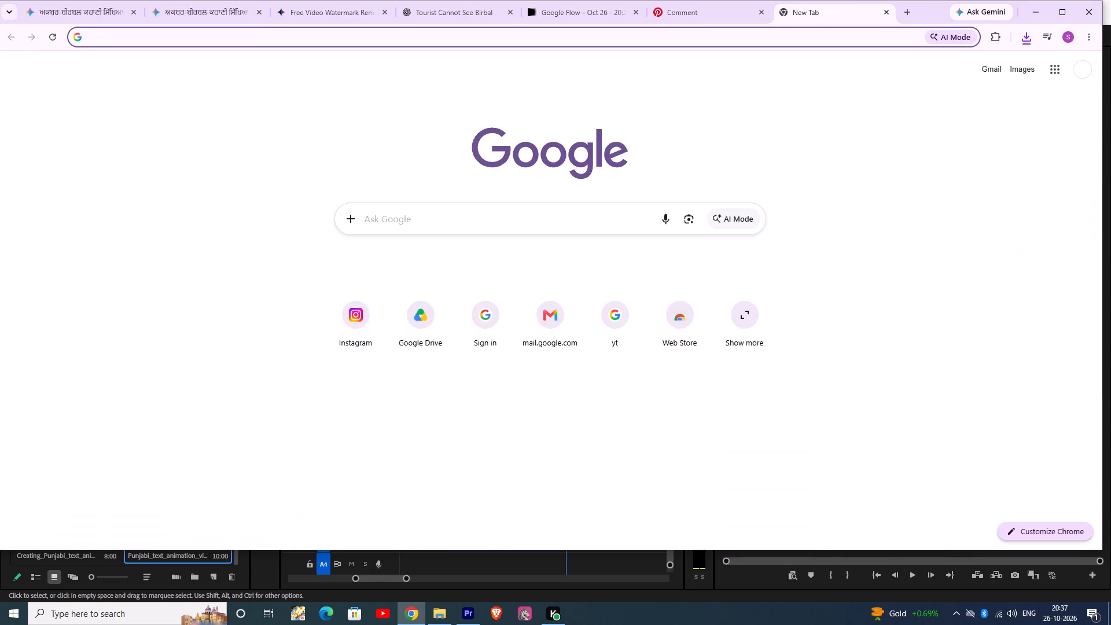
{"action": "left_click", "coordinate": [496, 213]}
{"action": "left_click", "coordinate": [433, 377]}
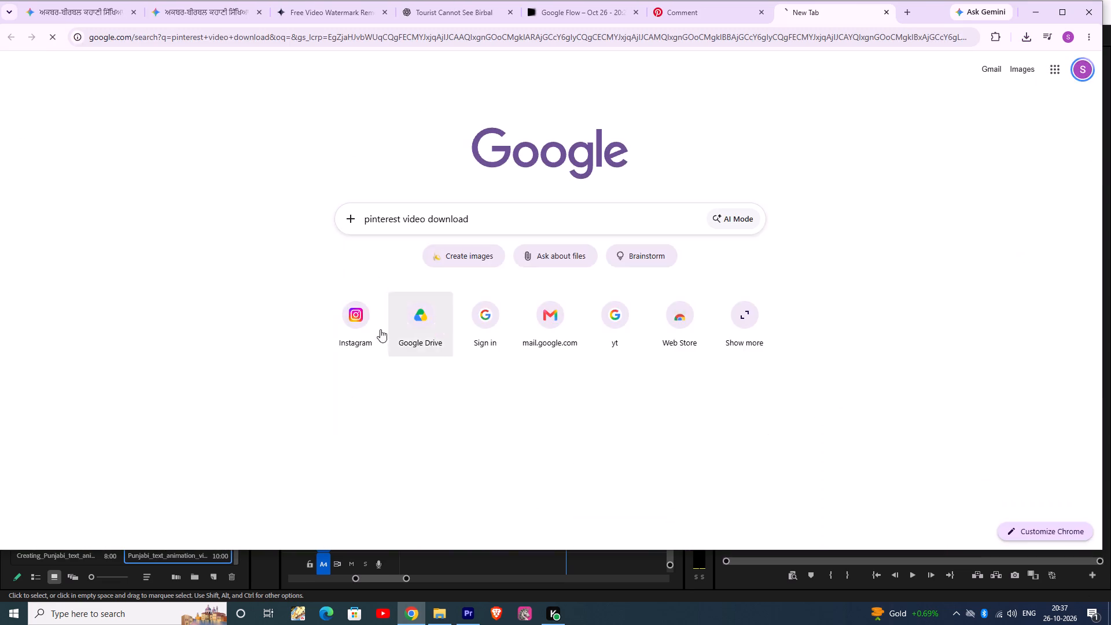
{"action": "left_click", "coordinate": [296, 205]}
{"action": "left_click", "coordinate": [299, 196]}
Submit the copied Comment pin link to KlickPin and download the green-screen Comment button video.
{"action": "left_click", "coordinate": [373, 218]}
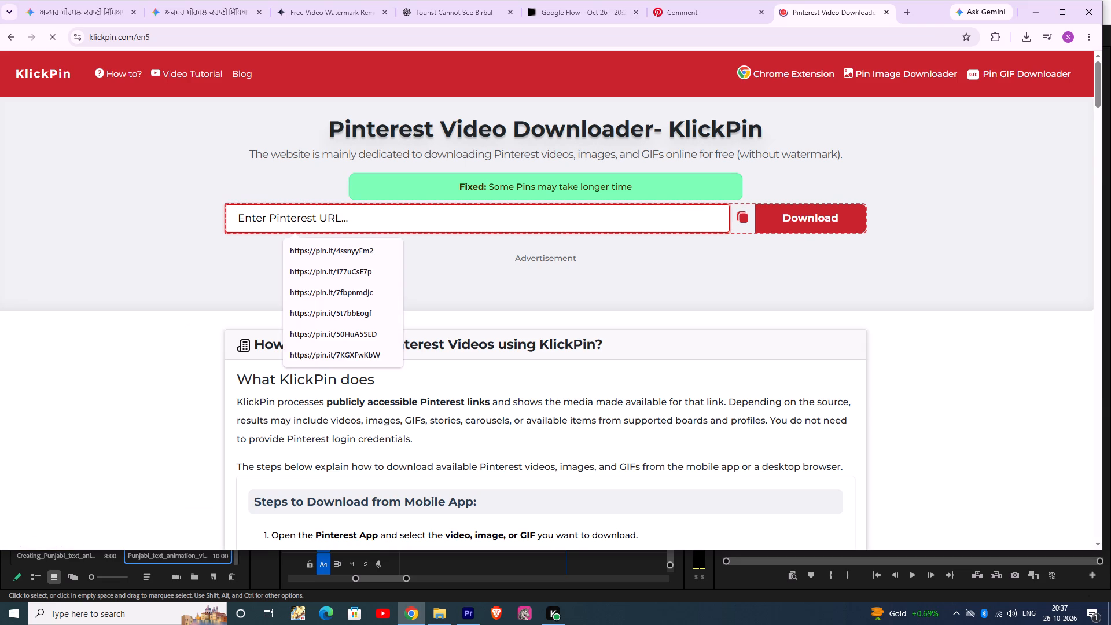
{"action": "key", "text": "ctrl+v"}
{"action": "left_click", "coordinate": [838, 218]}
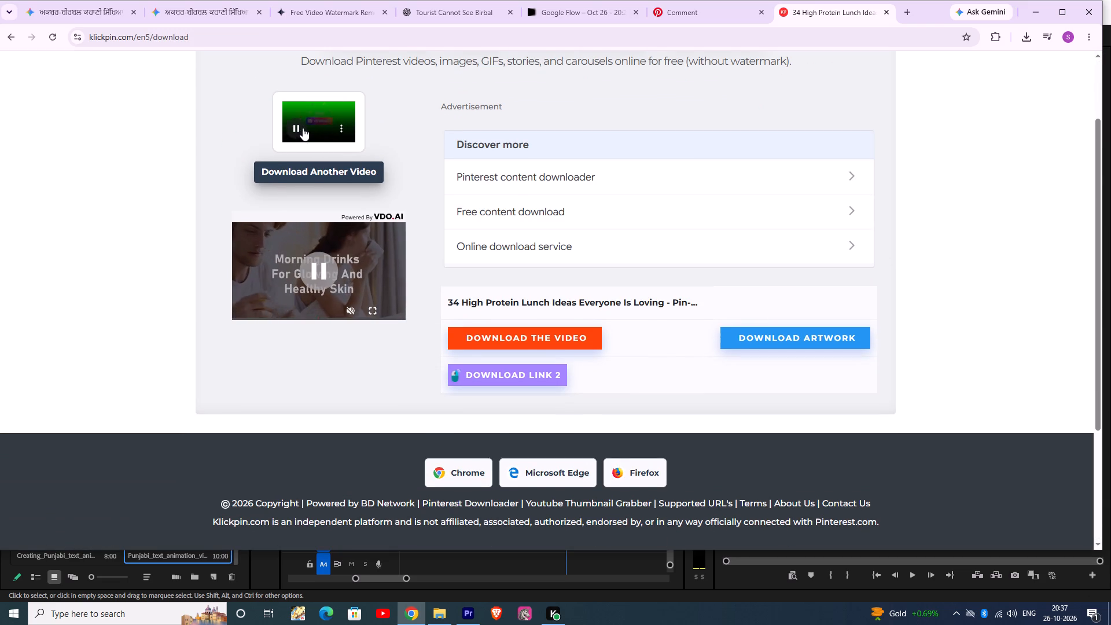
{"action": "scroll", "coordinate": [534, 169], "scroll_direction": "up", "scroll_amount": 2}
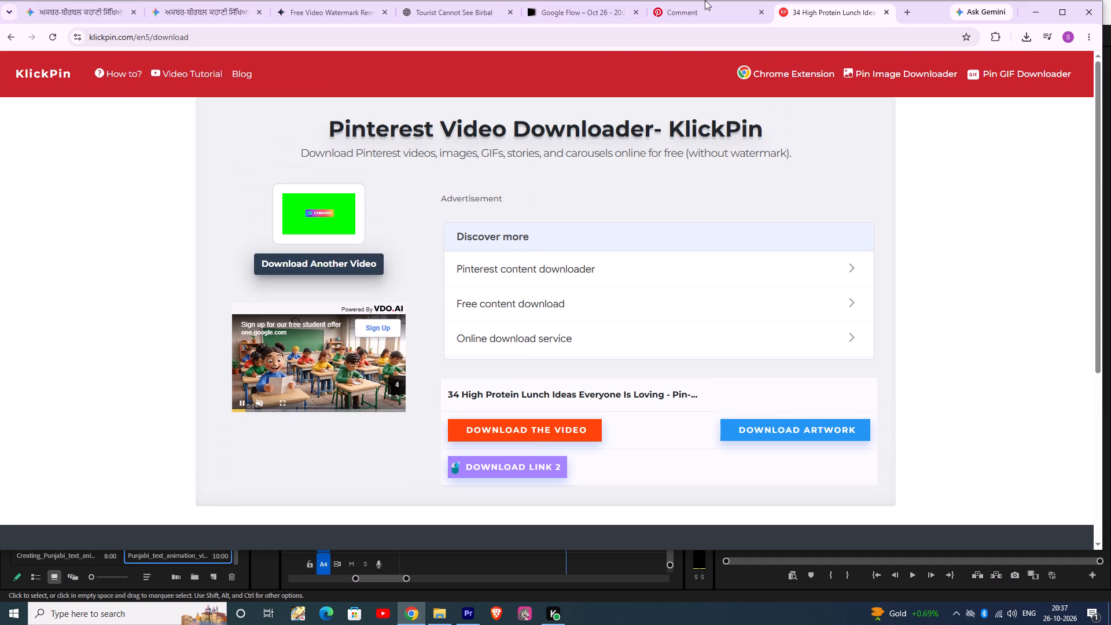
{"action": "left_click", "coordinate": [708, 10]}
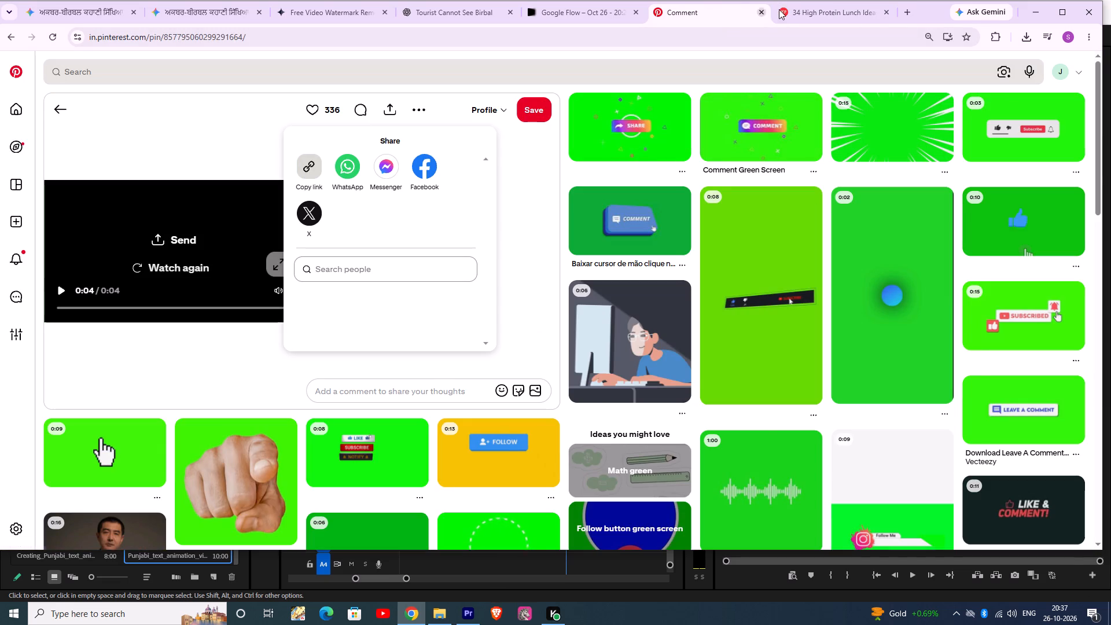
{"action": "left_click", "coordinate": [804, 10]}
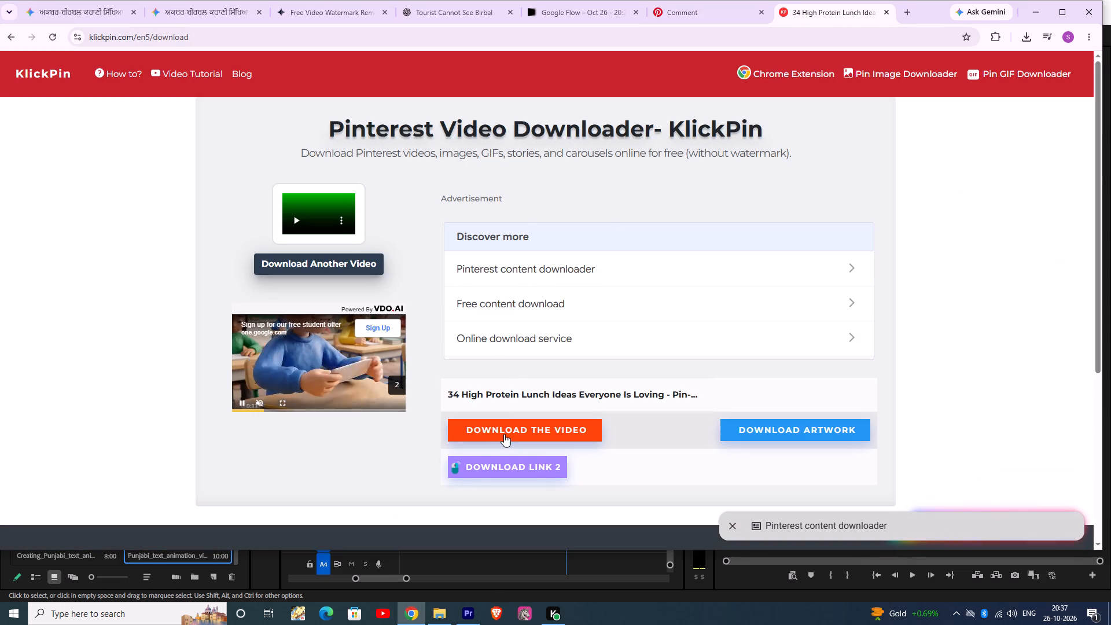
{"action": "left_click", "coordinate": [503, 432]}
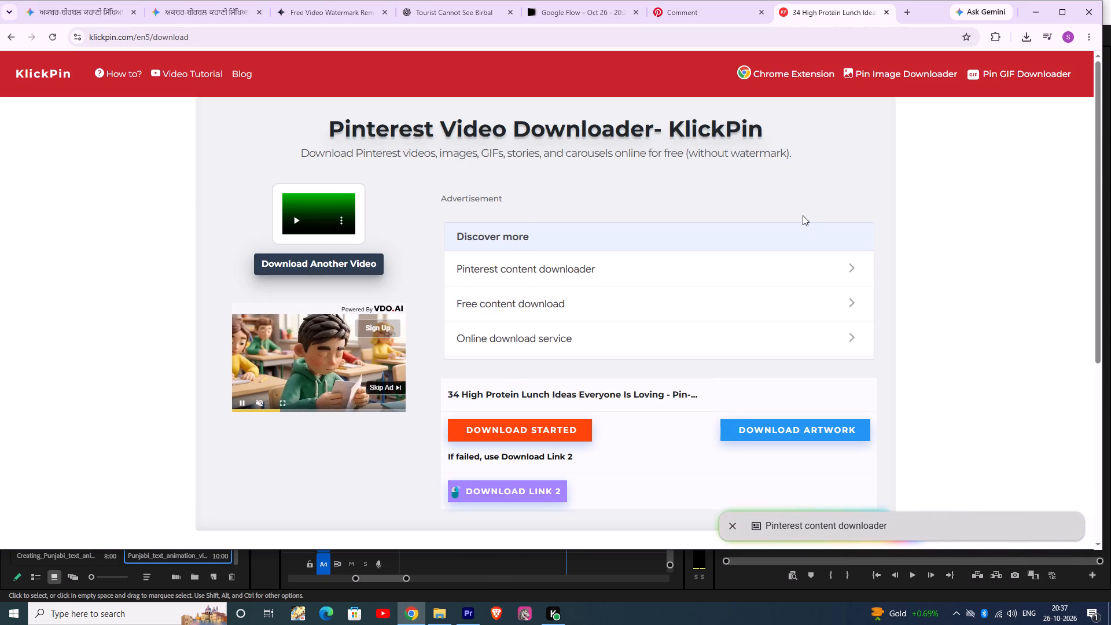
{"action": "left_click", "coordinate": [458, 498]}
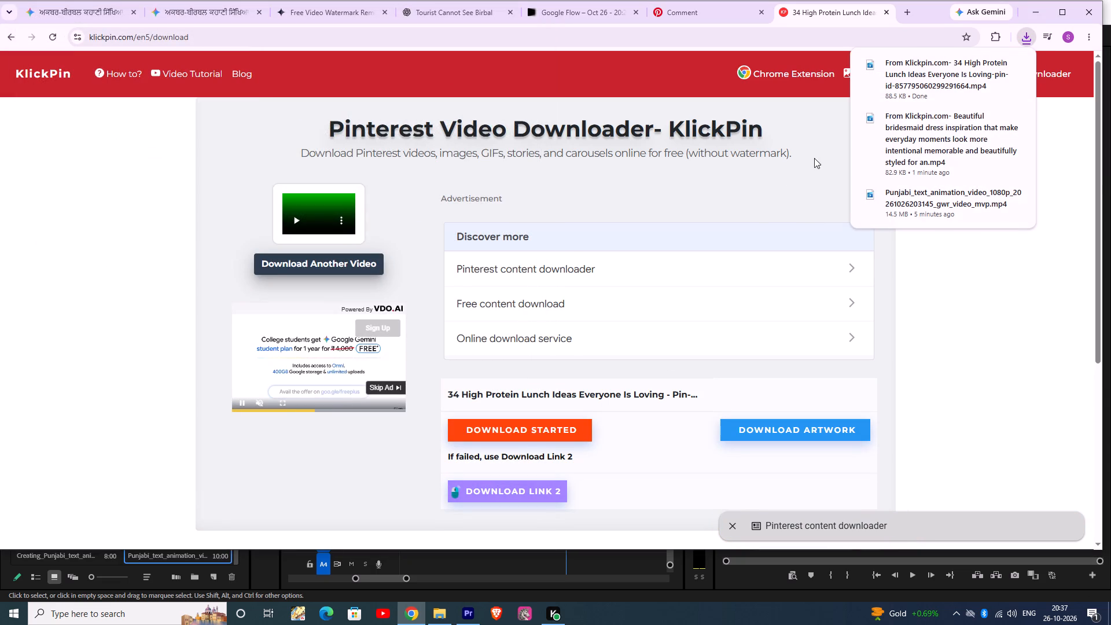
Return to the Pinterest Comment pin and open the related green-screen Share button pin.
{"action": "left_click", "coordinate": [690, 10]}
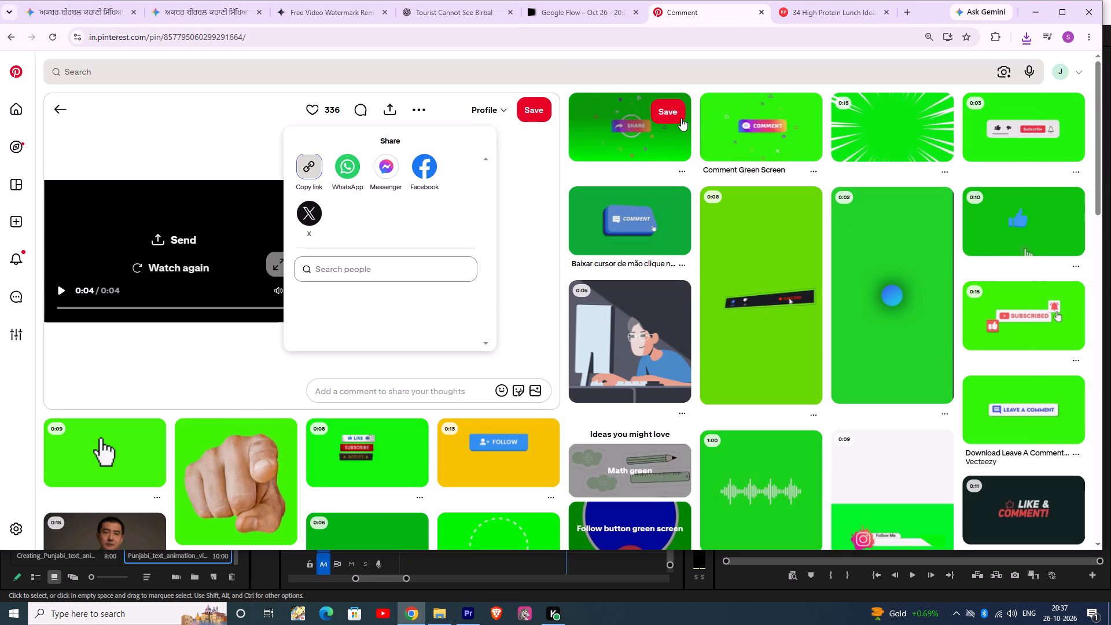
{"action": "left_click", "coordinate": [634, 132]}
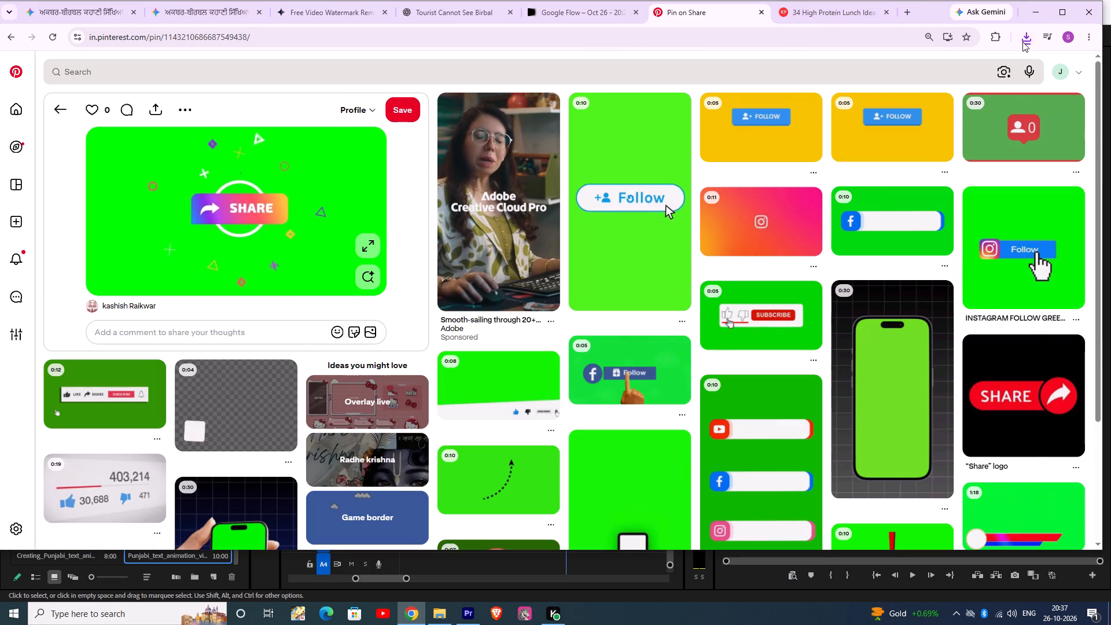
Play the previously downloaded Share button video from the recent download history and minimise the video player.
{"action": "left_click", "coordinate": [1022, 41]}
{"action": "double_click", "coordinate": [961, 152]}
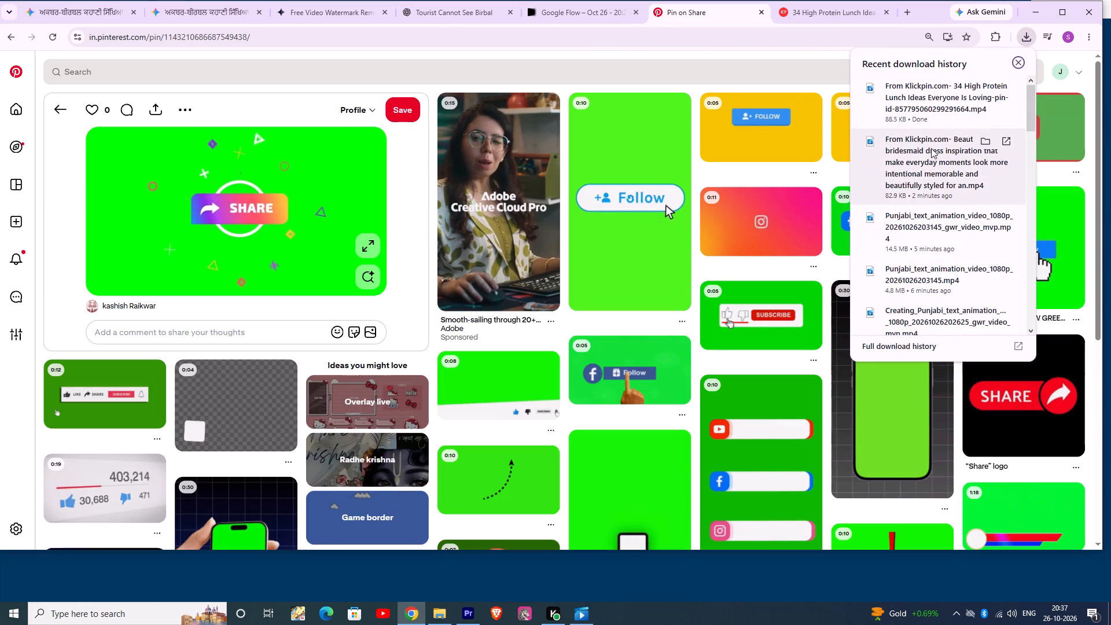
{"action": "left_click", "coordinate": [1031, 4]}
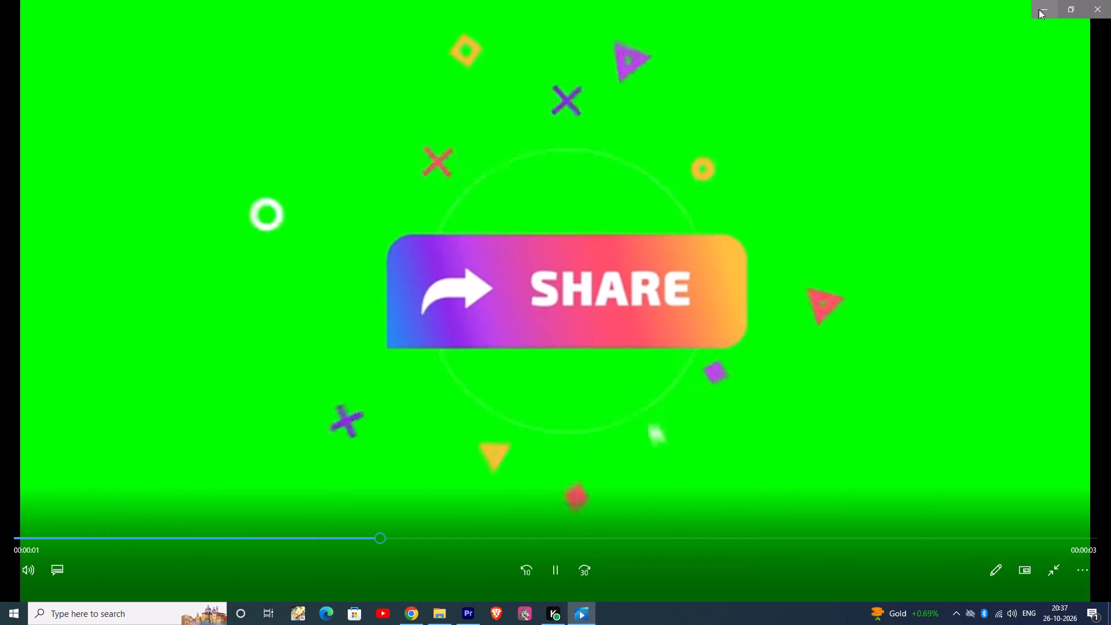
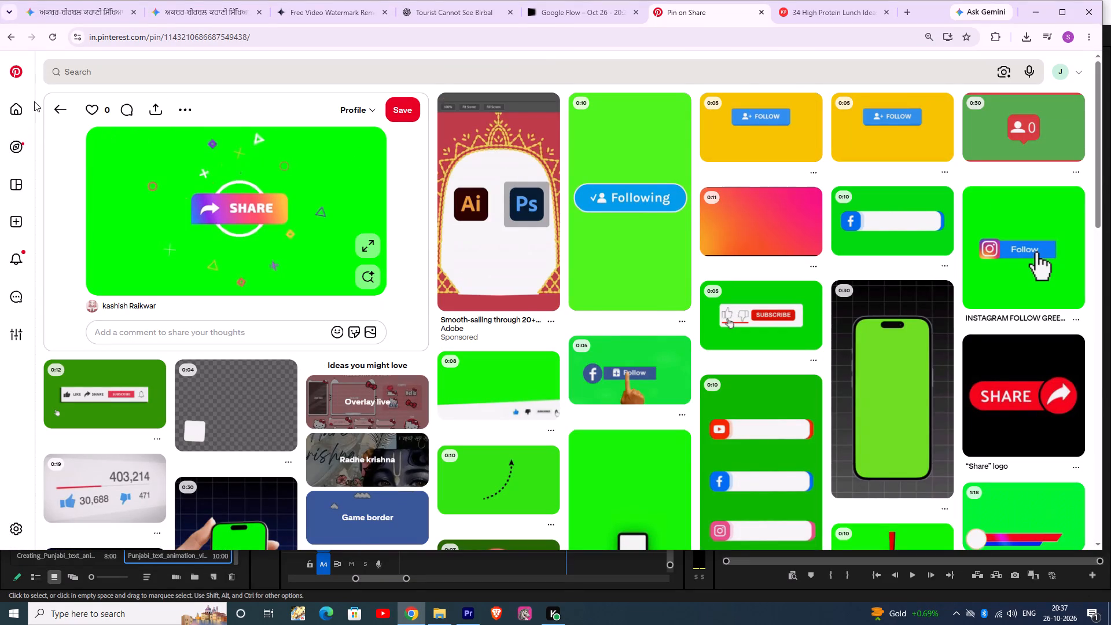
Leave the Share pin and rerun the recent Pinterest search "like share subscribe animation 16:9".
{"action": "left_click", "coordinate": [60, 109]}
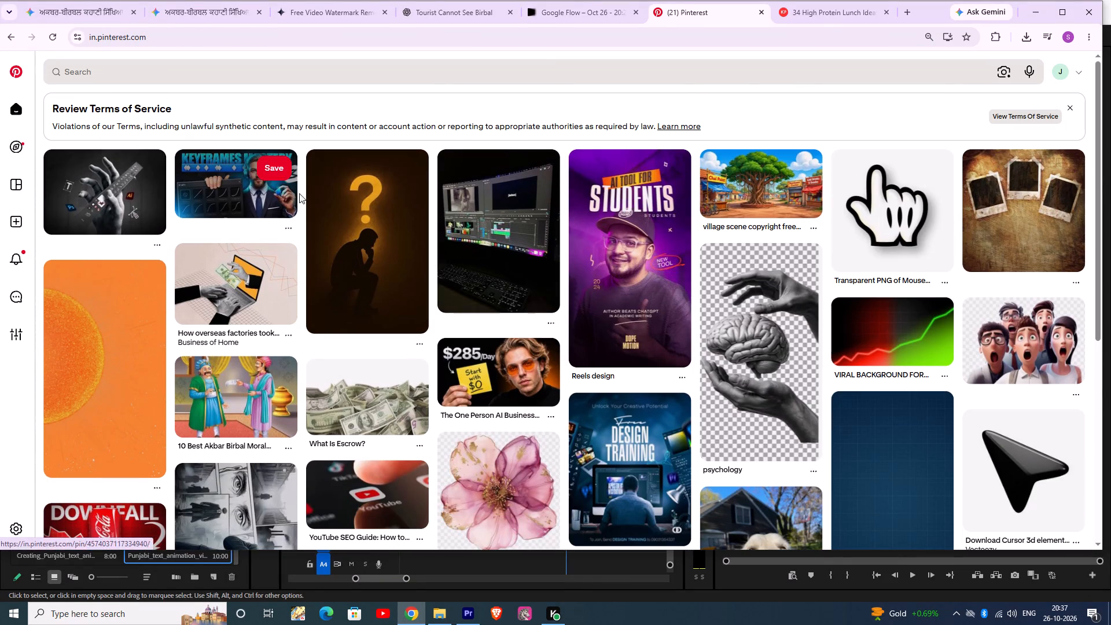
{"action": "left_click", "coordinate": [125, 67]}
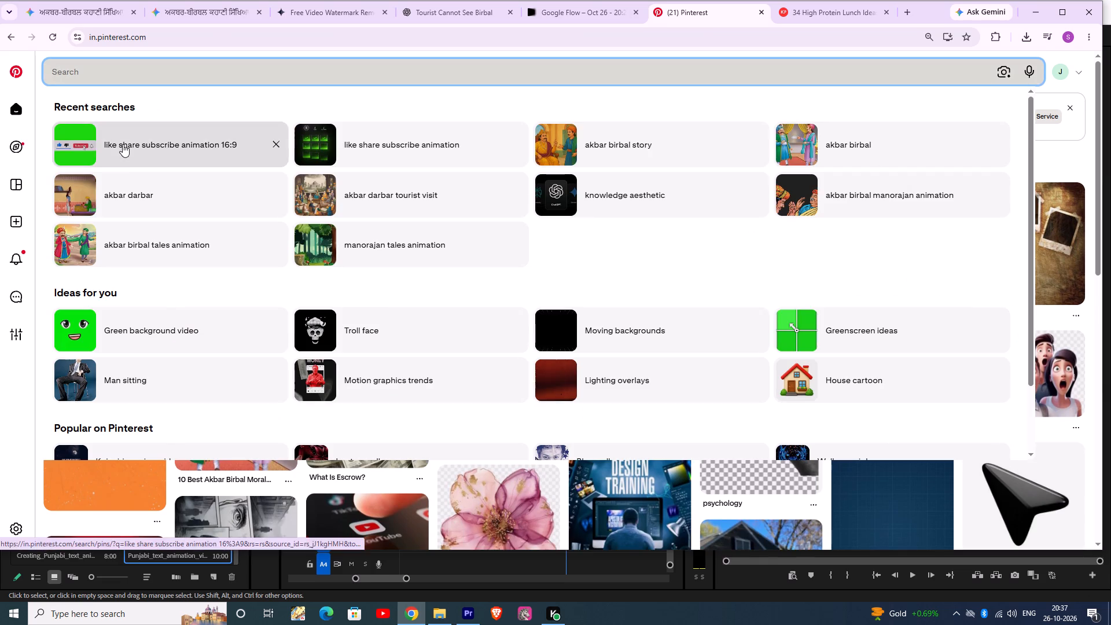
{"action": "left_click", "coordinate": [123, 144]}
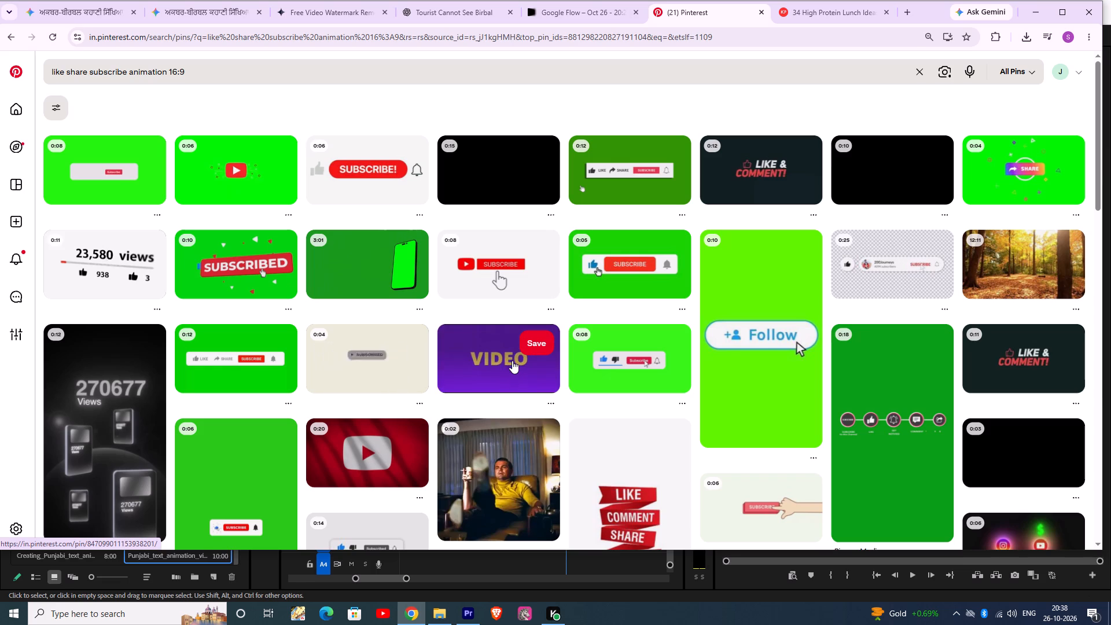
Open the purple-and-yellow "like share subacribe" video pin from the search results and view its sharing options.
{"action": "right_click", "coordinate": [512, 361]}
{"action": "left_click", "coordinate": [455, 354]}
{"action": "left_click", "coordinate": [477, 355]}
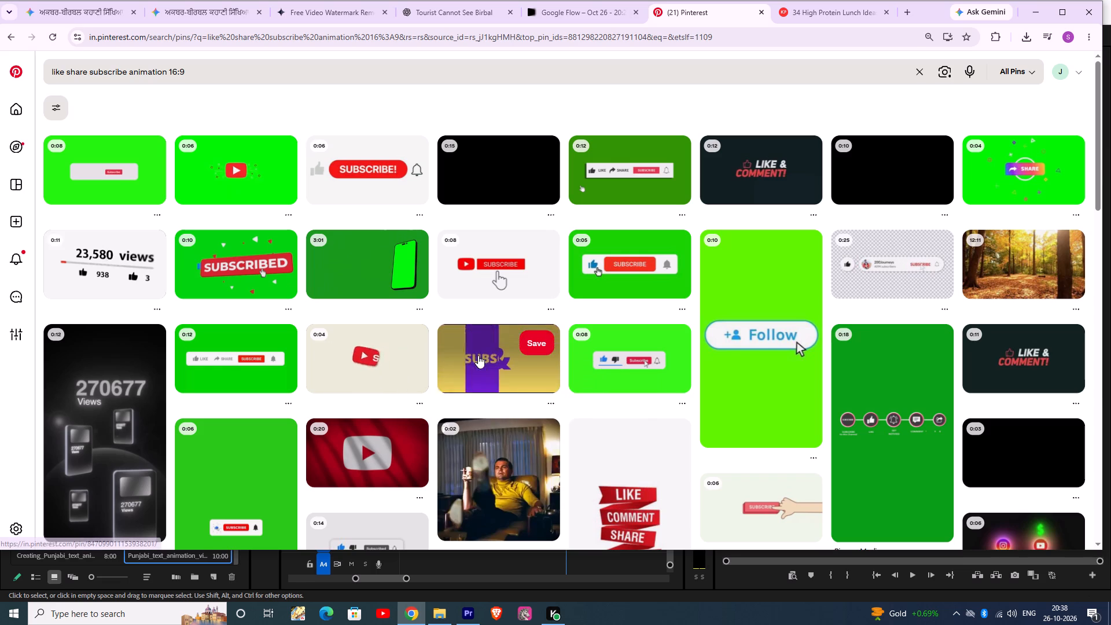
{"action": "left_click", "coordinate": [414, 114]}
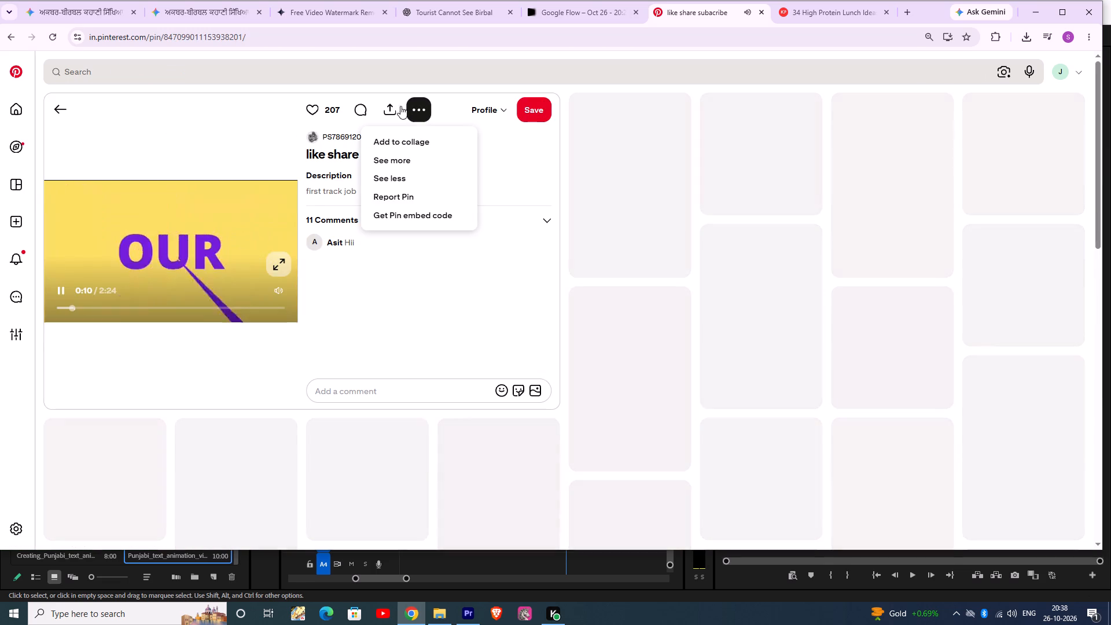
{"action": "left_click", "coordinate": [388, 104]}
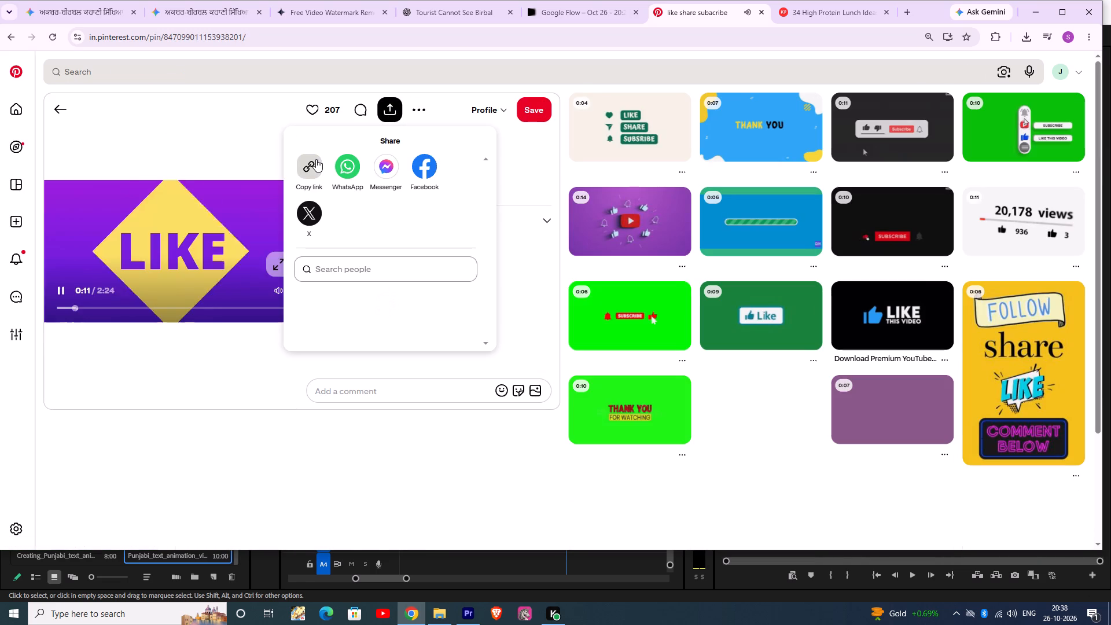
{"action": "left_click", "coordinate": [635, 120]}
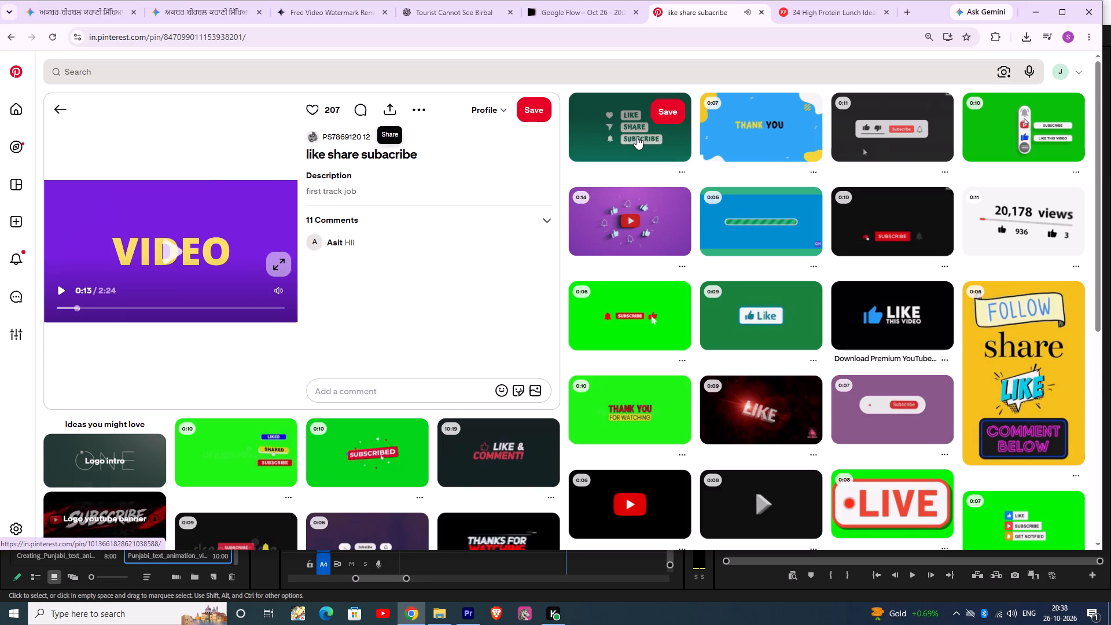
Open the related 0:10 green-screen like and subscribe pin with the "Like this video" label.
{"action": "left_click", "coordinate": [1026, 120]}
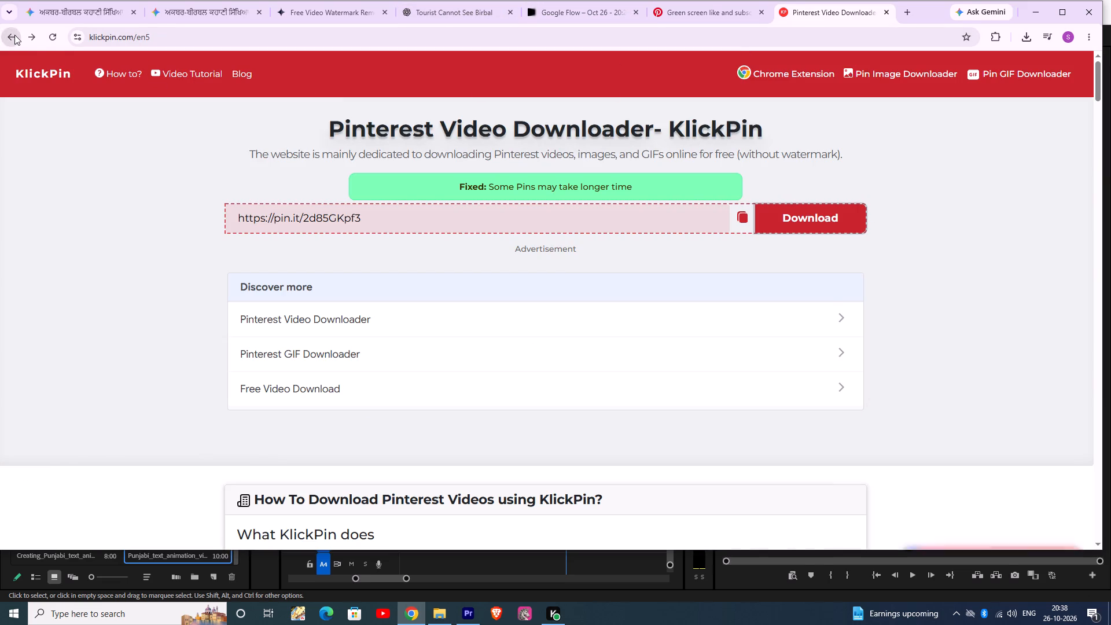
Replace the old KlickPin link with the copied green-screen like and subscribe pin link and save its video in the Part 1 folder.
{"action": "left_click_drag", "start_coordinate": [441, 224], "coordinate": [205, 216]}
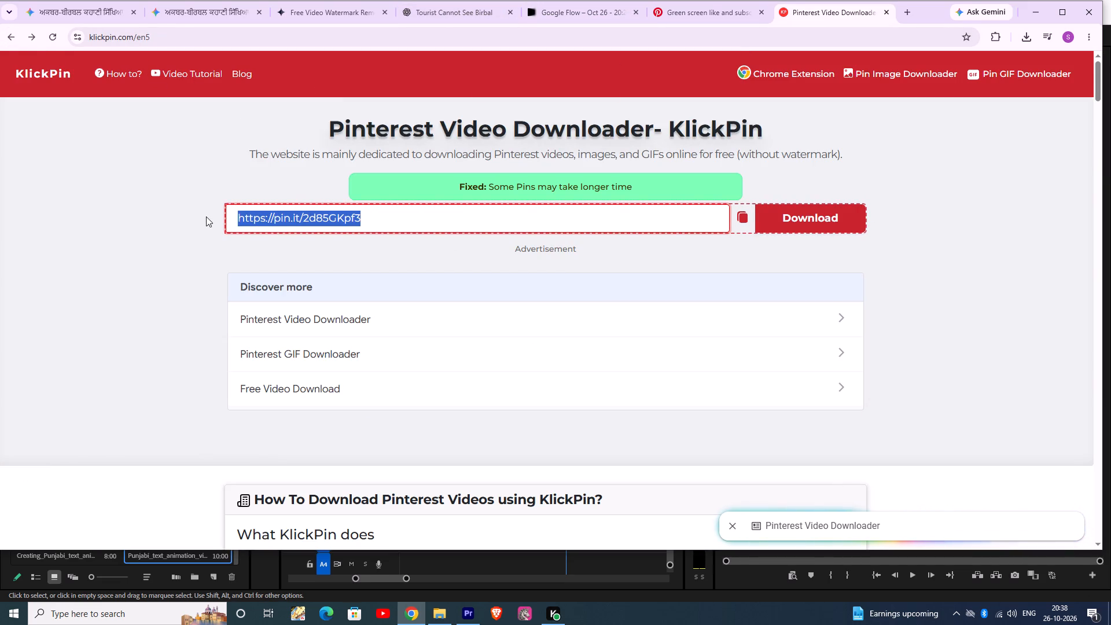
{"action": "key", "text": "ctrl+v"}
{"action": "left_click", "coordinate": [800, 209]}
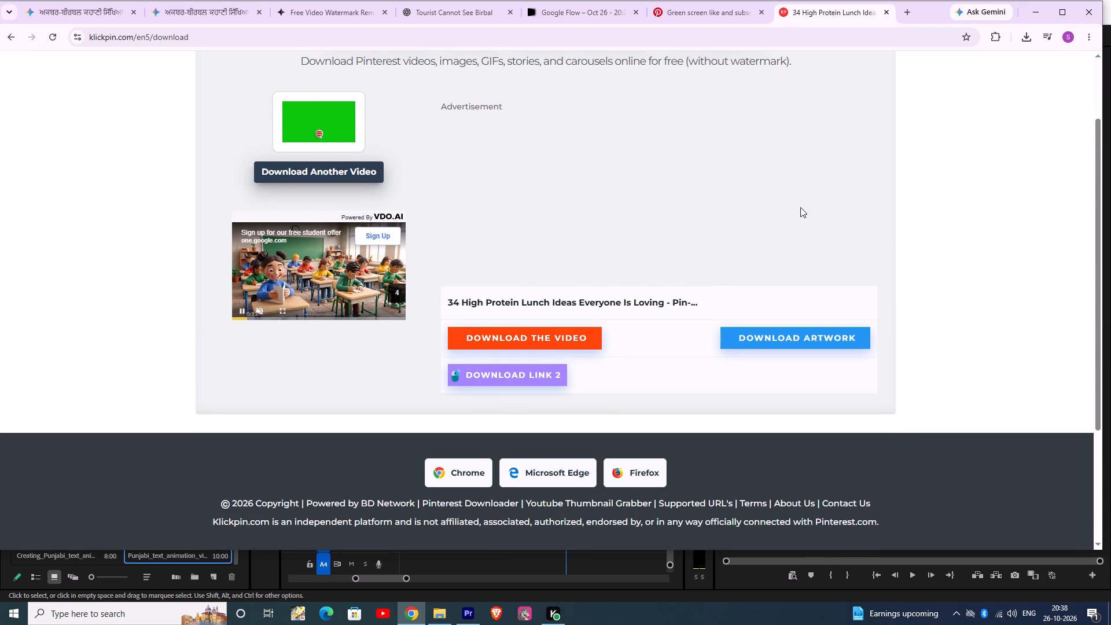
{"action": "left_click", "coordinate": [496, 334]}
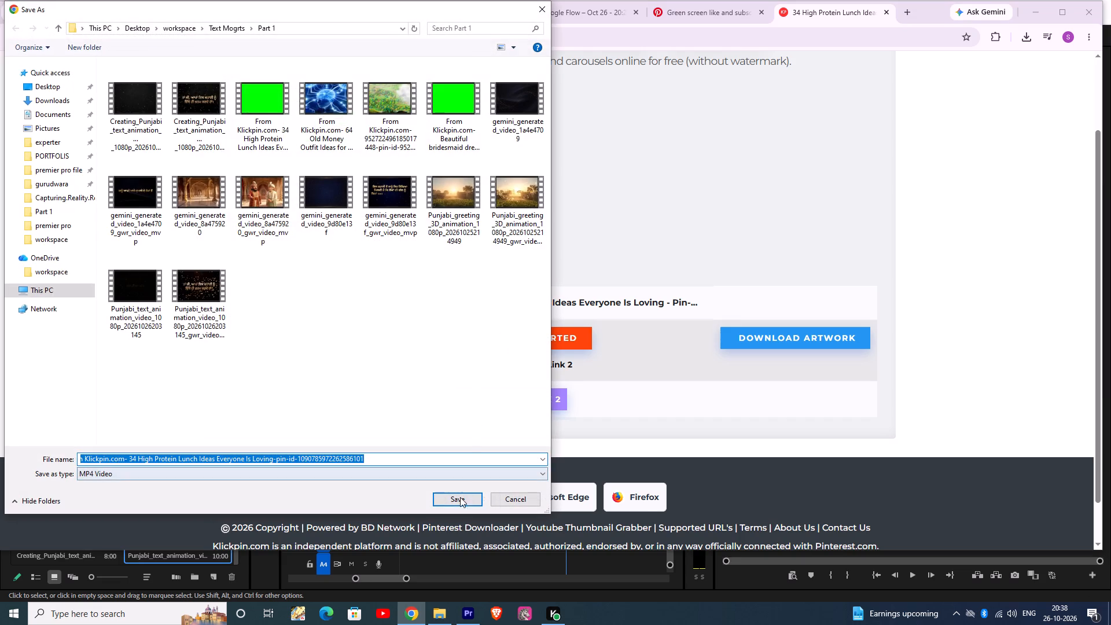
{"action": "left_click", "coordinate": [460, 498]}
Return to Pinterest and search for "aesthetic background" using the matching suggestion.
{"action": "left_click", "coordinate": [739, 10]}
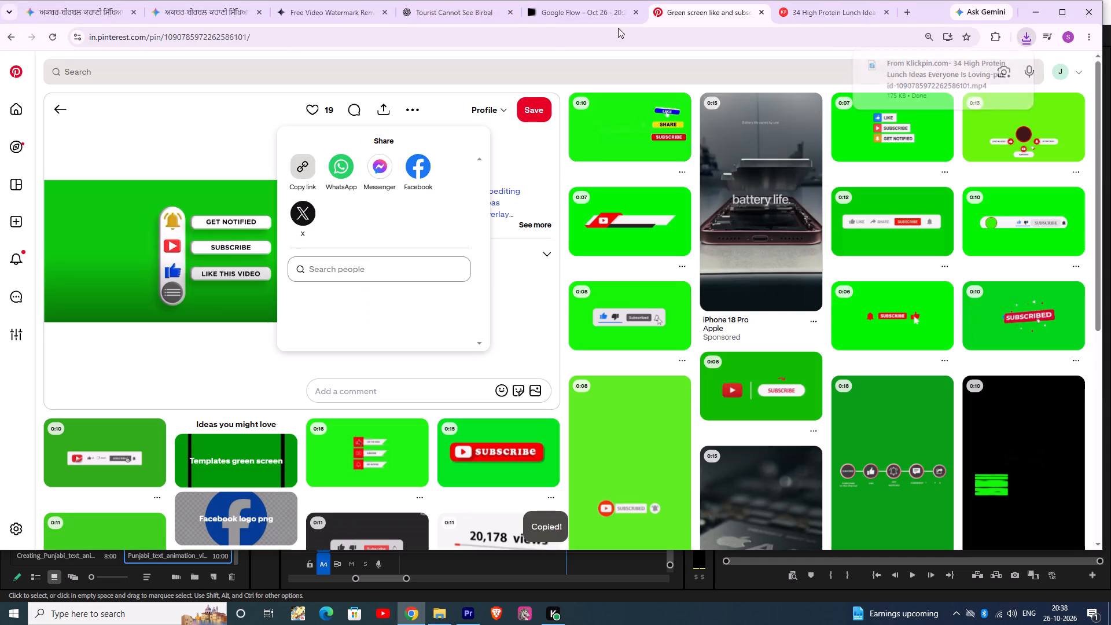
{"action": "left_click", "coordinate": [208, 75]}
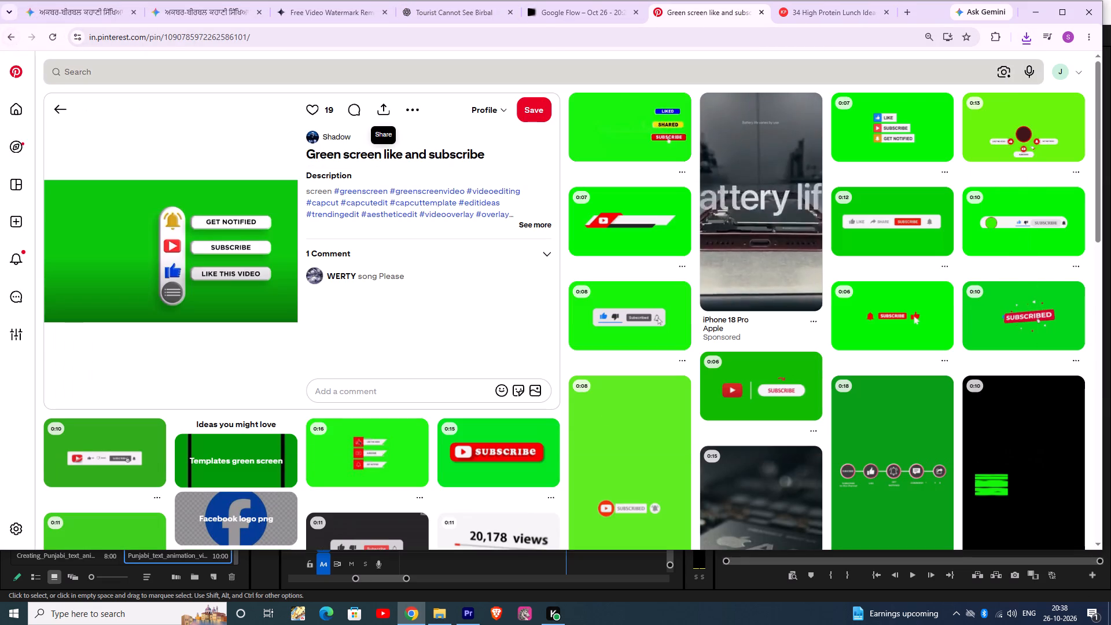
{"action": "left_click_drag", "start_coordinate": [8, 33], "coordinate": [249, 95]}
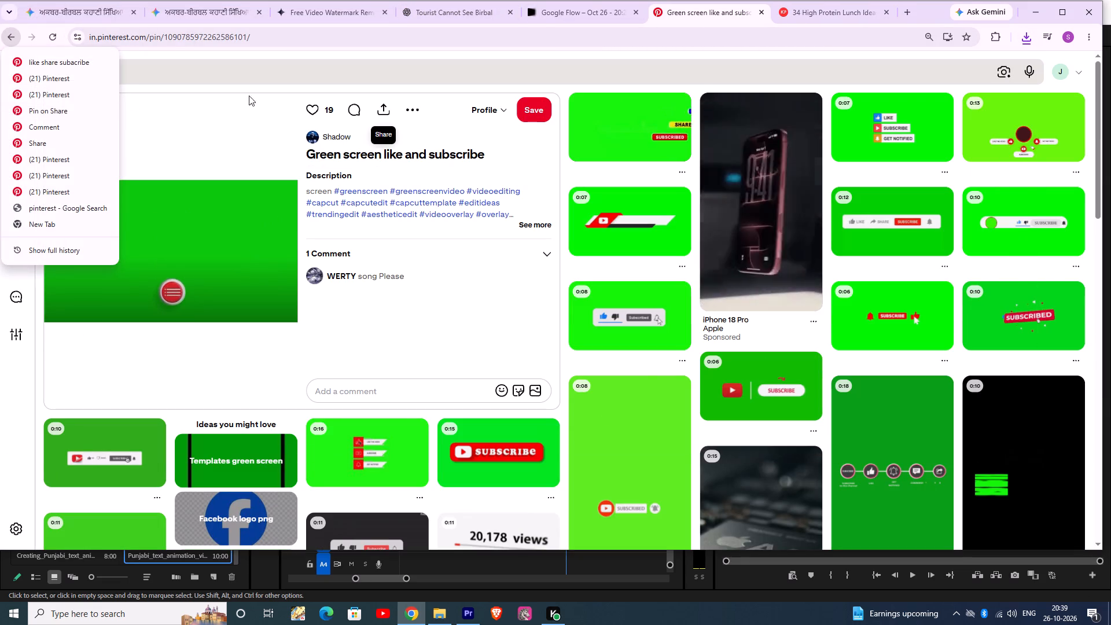
{"action": "left_click_drag", "start_coordinate": [249, 95], "coordinate": [271, 64]}
{"action": "left_click", "coordinate": [271, 64]}
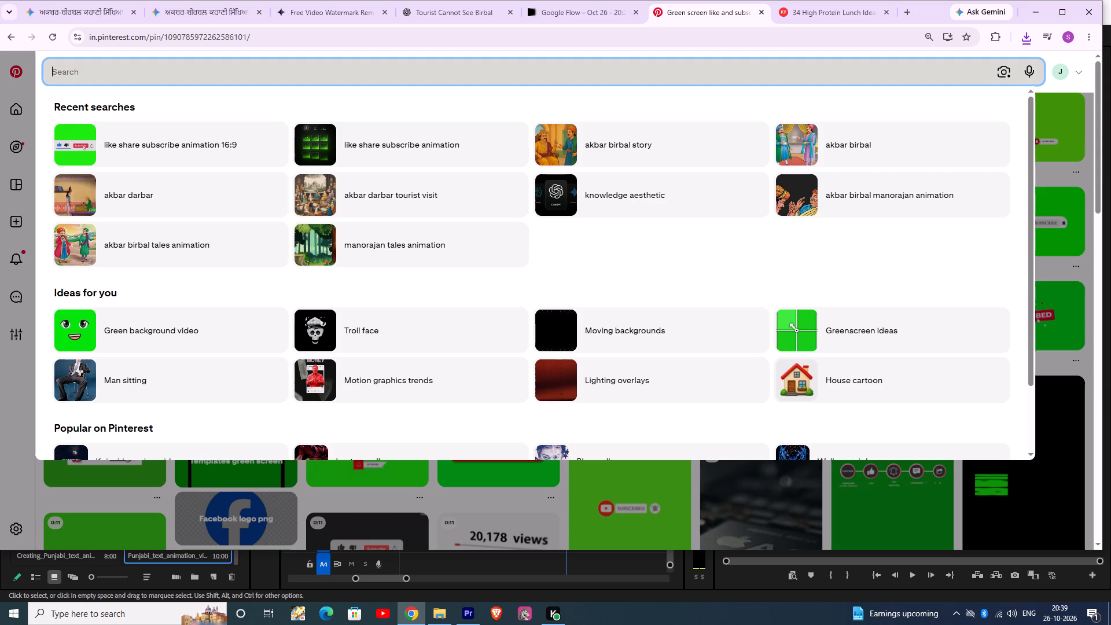
{"action": "type", "text": "asthet"}
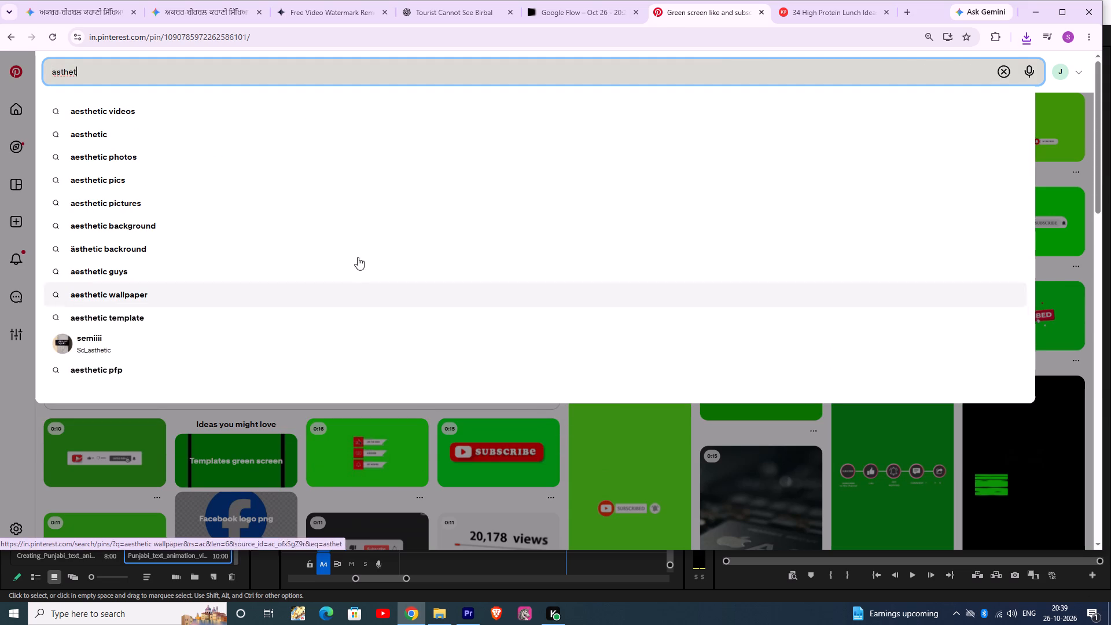
{"action": "left_click", "coordinate": [225, 220]}
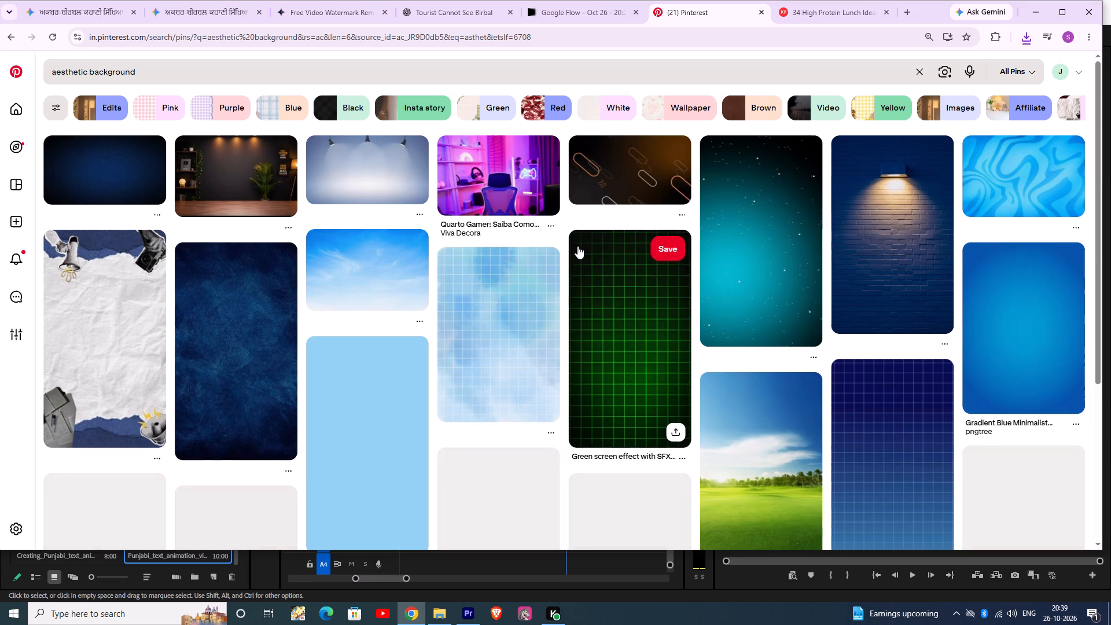
Open the pale three-spotlight backdrop pin and, from its related pins, the dark four-spotlight stage background.
{"action": "scroll", "coordinate": [521, 230], "scroll_direction": "up", "scroll_amount": 2}
{"action": "scroll", "coordinate": [418, 199], "scroll_direction": "up", "scroll_amount": 1}
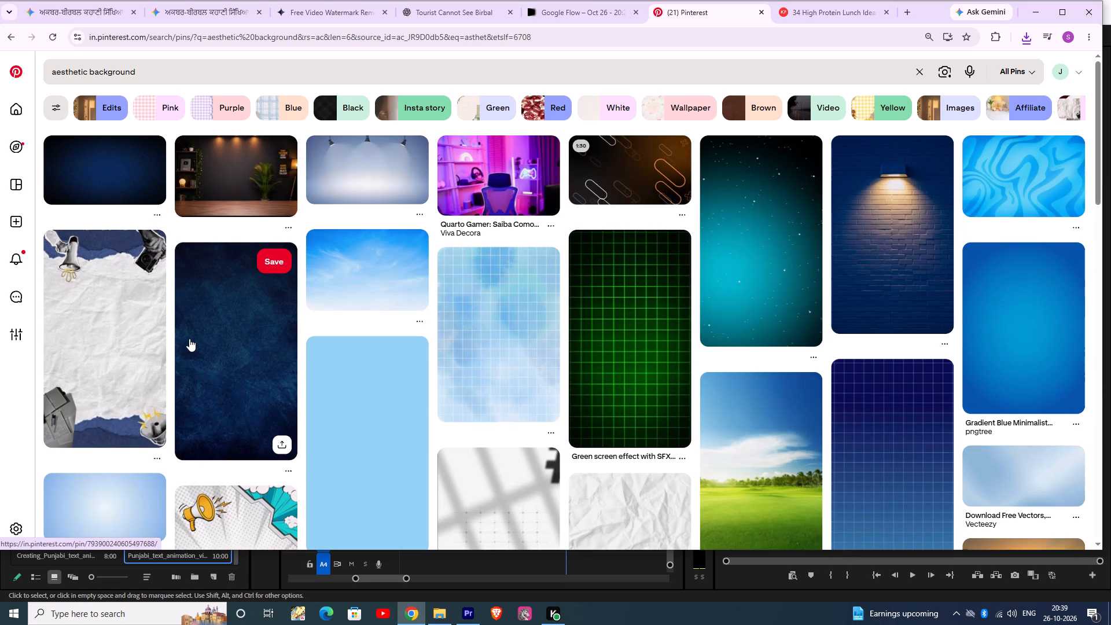
{"action": "left_click", "coordinate": [381, 193]}
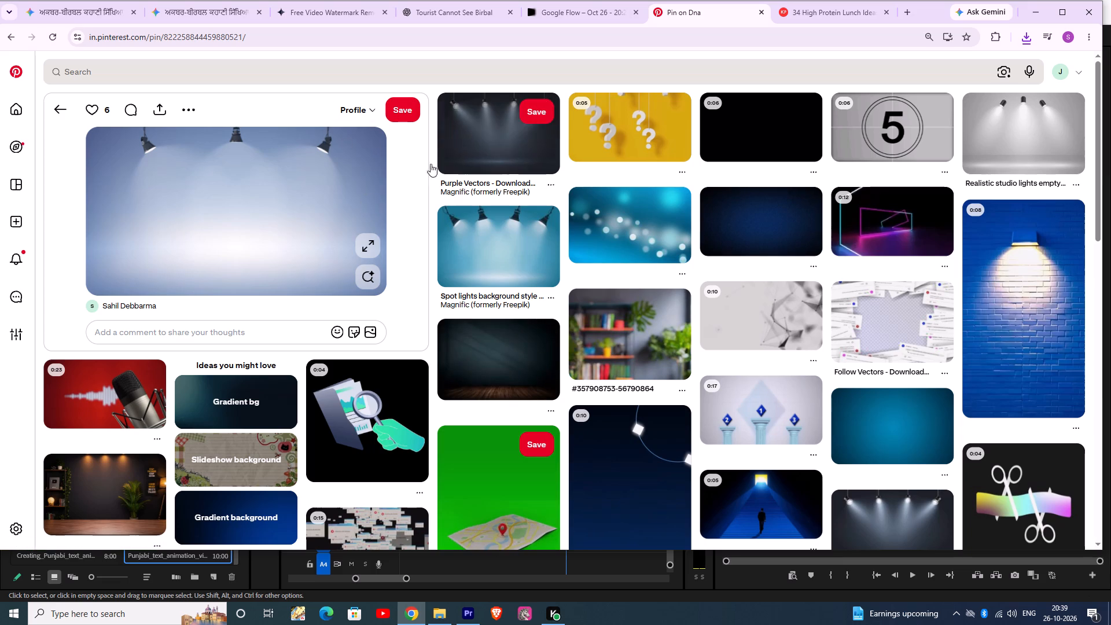
{"action": "left_click", "coordinate": [533, 149]}
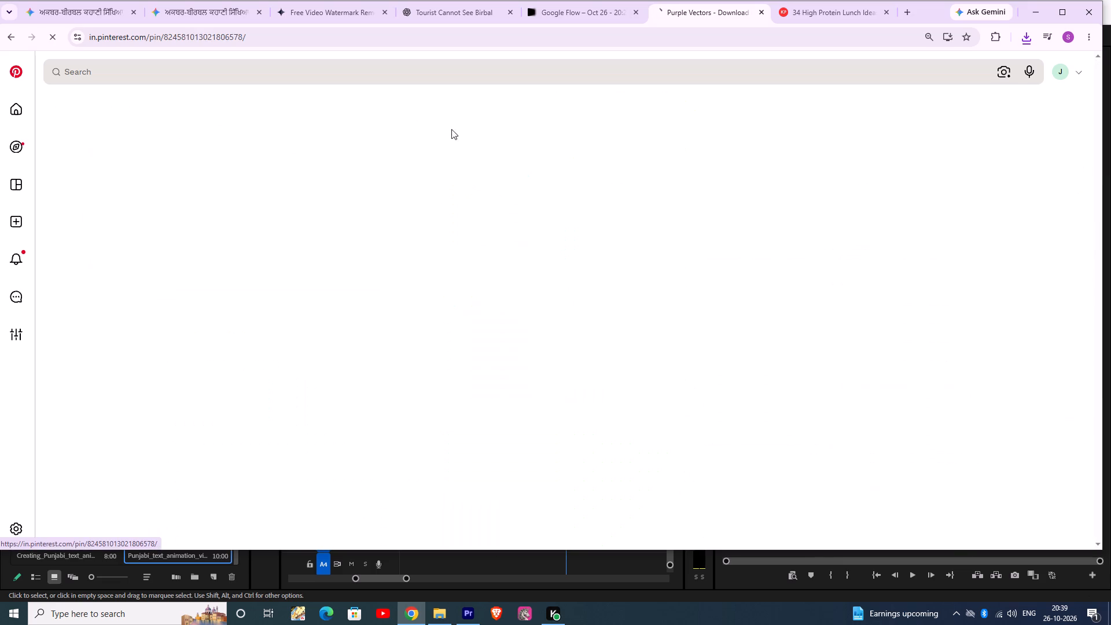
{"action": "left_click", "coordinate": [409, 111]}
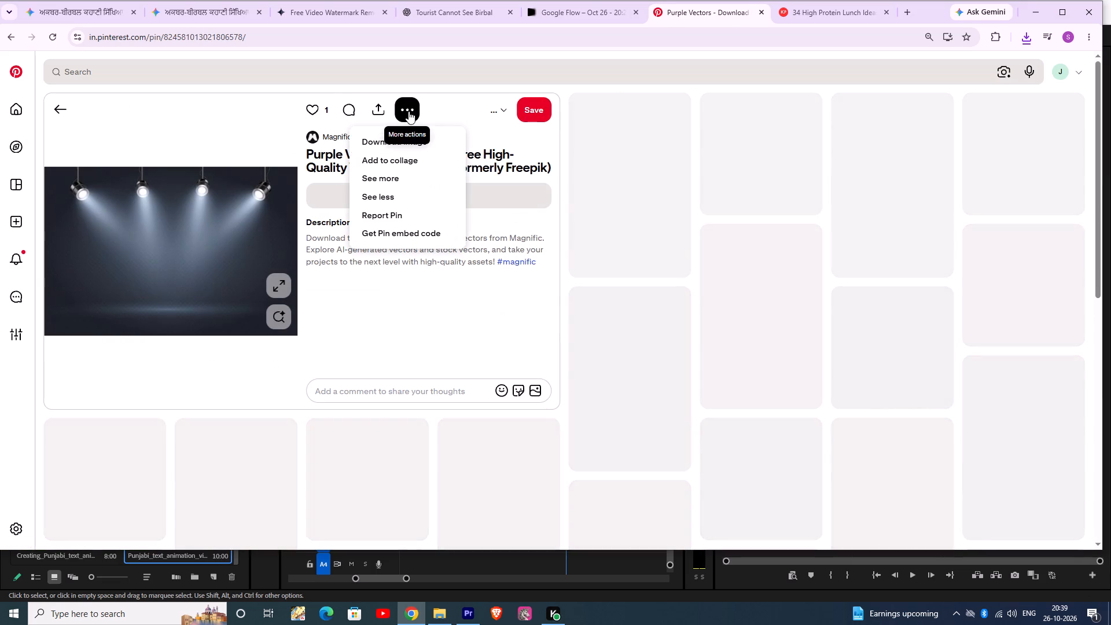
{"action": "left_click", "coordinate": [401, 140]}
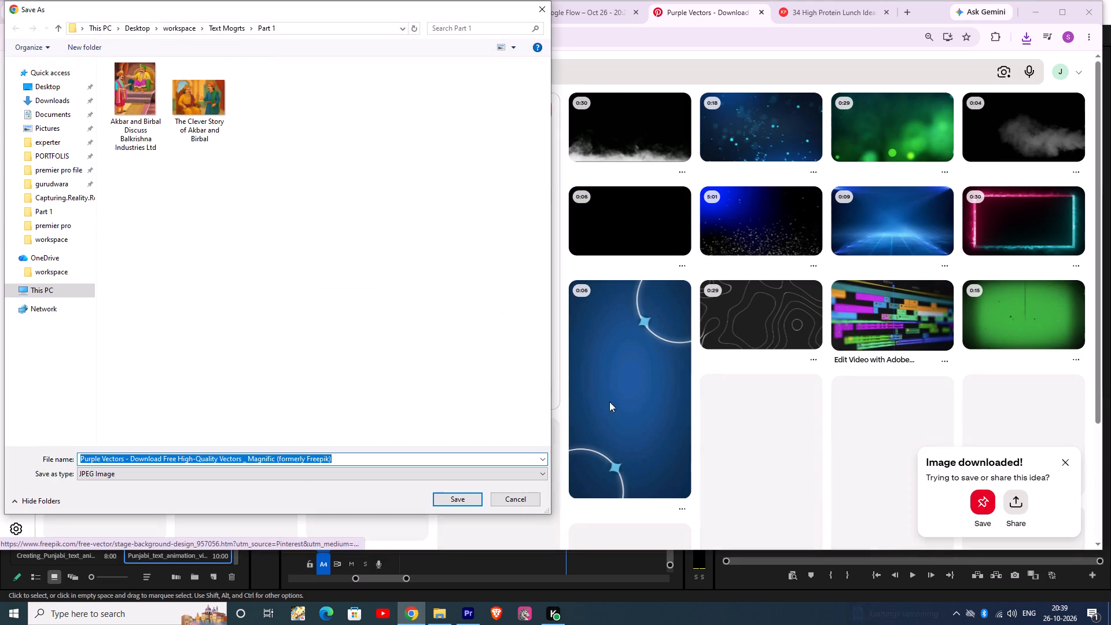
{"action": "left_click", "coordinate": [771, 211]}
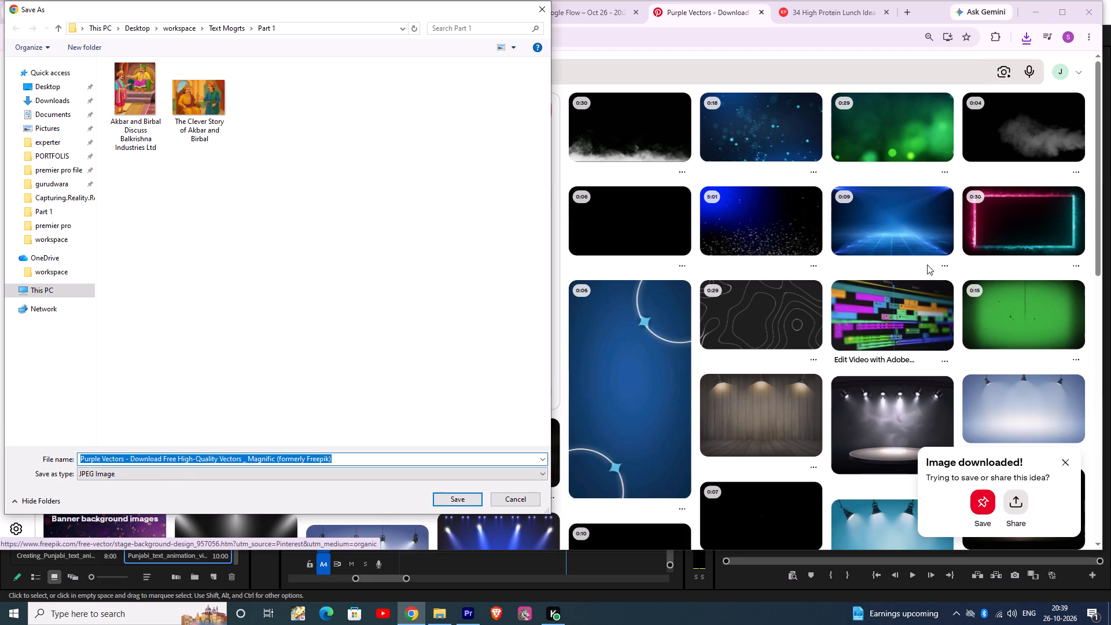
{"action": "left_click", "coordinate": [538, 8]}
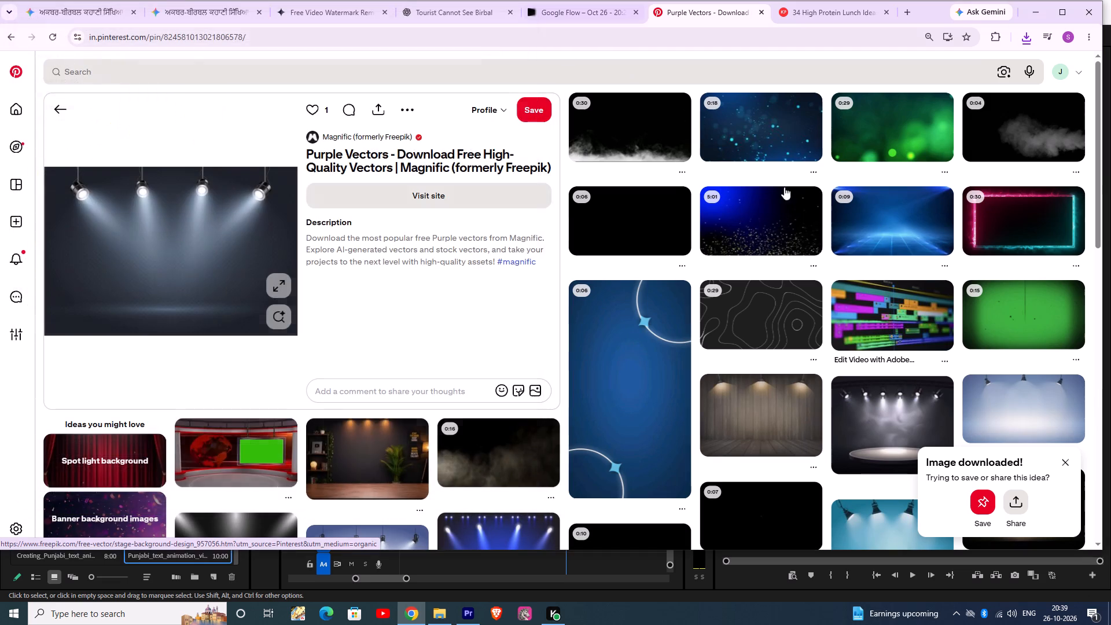
Open the related 5:01 video pin with white particles on a blue-to-black background.
{"action": "left_click", "coordinate": [808, 233]}
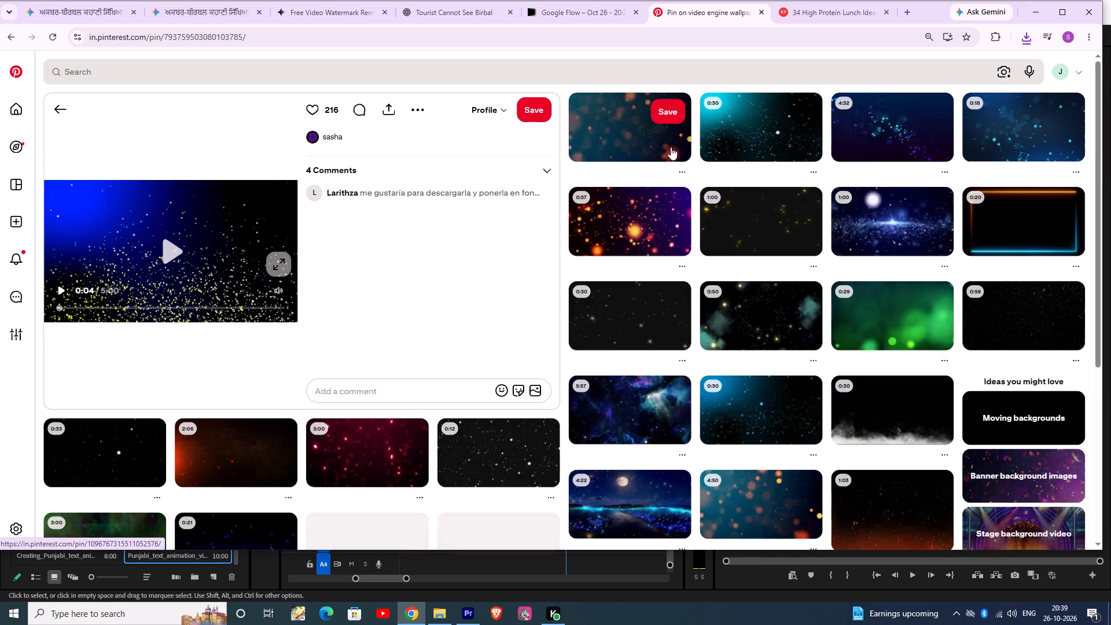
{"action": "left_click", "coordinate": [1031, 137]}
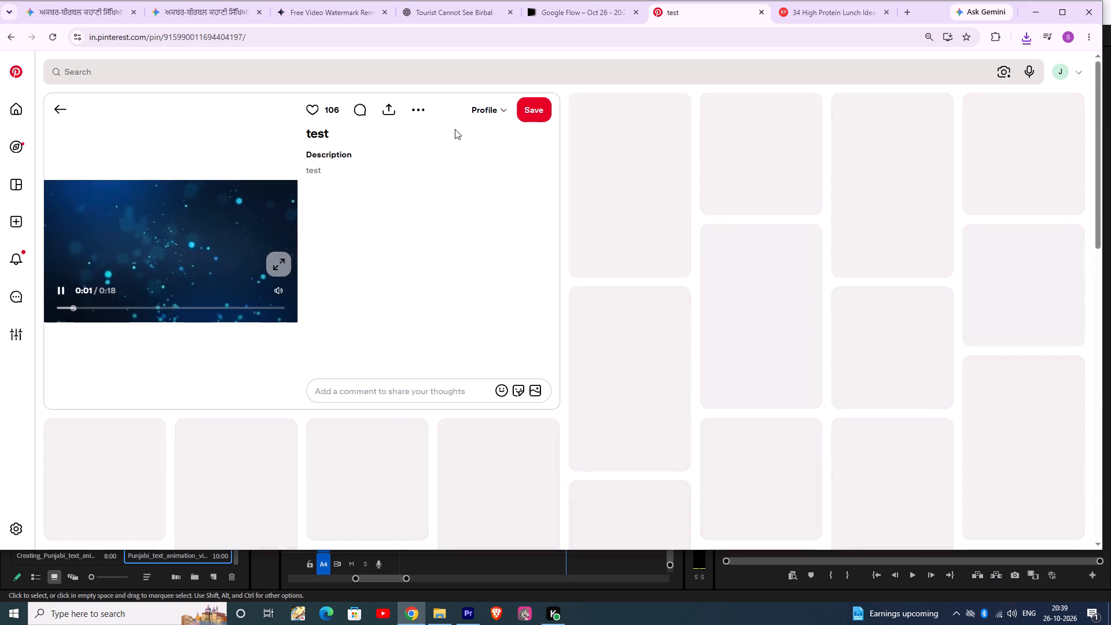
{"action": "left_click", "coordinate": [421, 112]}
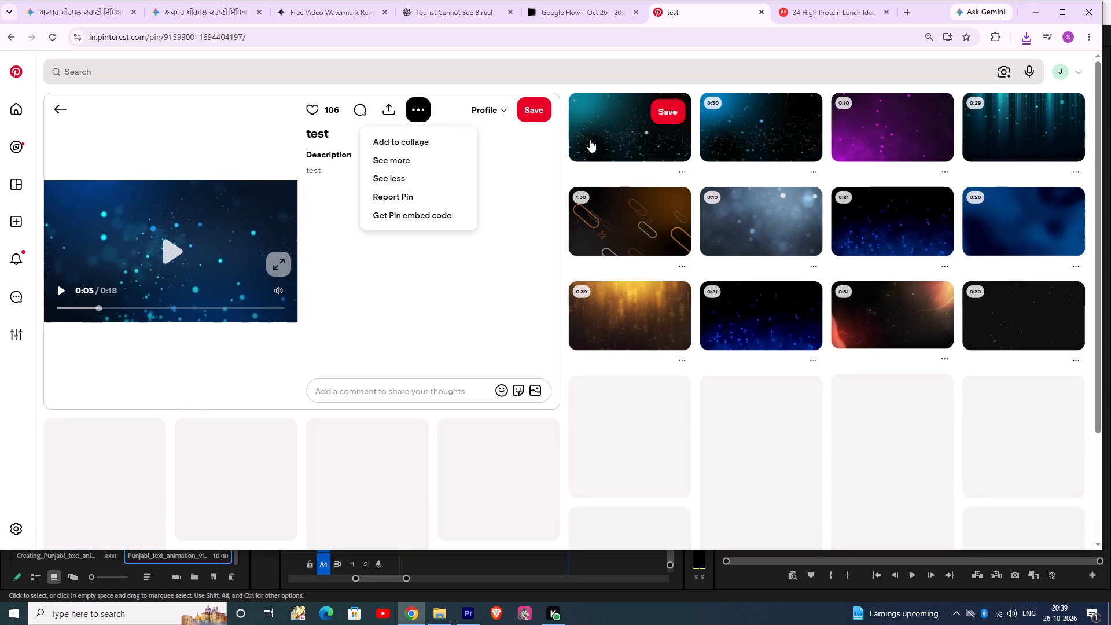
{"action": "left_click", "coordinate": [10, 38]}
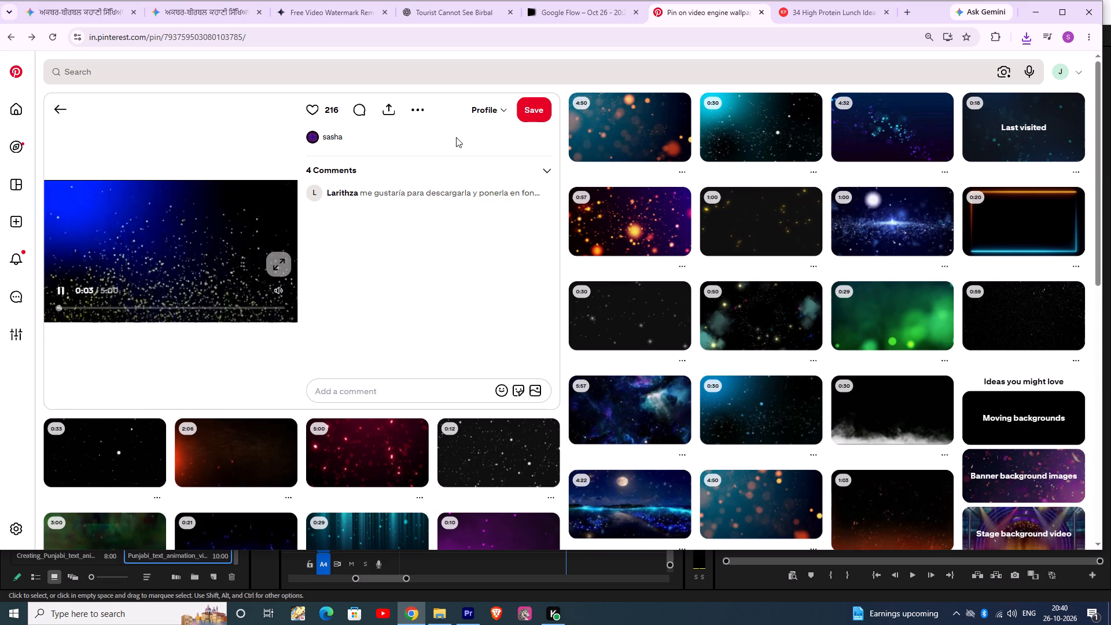
Examine the related moving-background videos under the blue particle pin for a suitable alternative.
{"action": "scroll", "coordinate": [393, 298], "scroll_direction": "down", "scroll_amount": 1}
{"action": "scroll", "coordinate": [514, 345], "scroll_direction": "down", "scroll_amount": 2}
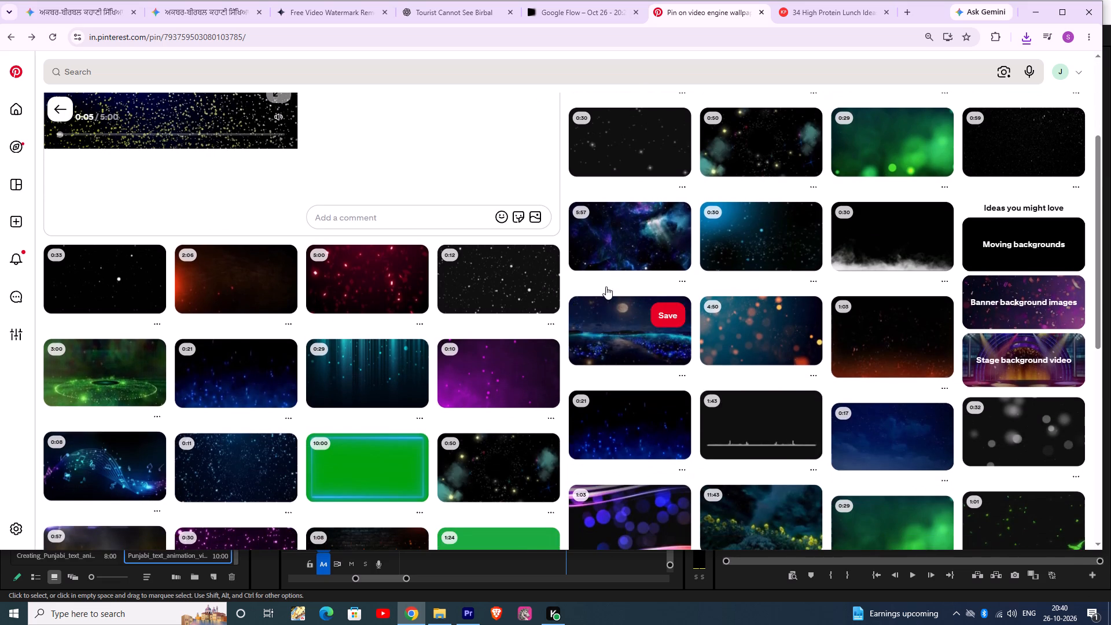
{"action": "scroll", "coordinate": [617, 388], "scroll_direction": "down", "scroll_amount": 2}
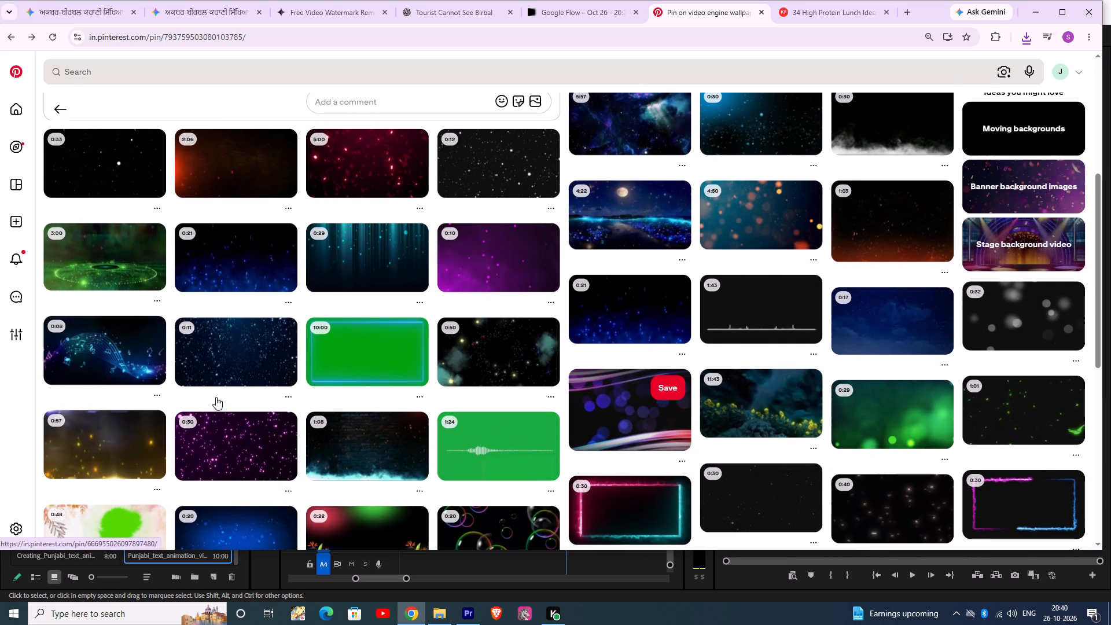
{"action": "scroll", "coordinate": [778, 357], "scroll_direction": "up", "scroll_amount": 7}
{"action": "scroll", "coordinate": [784, 358], "scroll_direction": "down", "scroll_amount": 1}
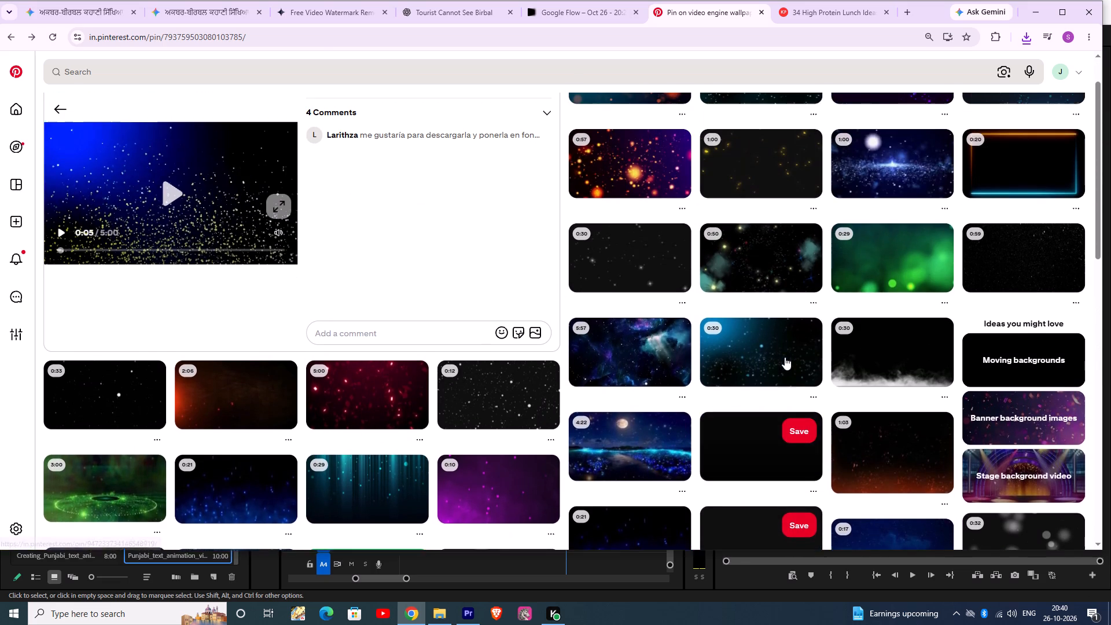
{"action": "scroll", "coordinate": [785, 357], "scroll_direction": "up", "scroll_amount": 7}
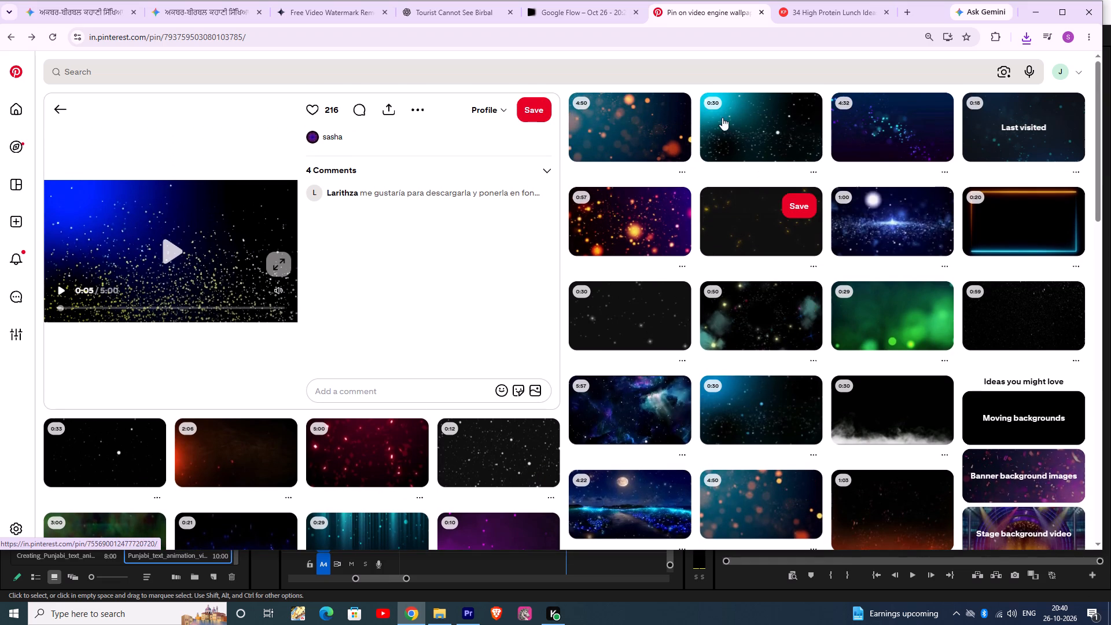
{"action": "left_click", "coordinate": [628, 122]}
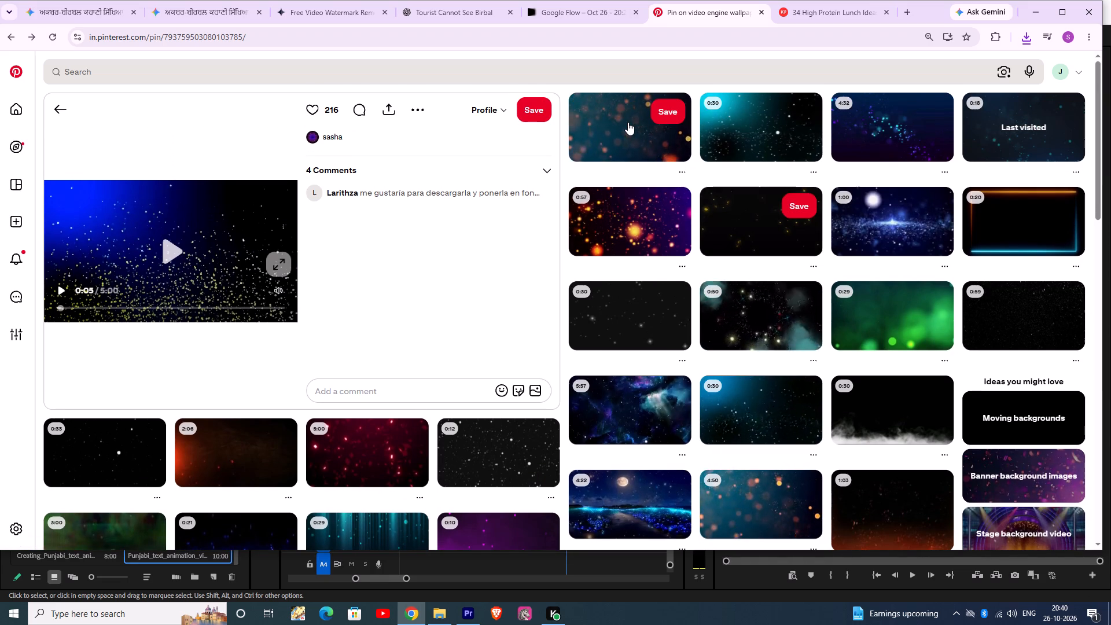
Copy the blue particle background pin's link, submit it to KlickPin and save the video in the Part 1 folder.
{"action": "left_click", "coordinate": [383, 106]}
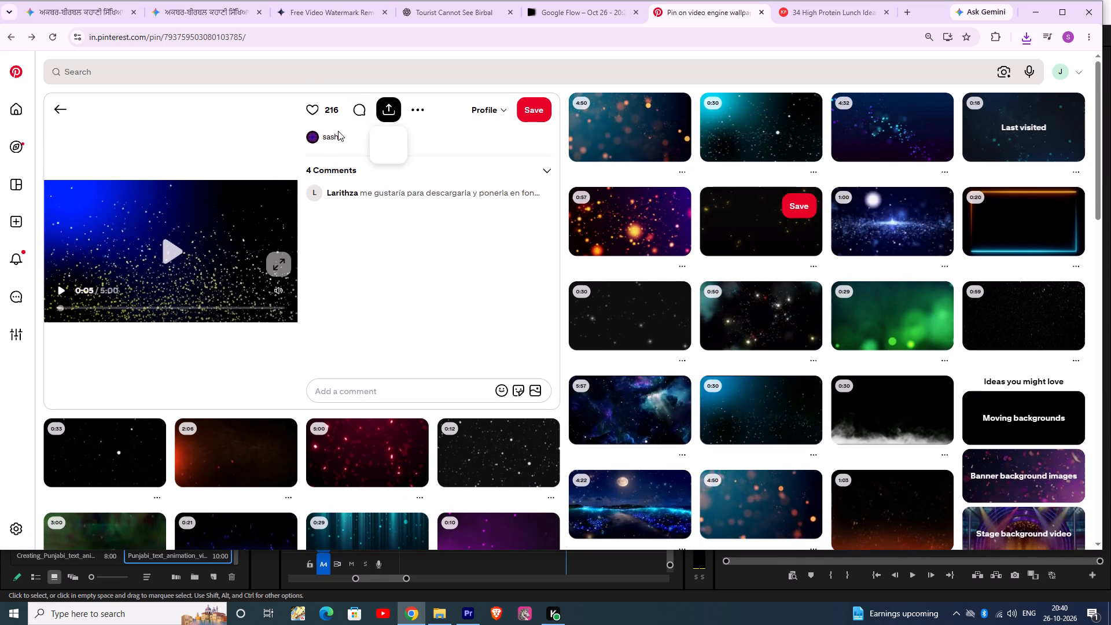
{"action": "left_click", "coordinate": [311, 169]}
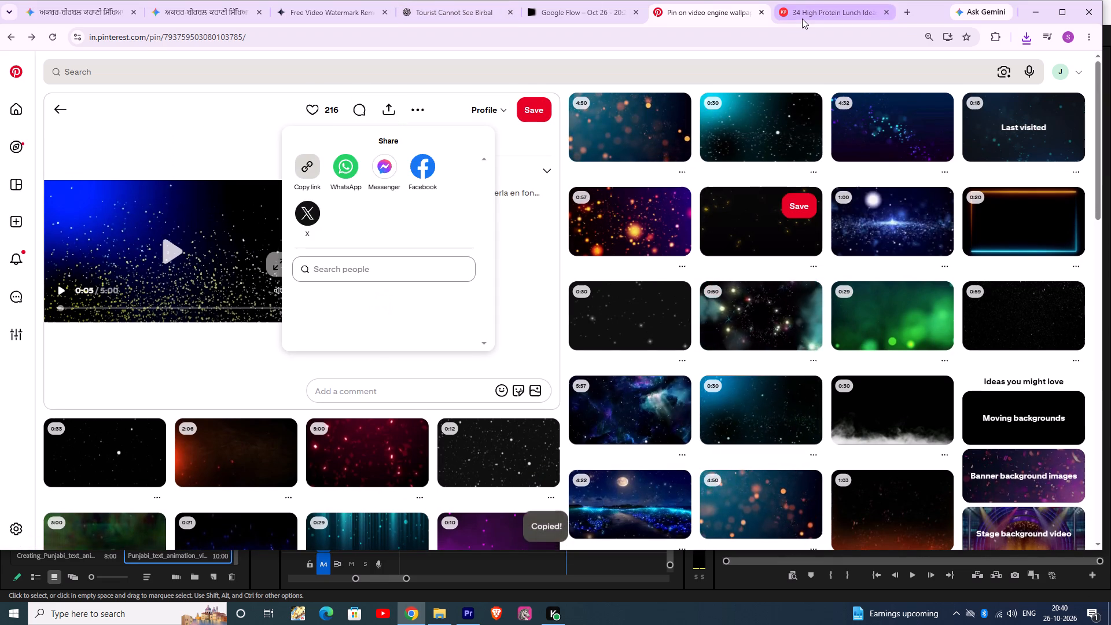
{"action": "left_click", "coordinate": [802, 19]}
{"action": "left_click", "coordinate": [9, 35]}
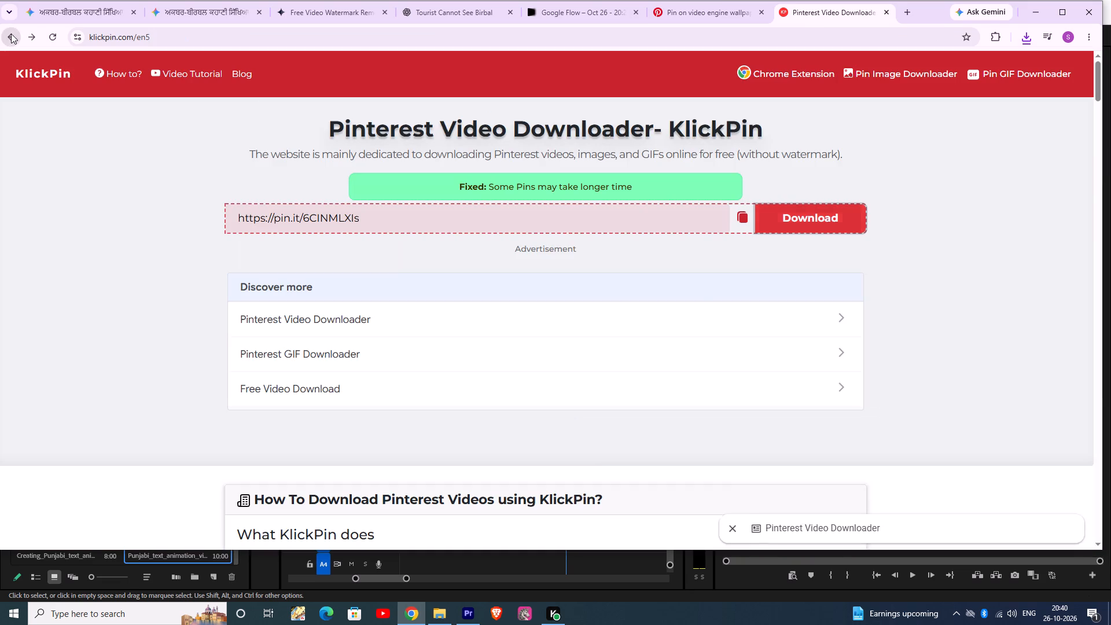
{"action": "left_click_drag", "start_coordinate": [388, 215], "coordinate": [183, 221]}
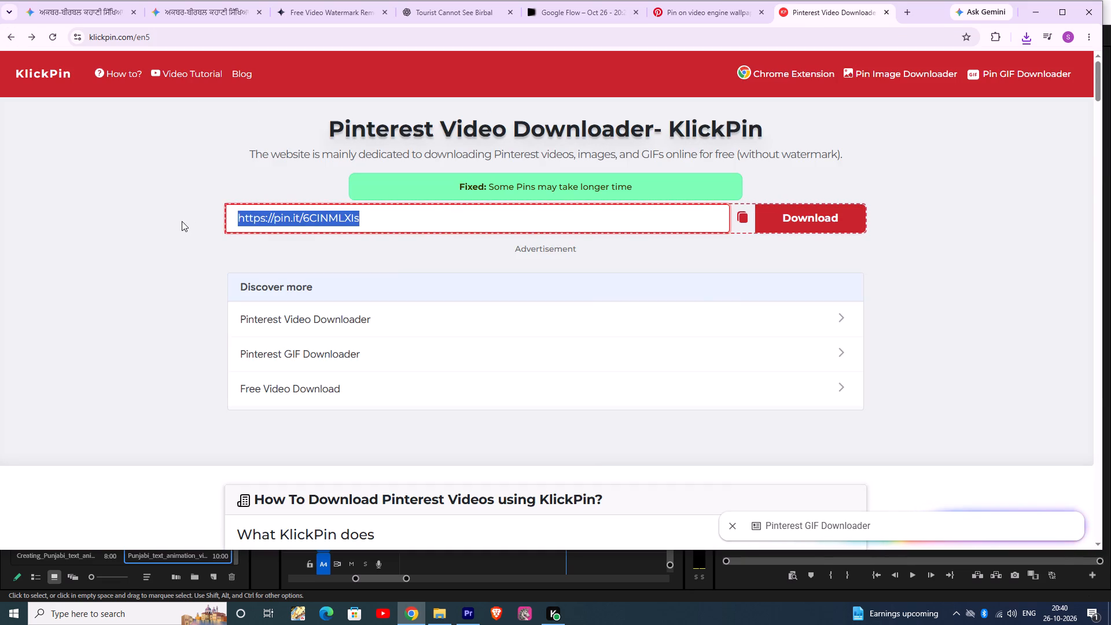
{"action": "key", "text": "ctrl+v"}
{"action": "left_click", "coordinate": [854, 218]}
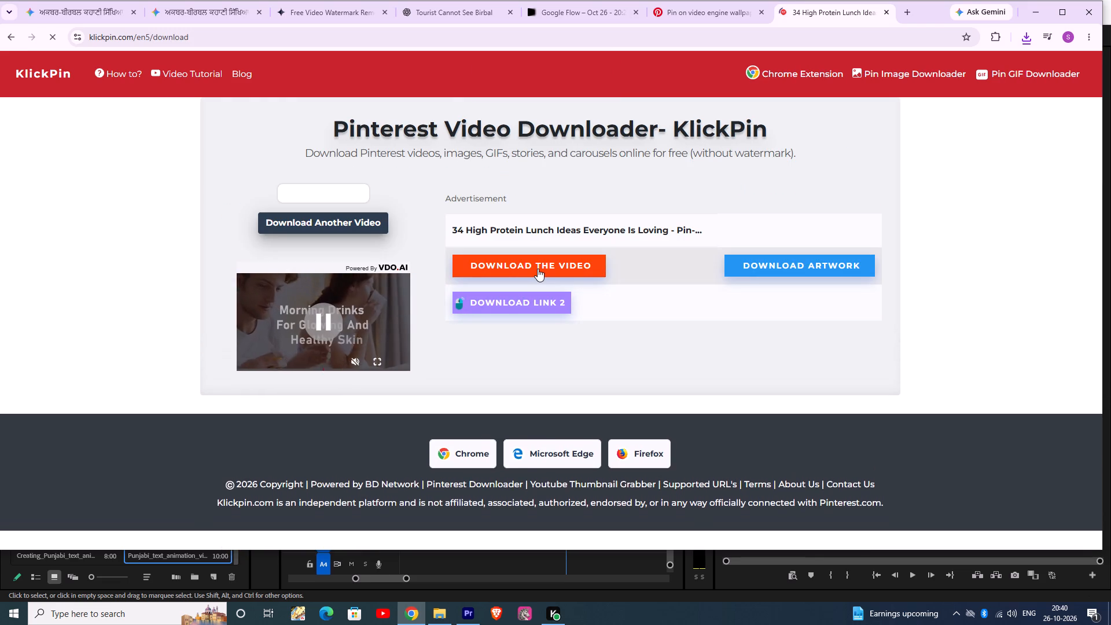
{"action": "left_click", "coordinate": [538, 269]}
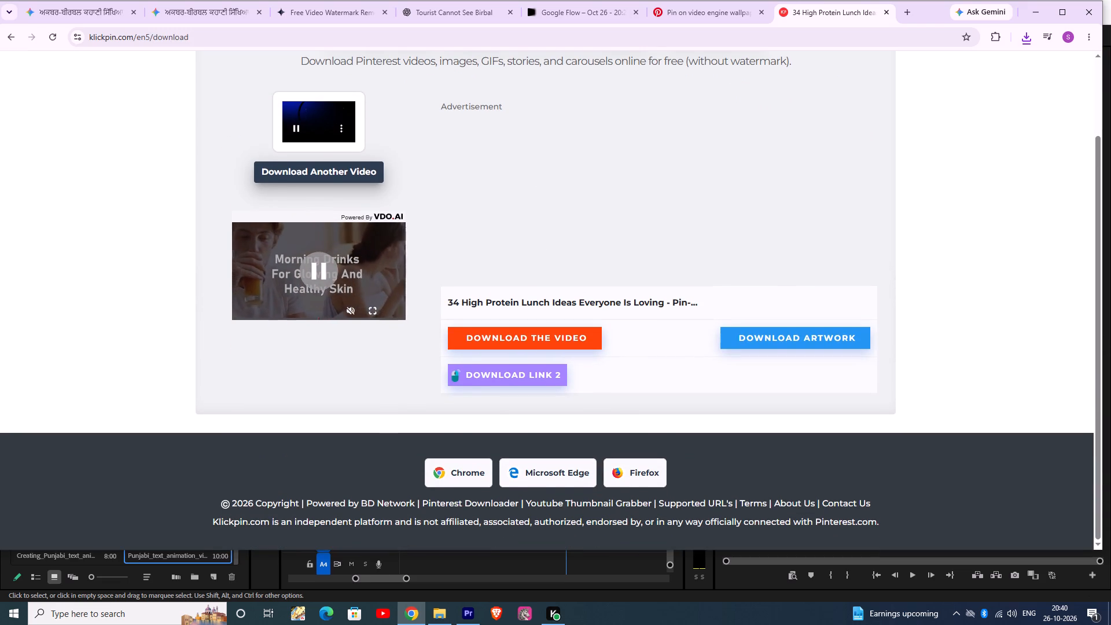
{"action": "left_click", "coordinate": [533, 340]}
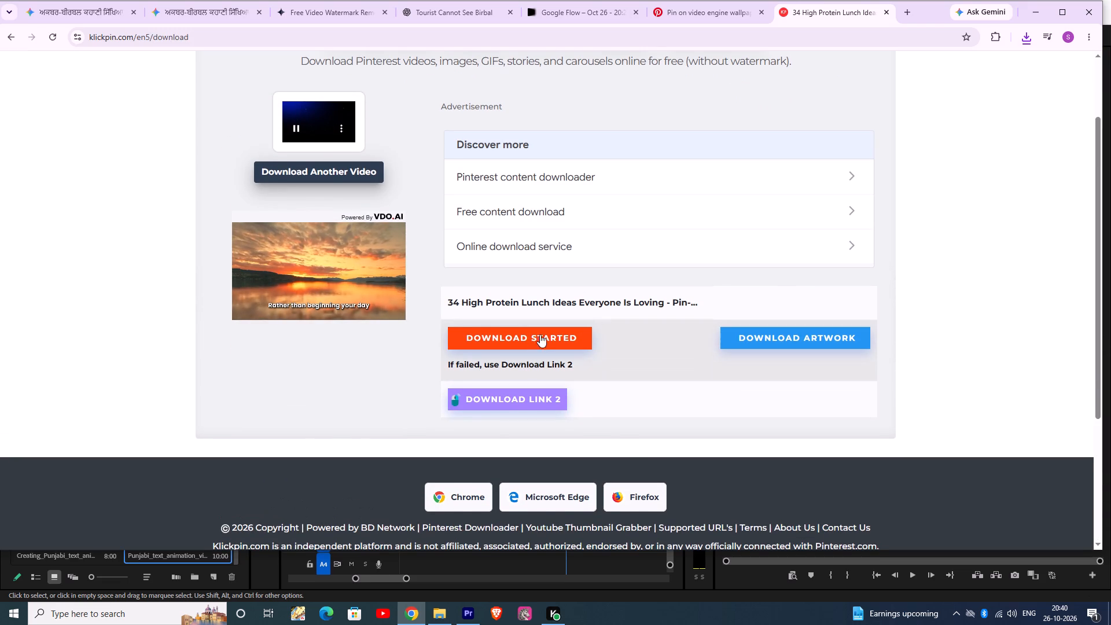
{"action": "left_click", "coordinate": [548, 335]}
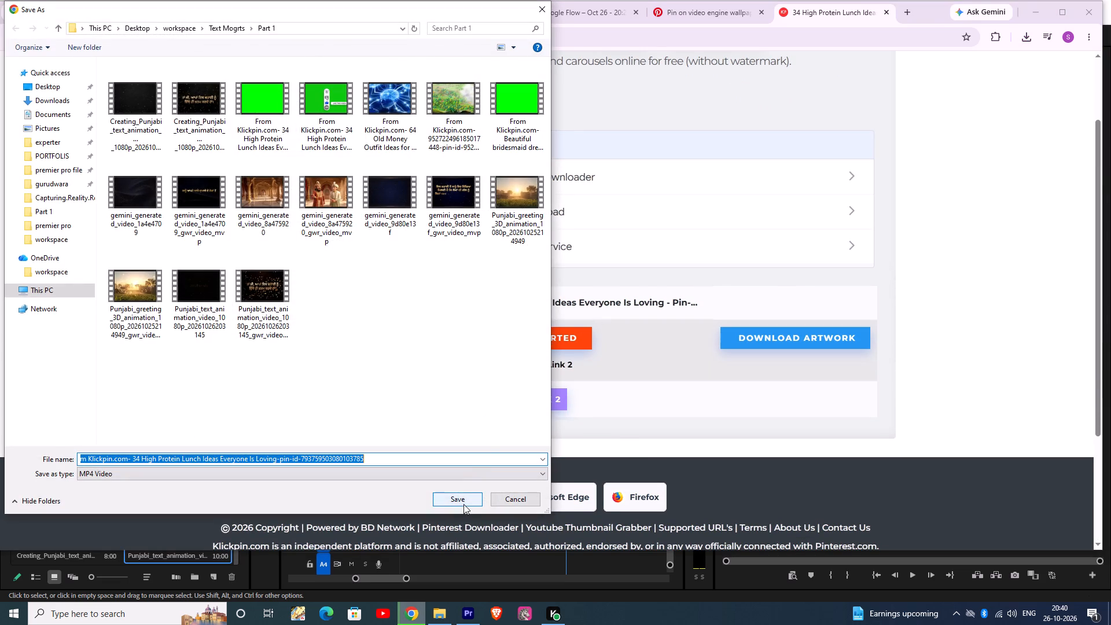
{"action": "left_click", "coordinate": [463, 502]}
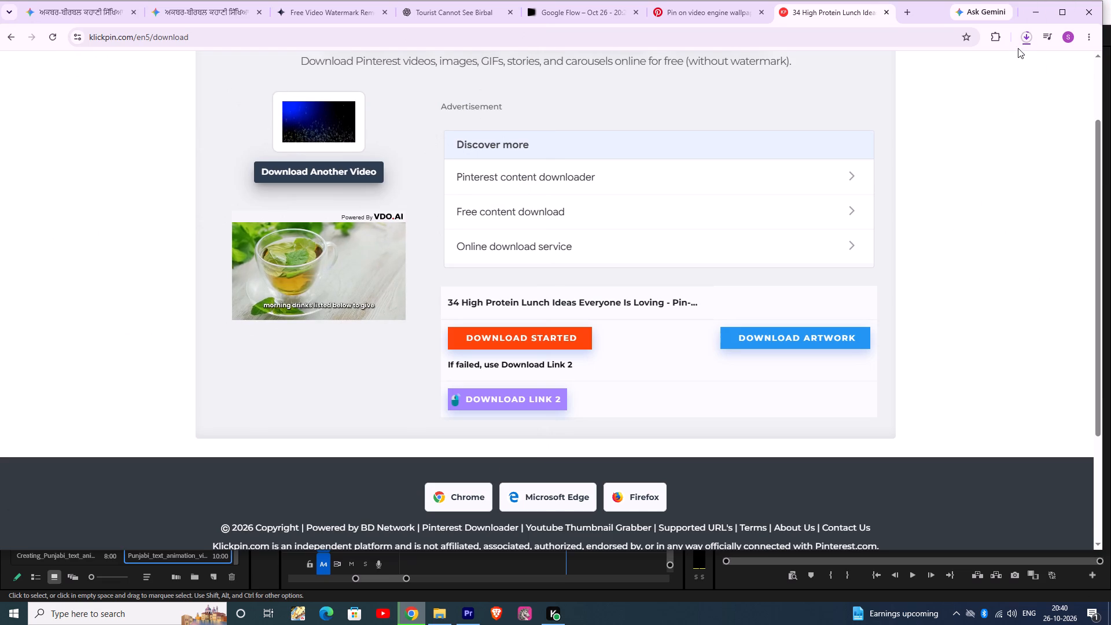
Check the blue particle video's download progress in the browser and in the Part 1 folder.
{"action": "left_click", "coordinate": [1025, 39]}
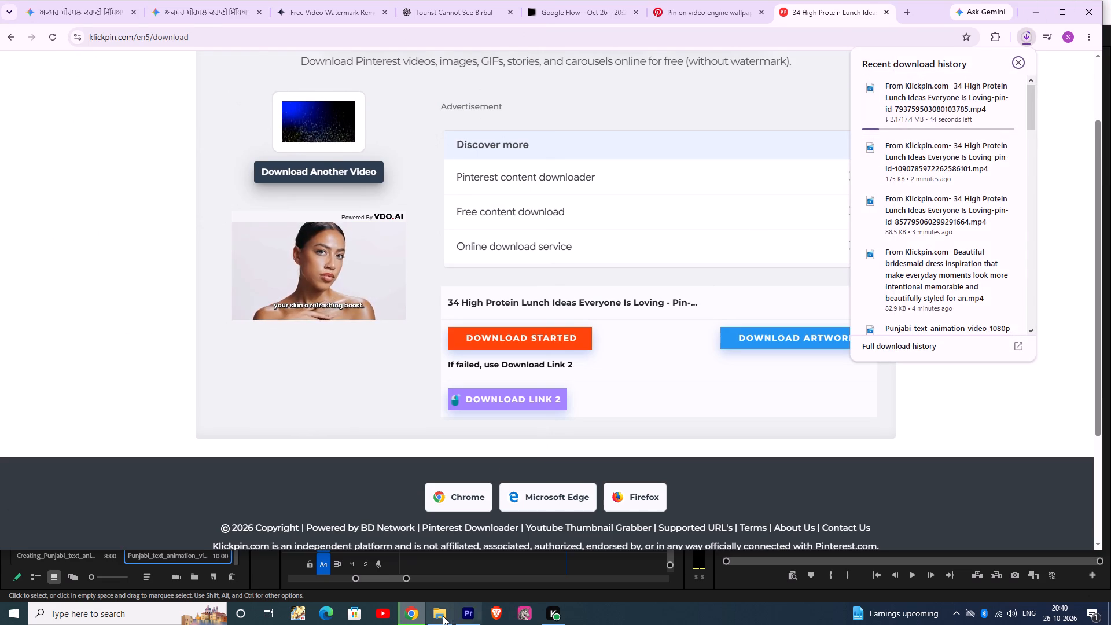
{"action": "left_click", "coordinate": [443, 616]}
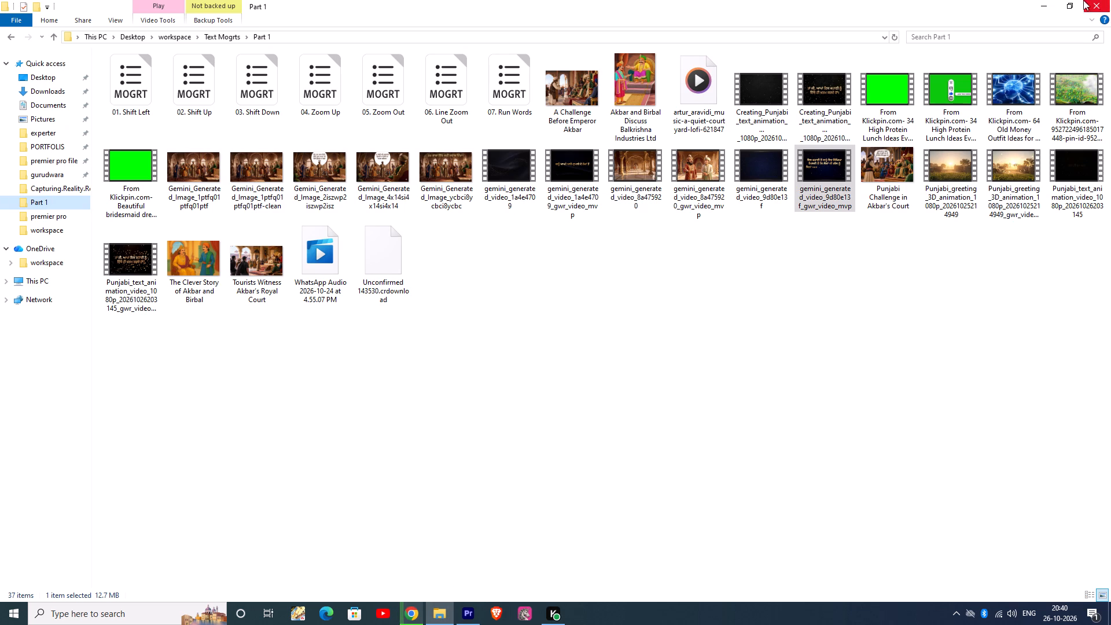
{"action": "left_click", "coordinate": [1049, 2]}
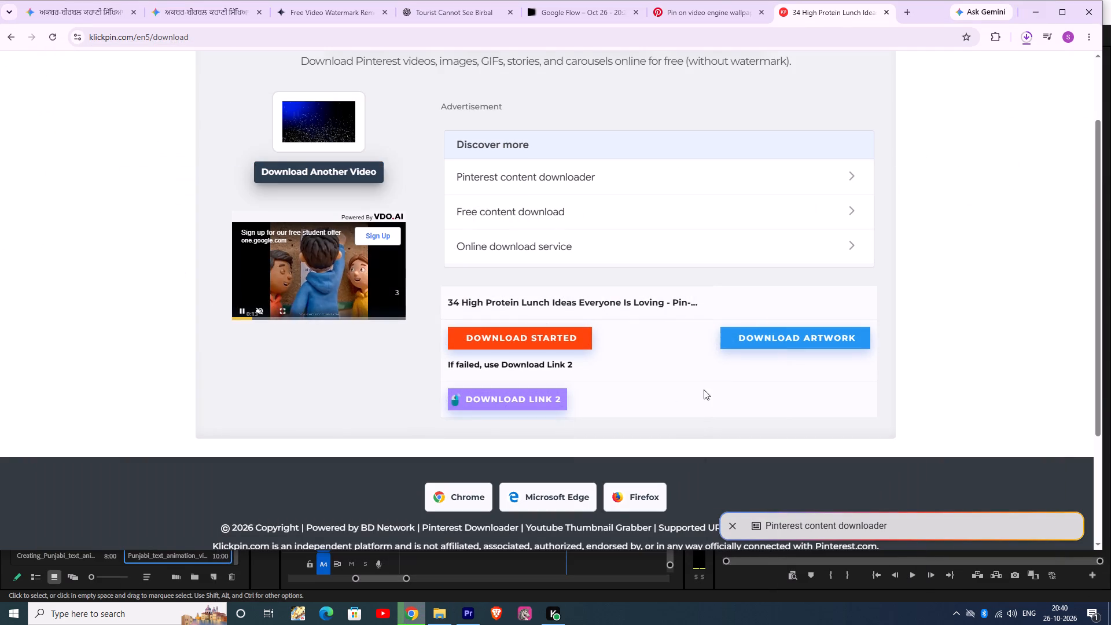
In Premiere, play the end of Sequence 01 to find where the narration stops, and scrub through the sequence.
{"action": "left_click", "coordinate": [461, 619]}
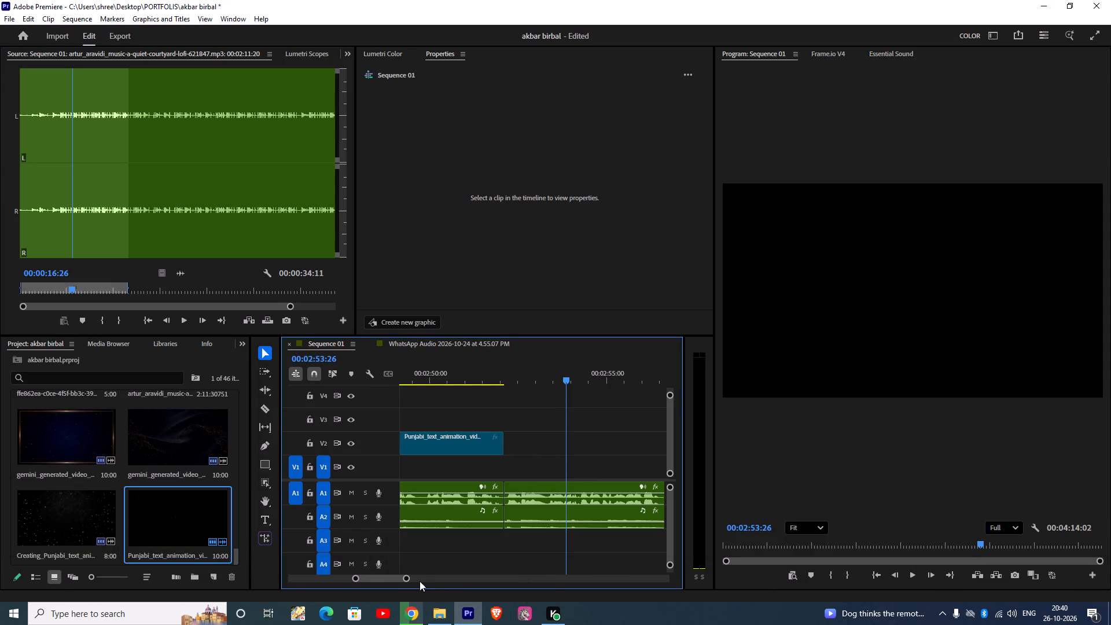
{"action": "left_click_drag", "start_coordinate": [407, 576], "coordinate": [445, 582]}
{"action": "key", "text": "space"}
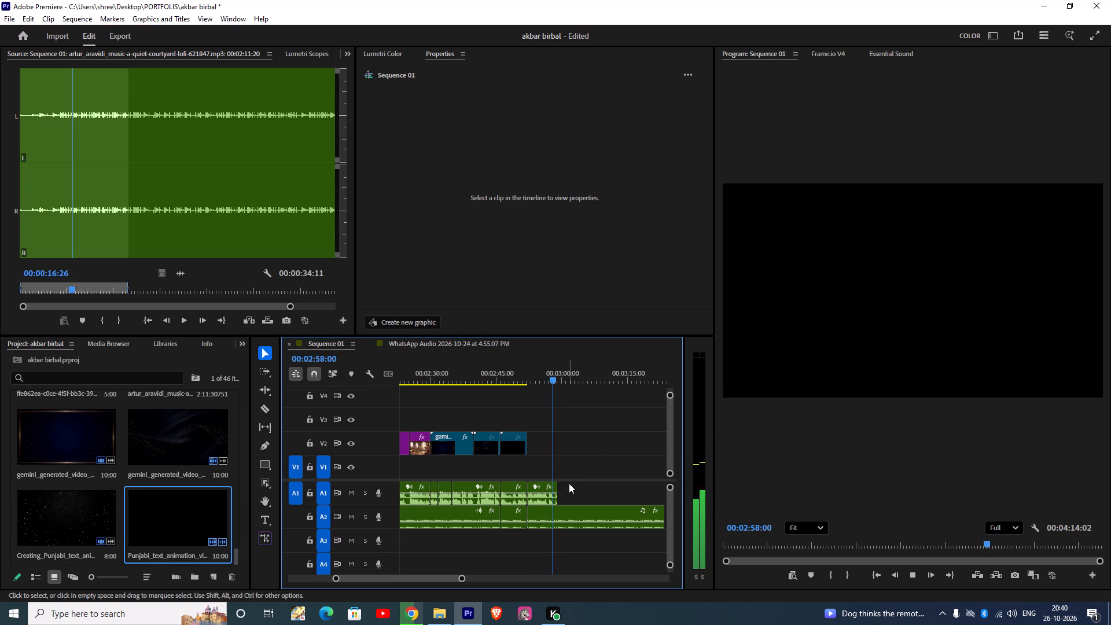
{"action": "key", "text": "space"}
{"action": "key", "text": "space"}
{"action": "key", "text": "space"}
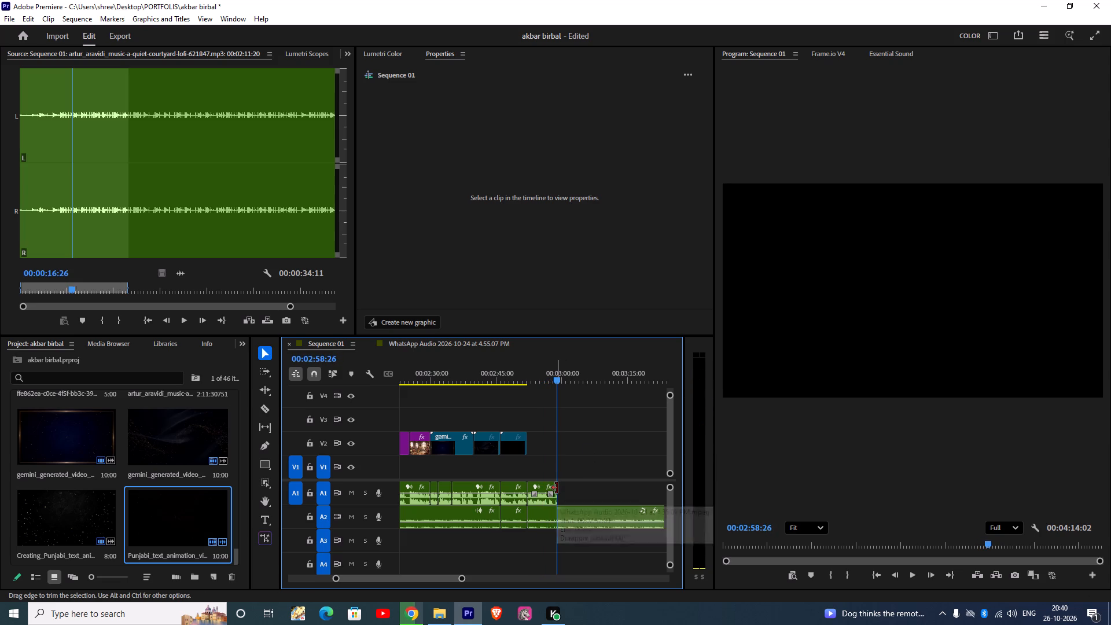
{"action": "key", "text": "space"}
{"action": "key", "text": "space"}
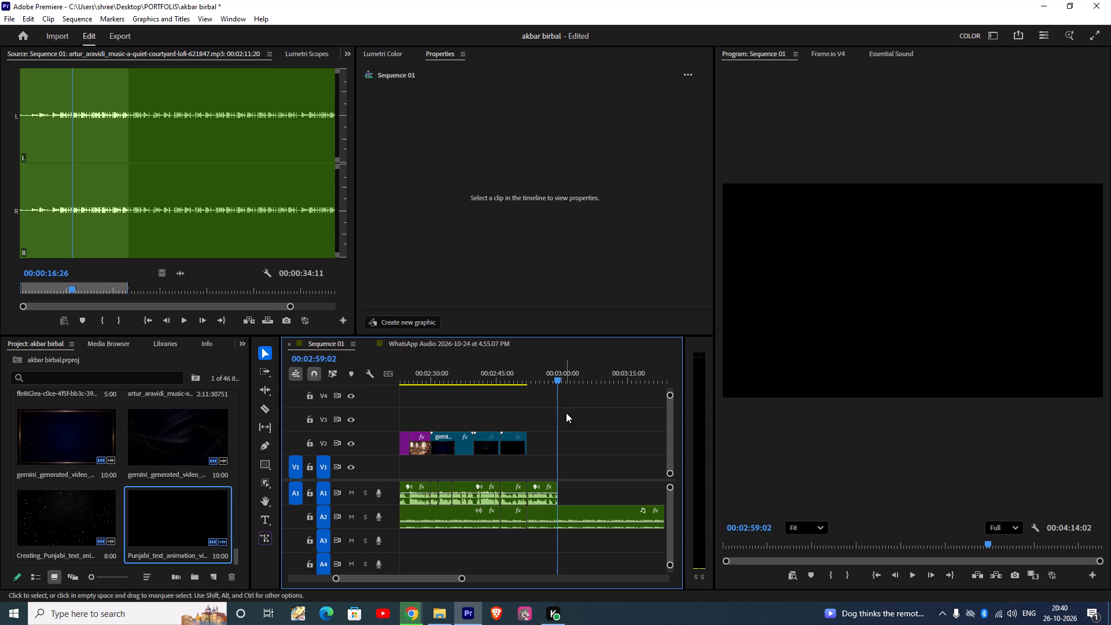
{"action": "left_click_drag", "start_coordinate": [558, 376], "coordinate": [299, 394]}
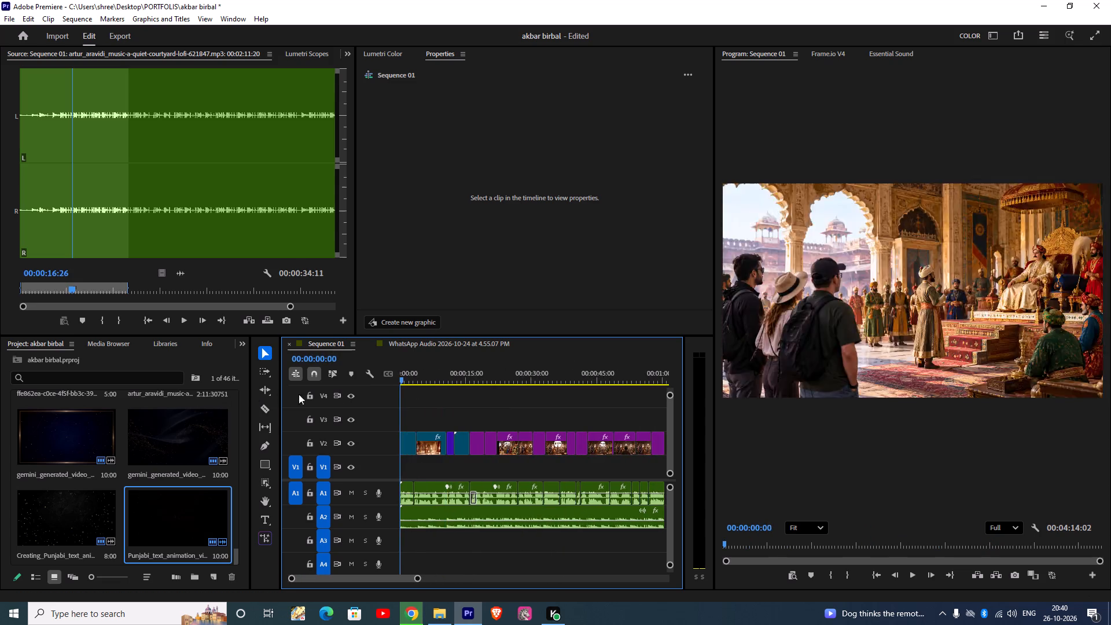
{"action": "left_click_drag", "start_coordinate": [299, 394], "coordinate": [658, 361]}
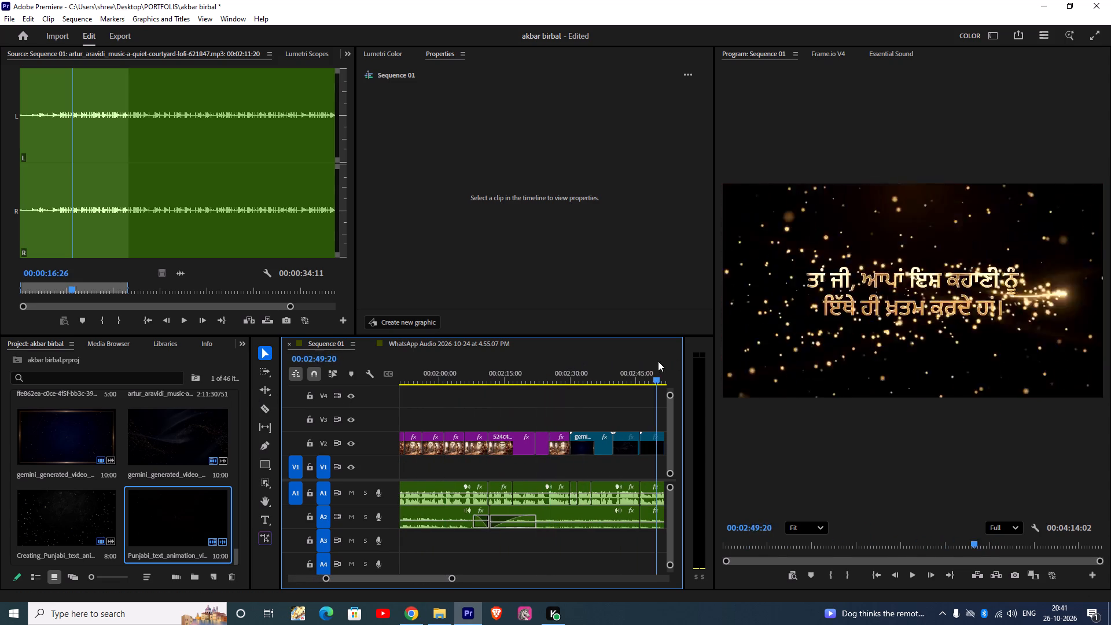
Cut the background music at 00:02:59:05, where the narration ends, and remove everything after that point.
{"action": "left_click_drag", "start_coordinate": [658, 361], "coordinate": [561, 357]}
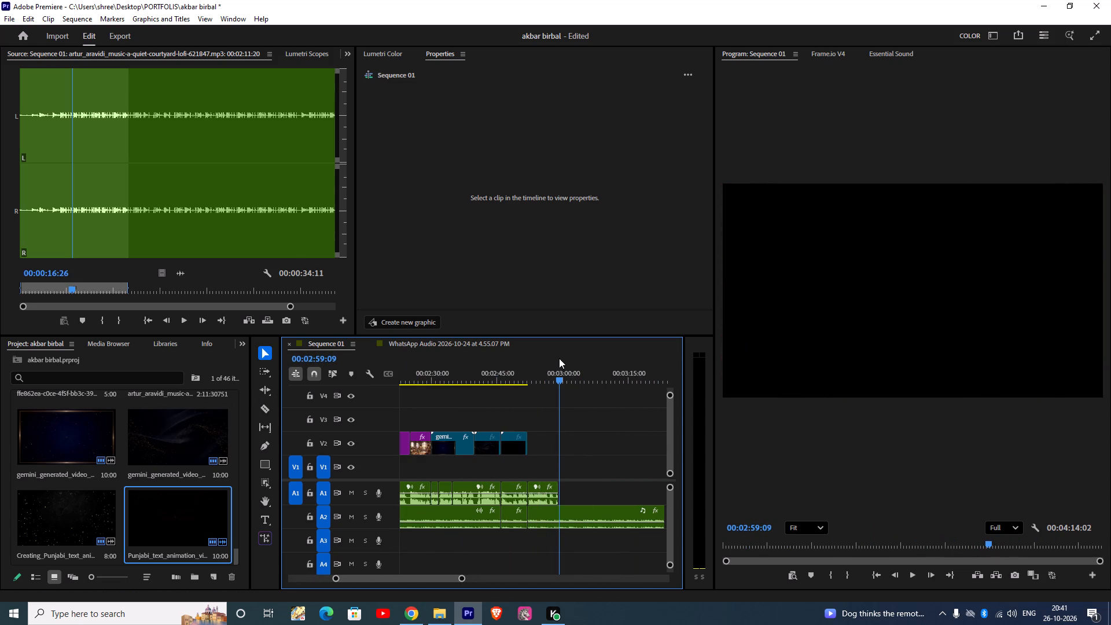
{"action": "left_click", "coordinate": [561, 375]}
{"action": "key", "text": "ctrl+k"}
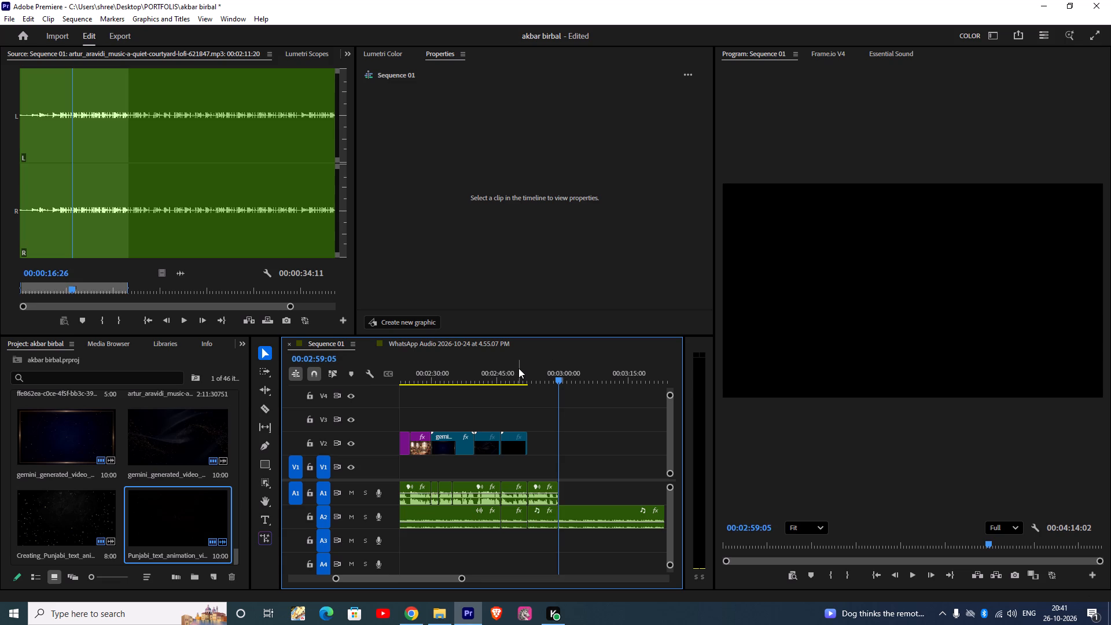
{"action": "key", "text": "w"}
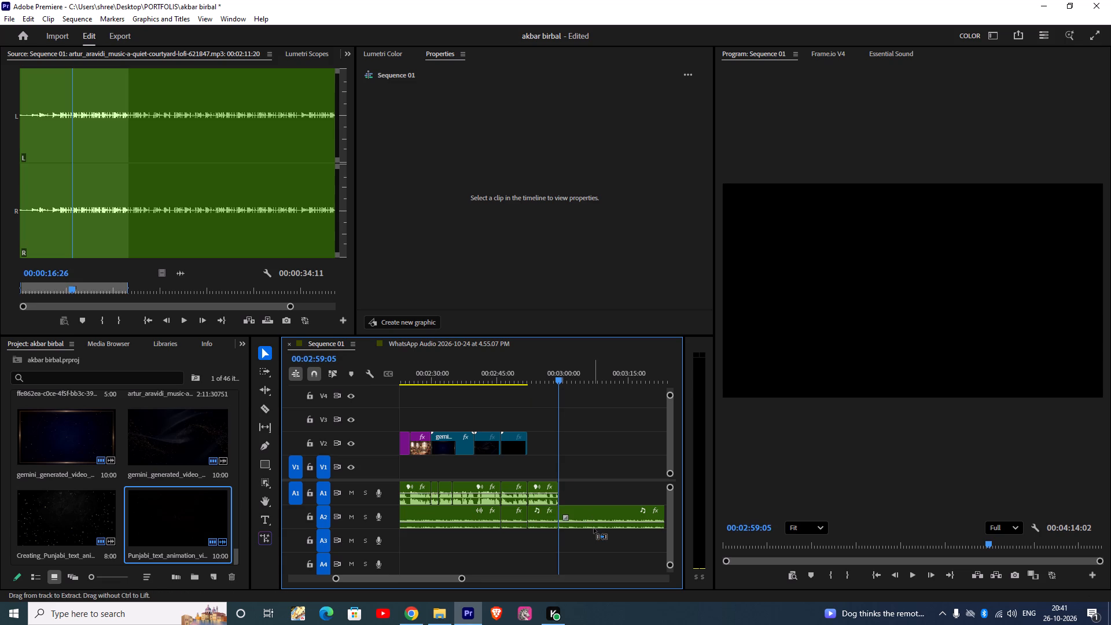
{"action": "key", "text": "ctrl+z"}
{"action": "key", "text": "w"}
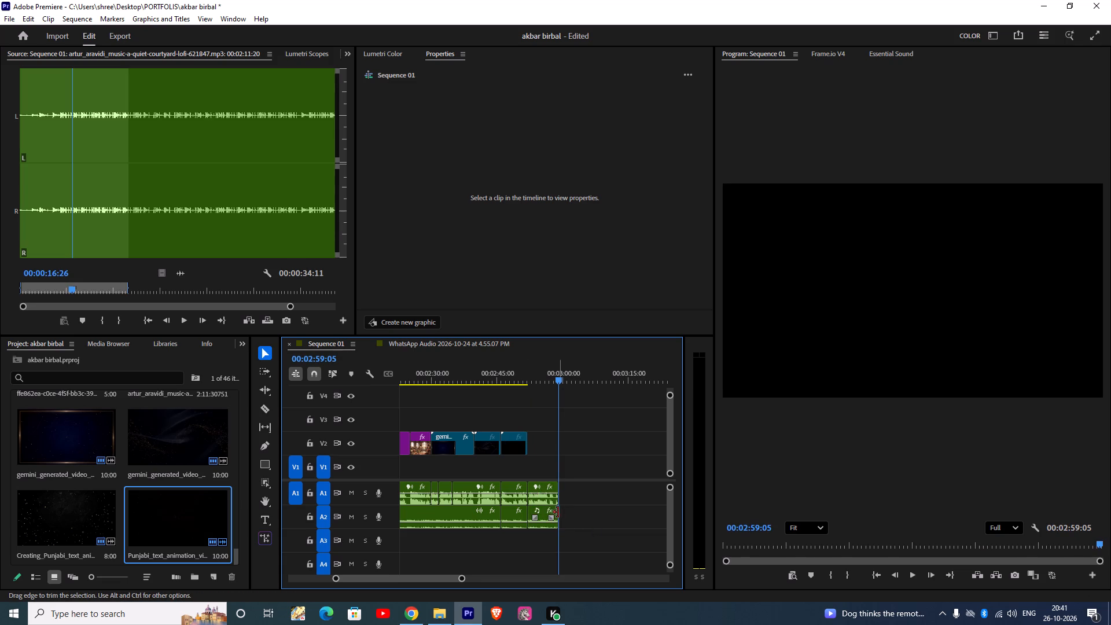
Add short fade-outs to the ends of the A1 narration and the A2 background music.
{"action": "left_click_drag", "start_coordinate": [553, 517], "coordinate": [546, 517]}
{"action": "left_click", "coordinate": [550, 492]}
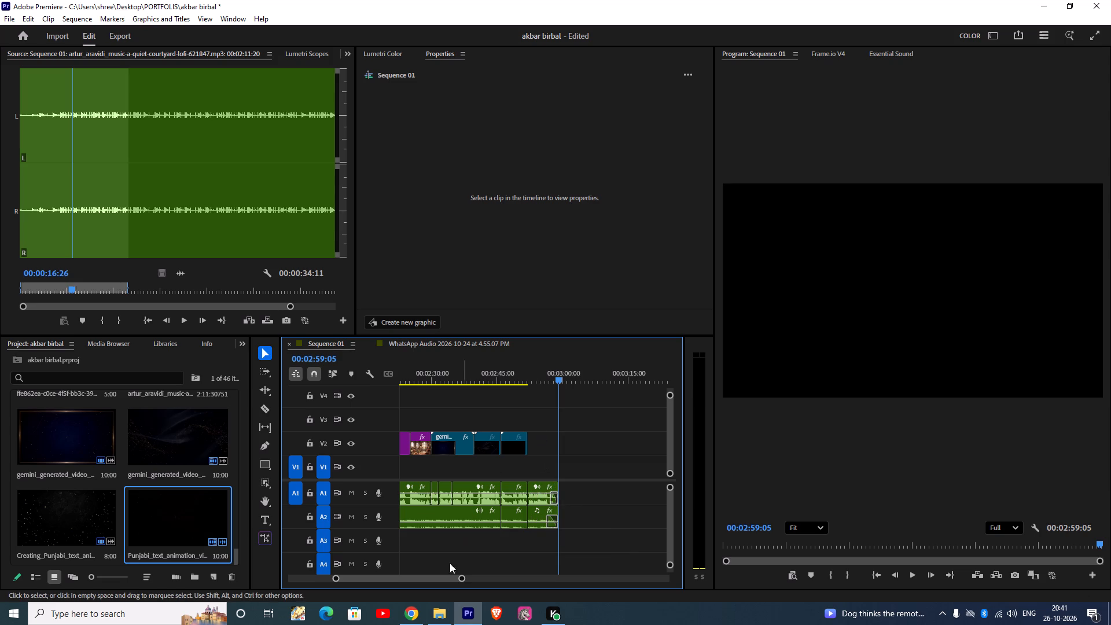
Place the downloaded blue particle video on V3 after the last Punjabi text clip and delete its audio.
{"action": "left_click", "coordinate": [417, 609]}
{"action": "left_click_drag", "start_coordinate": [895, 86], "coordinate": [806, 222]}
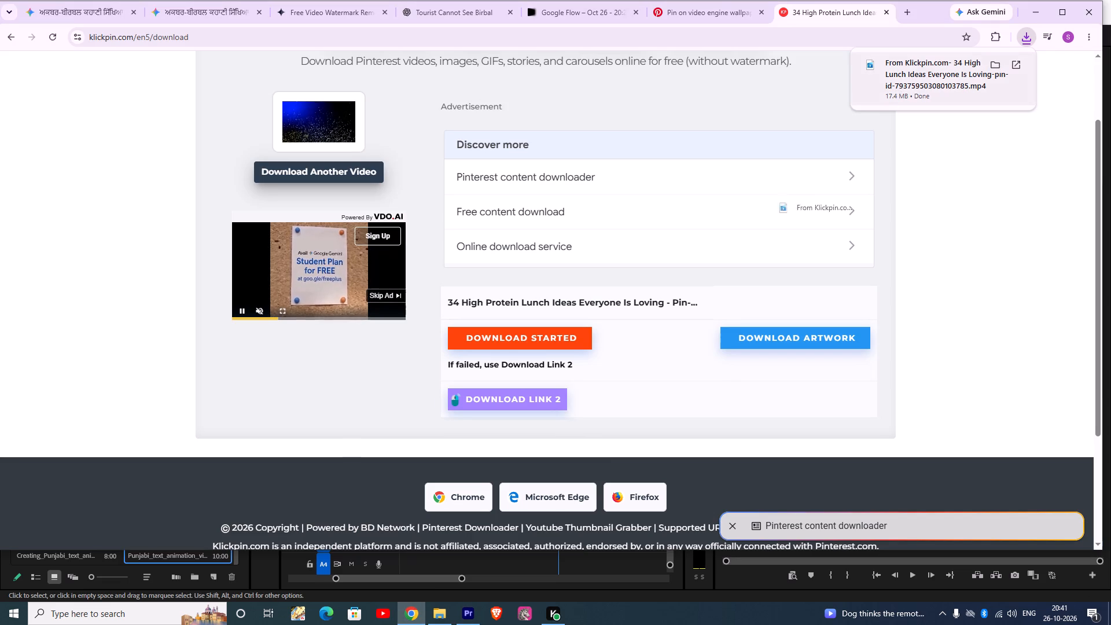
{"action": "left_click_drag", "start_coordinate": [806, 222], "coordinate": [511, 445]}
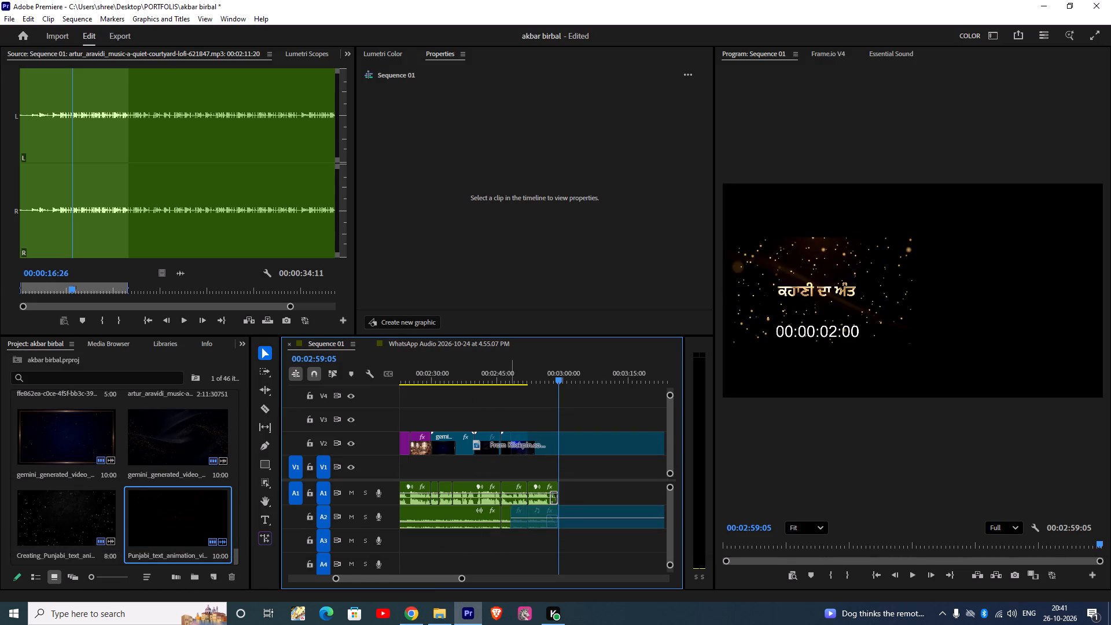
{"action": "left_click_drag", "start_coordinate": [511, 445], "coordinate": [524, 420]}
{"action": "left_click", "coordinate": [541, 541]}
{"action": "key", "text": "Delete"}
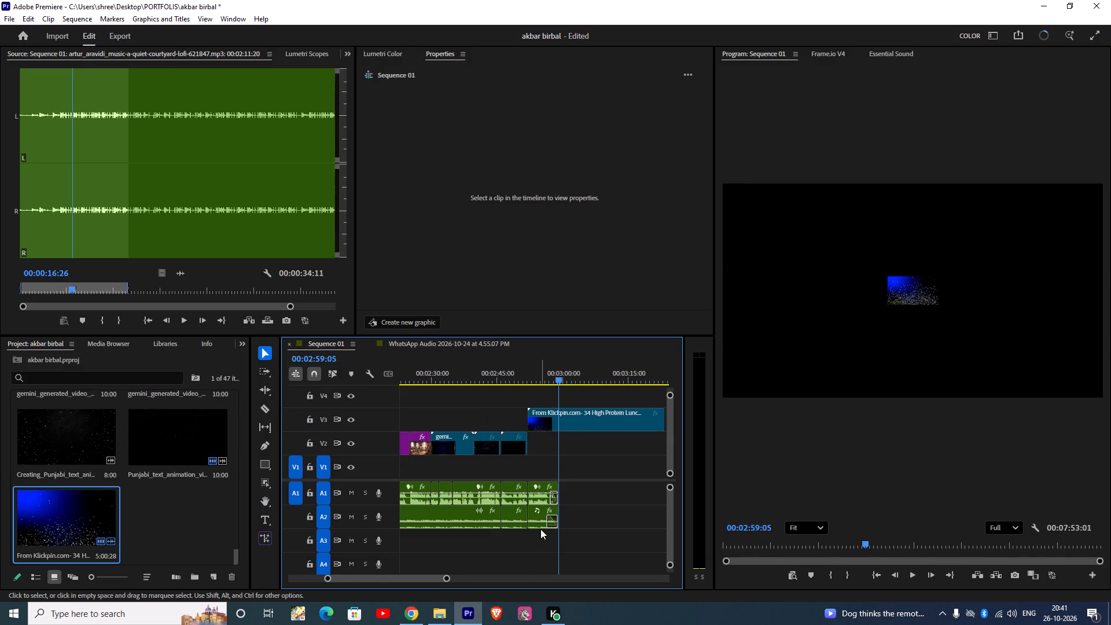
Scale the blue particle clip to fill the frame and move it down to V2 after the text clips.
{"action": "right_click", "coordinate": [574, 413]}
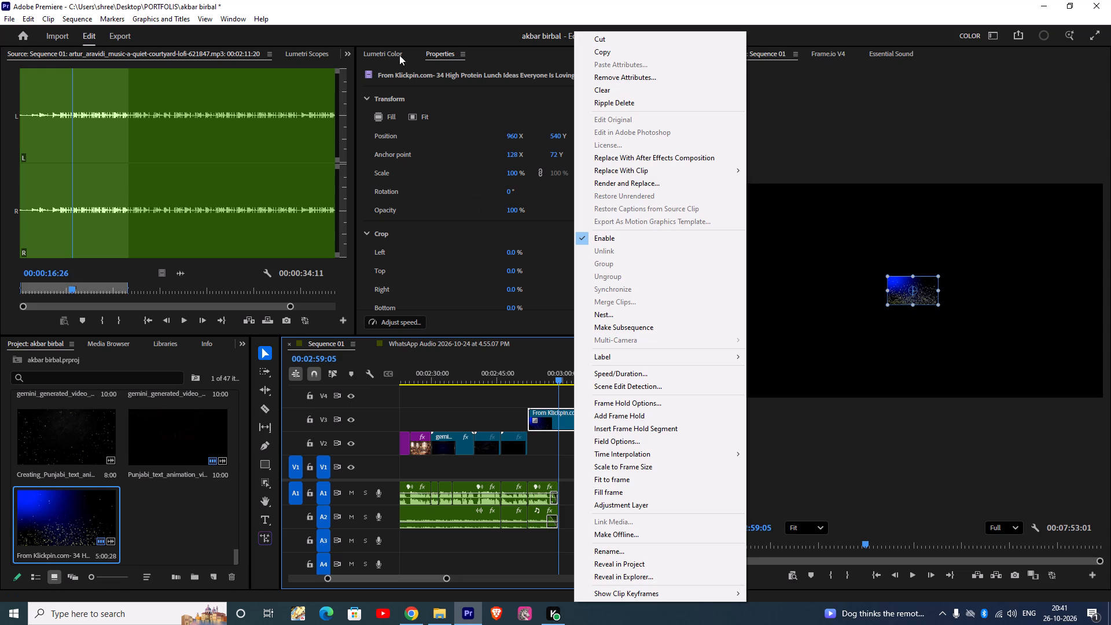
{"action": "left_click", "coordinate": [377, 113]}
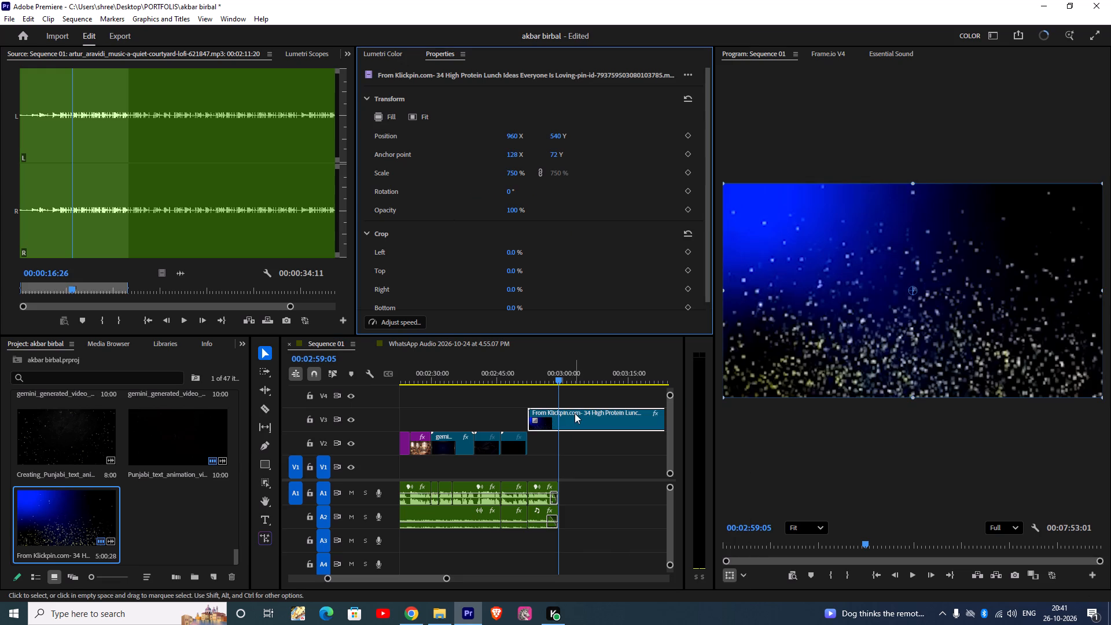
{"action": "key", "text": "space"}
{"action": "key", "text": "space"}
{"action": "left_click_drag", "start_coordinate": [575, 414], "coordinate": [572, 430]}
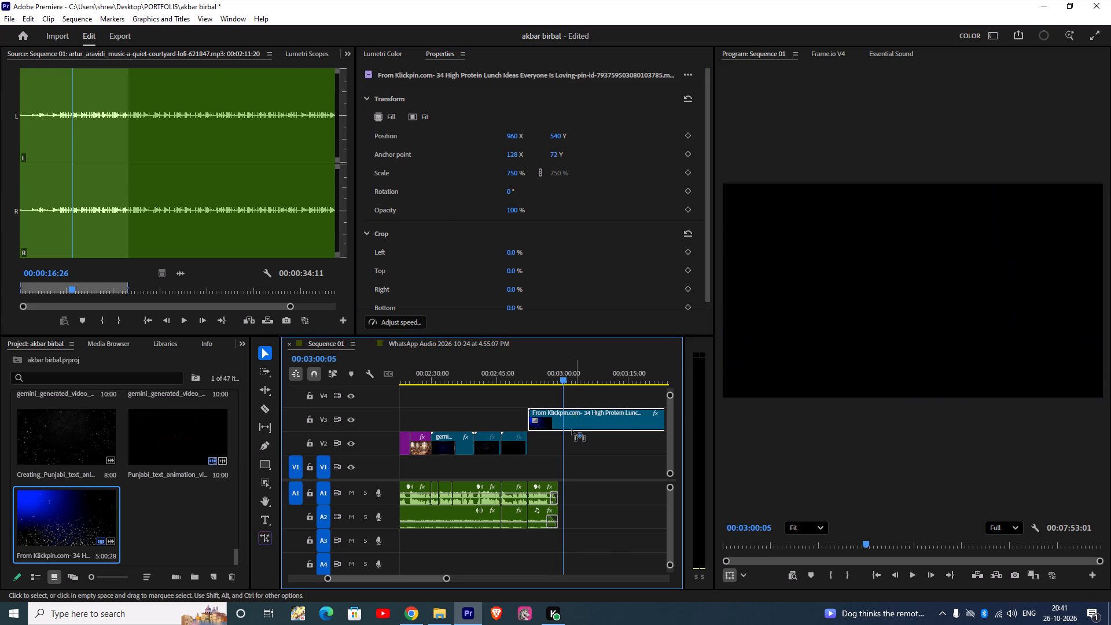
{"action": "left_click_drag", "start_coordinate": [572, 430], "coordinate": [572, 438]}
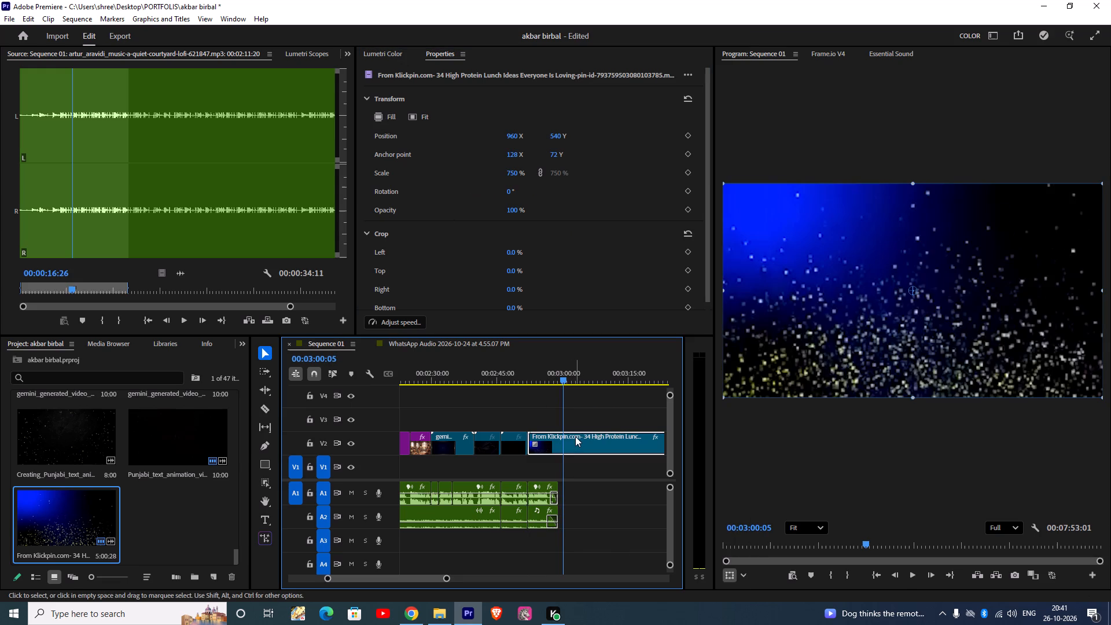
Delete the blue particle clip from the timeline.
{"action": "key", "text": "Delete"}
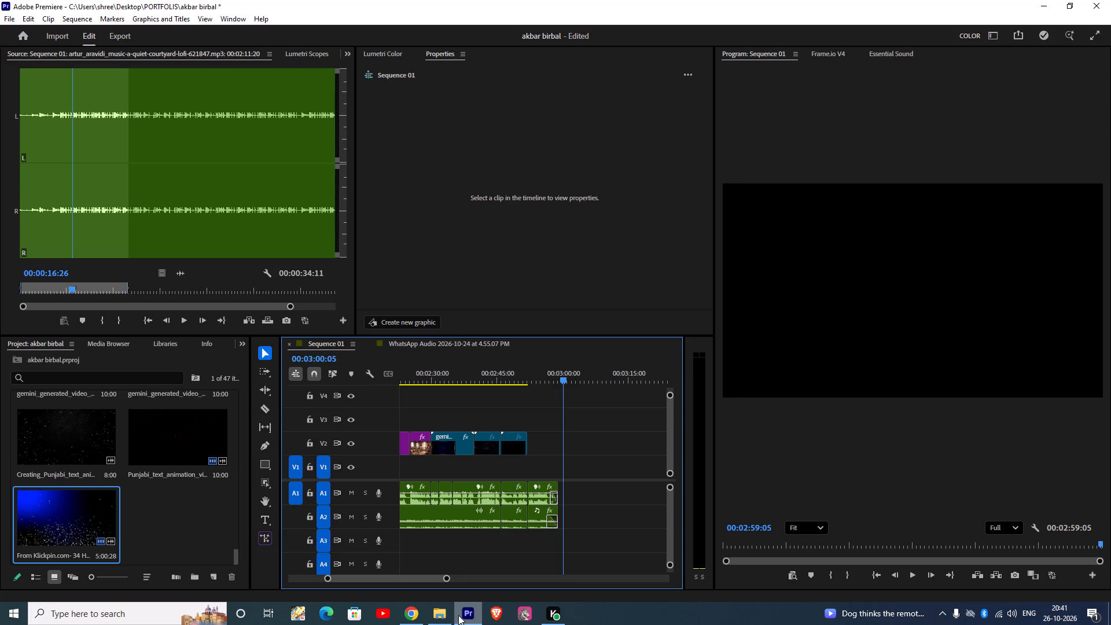
On Pinterest, go back to the four-spotlight pin, open the related six-spotlight round stage pin and save its image as download in Part 1.
{"action": "left_click", "coordinate": [425, 609]}
{"action": "scroll", "coordinate": [361, 182], "scroll_direction": "up", "scroll_amount": 1}
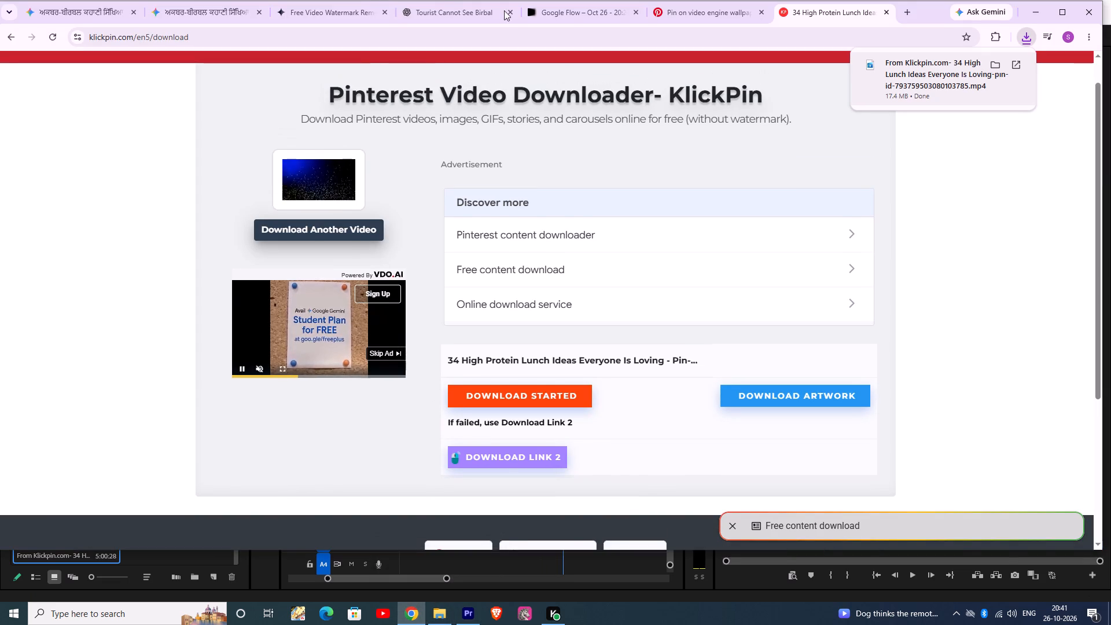
{"action": "left_click", "coordinate": [680, 8]}
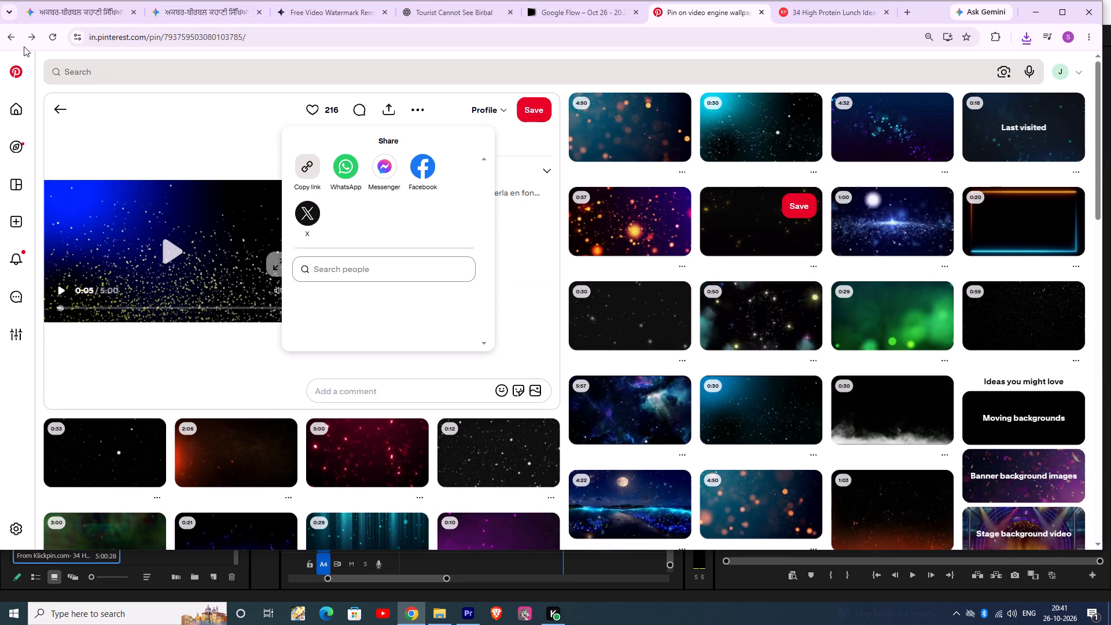
{"action": "left_click", "coordinate": [11, 41]}
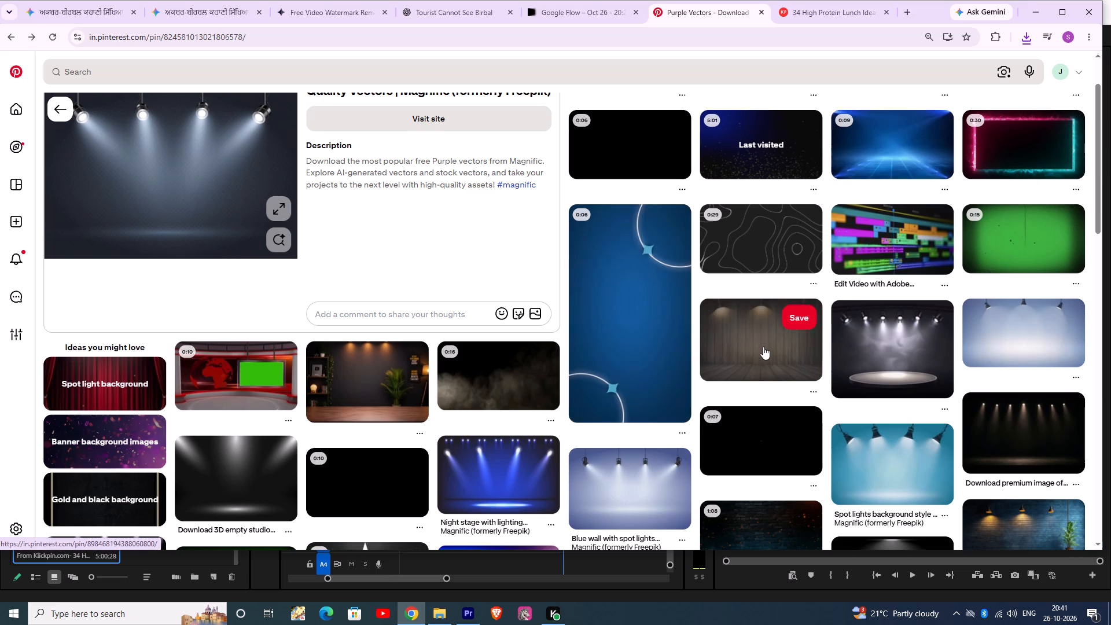
{"action": "left_click", "coordinate": [907, 355]}
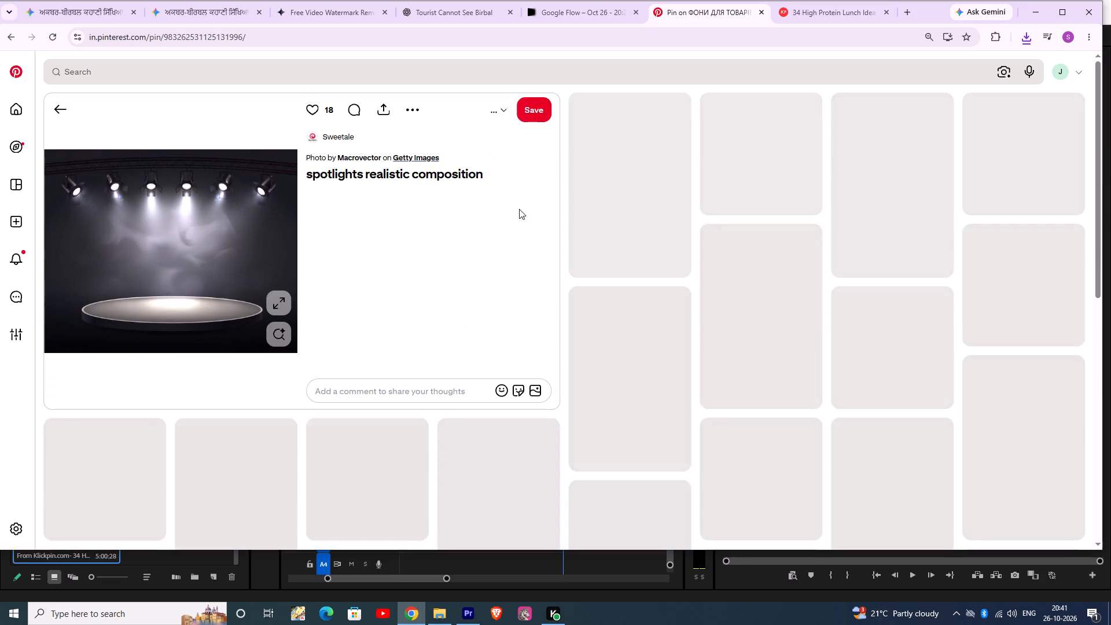
{"action": "left_click", "coordinate": [410, 109]}
{"action": "left_click", "coordinate": [403, 144]}
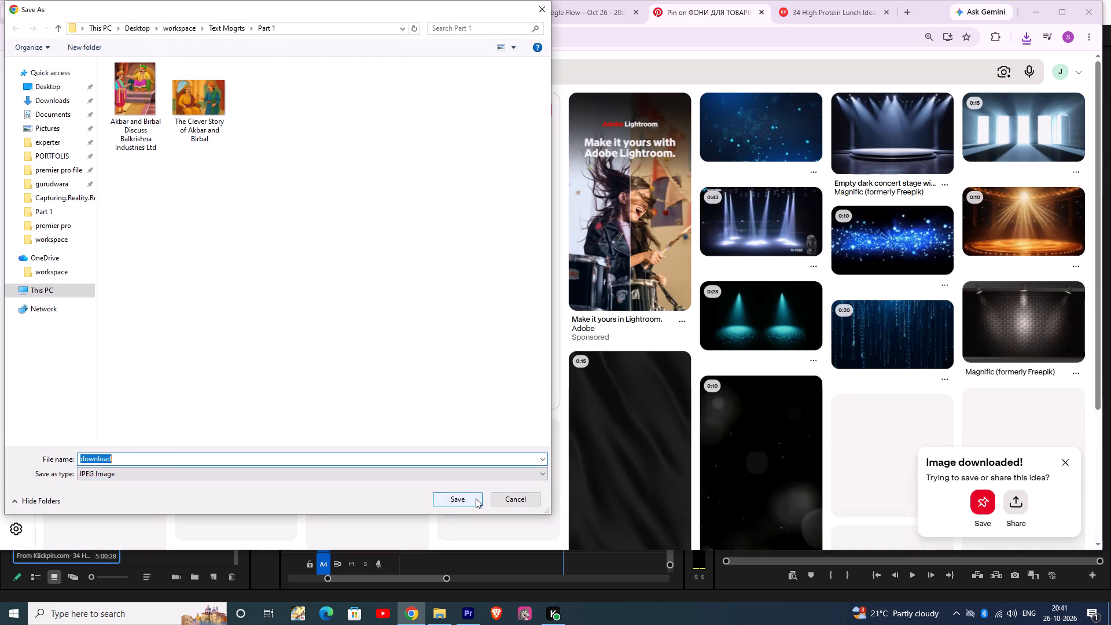
{"action": "left_click", "coordinate": [476, 498]}
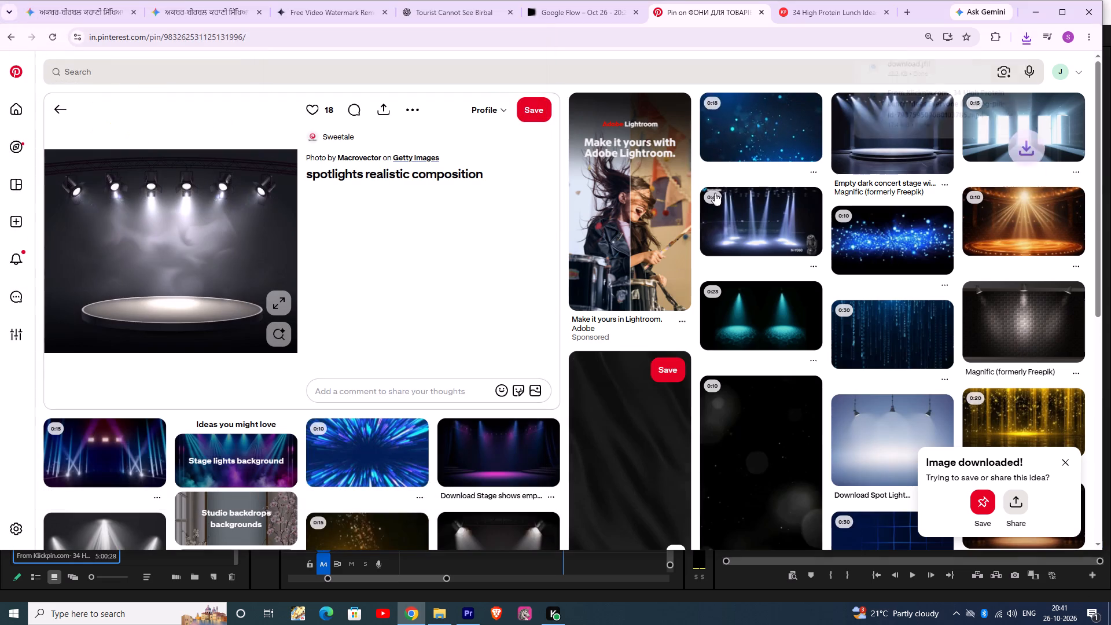
Place download.jfif on V2 directly after the last Punjabi text clip and slightly extend its end.
{"action": "left_click_drag", "start_coordinate": [945, 76], "coordinate": [459, 624]}
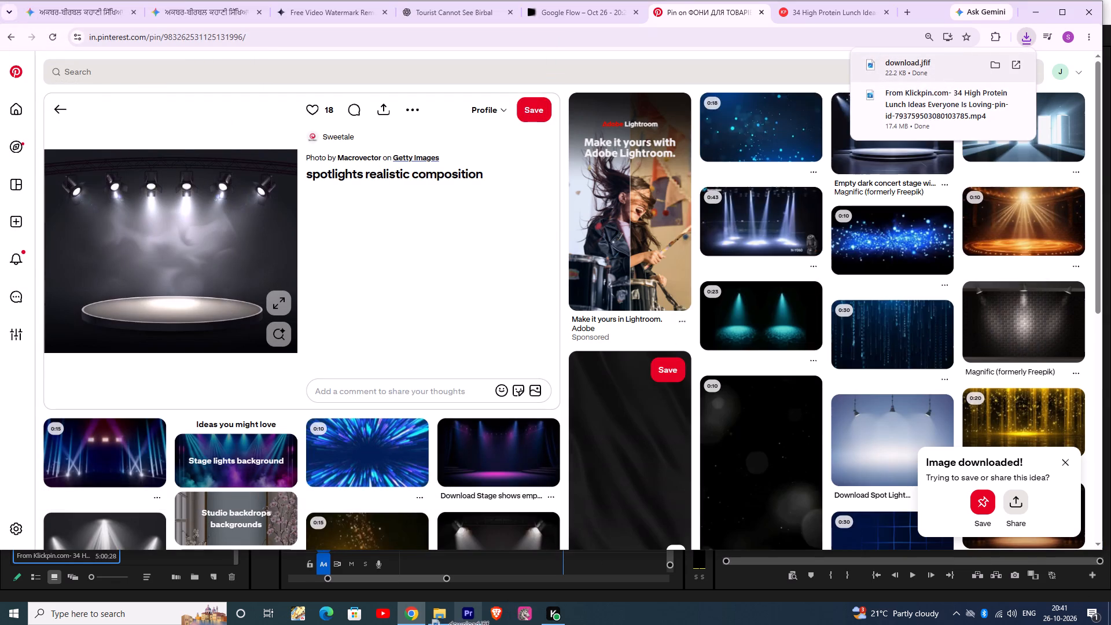
{"action": "left_click_drag", "start_coordinate": [459, 624], "coordinate": [526, 443]}
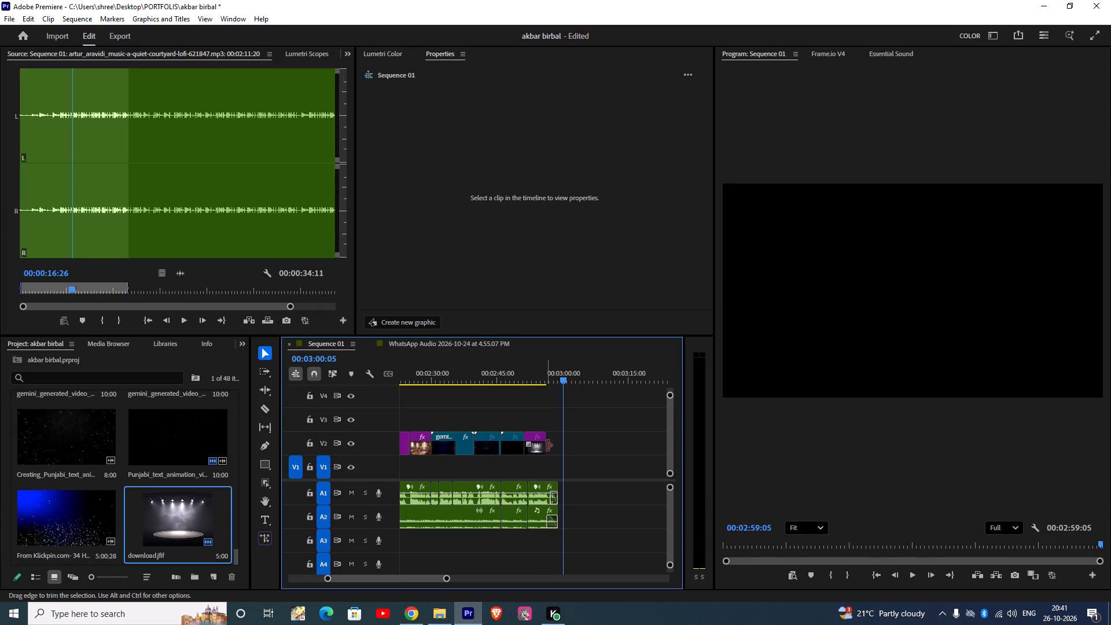
{"action": "left_click", "coordinate": [547, 446]}
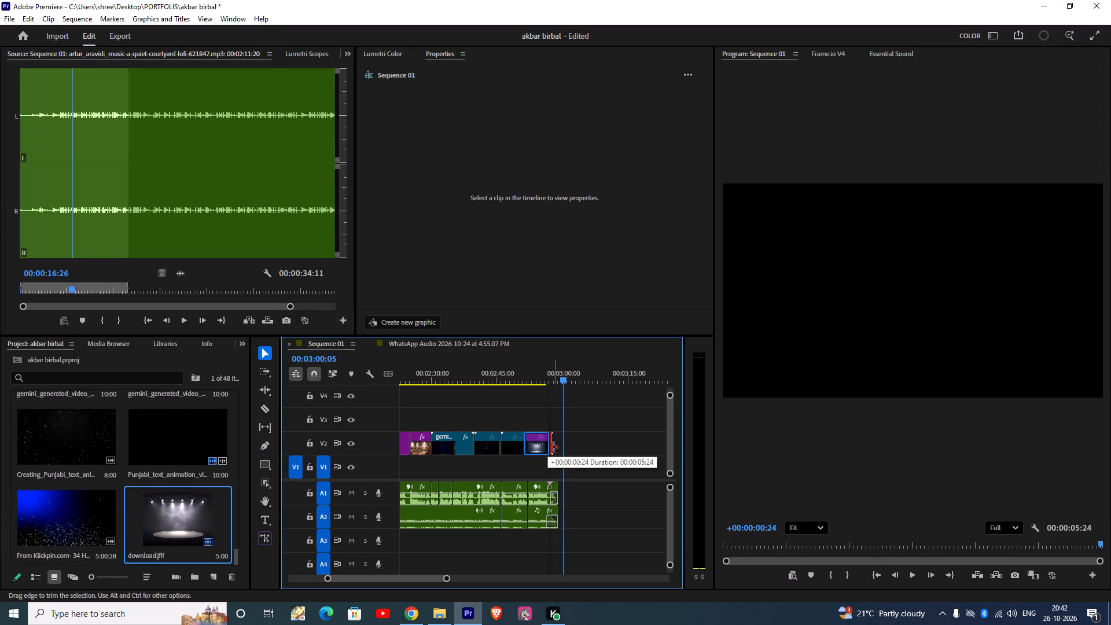
Move the playhead to 00:02:55:26 and scale the spotlight stage image to fill the frame.
{"action": "left_click_drag", "start_coordinate": [571, 375], "coordinate": [553, 377]}
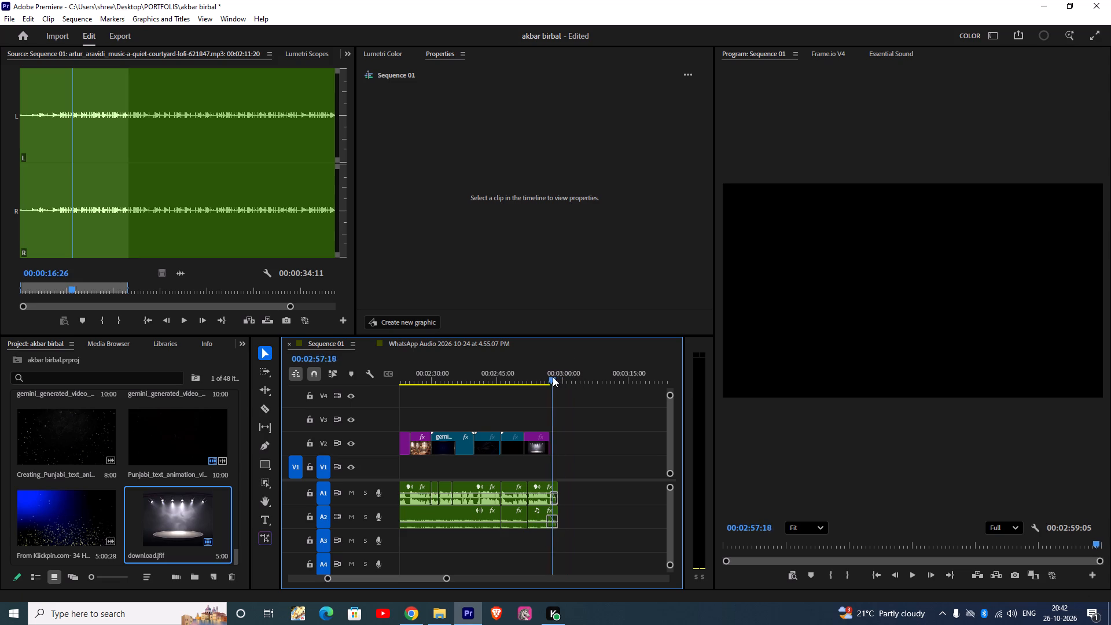
{"action": "left_click_drag", "start_coordinate": [553, 377], "coordinate": [546, 377]}
{"action": "right_click", "coordinate": [540, 446]}
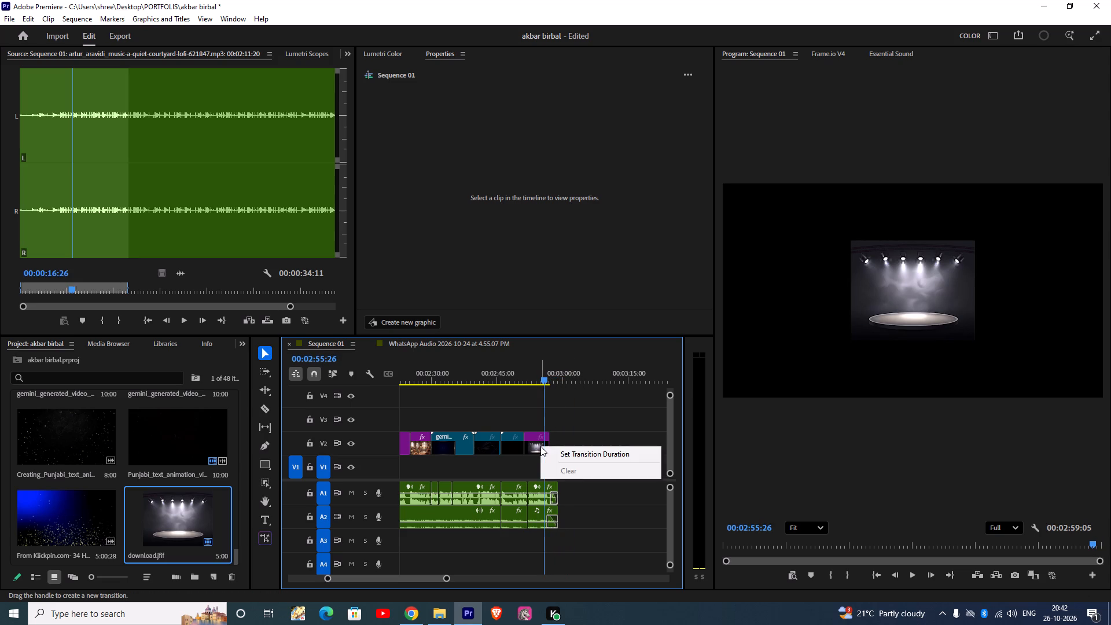
{"action": "right_click", "coordinate": [537, 442]}
{"action": "left_click", "coordinate": [376, 113]}
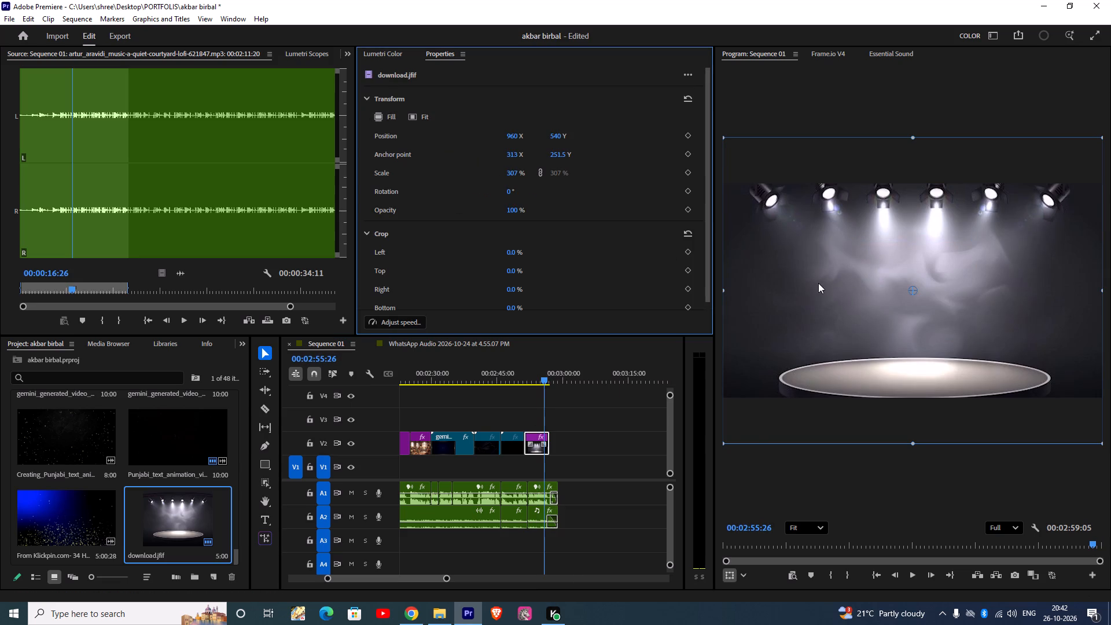
Enlarge the spotlight stage image to 310% scale and shift it to about position 965.8, 554.6.
{"action": "left_click_drag", "start_coordinate": [724, 443], "coordinate": [740, 433]}
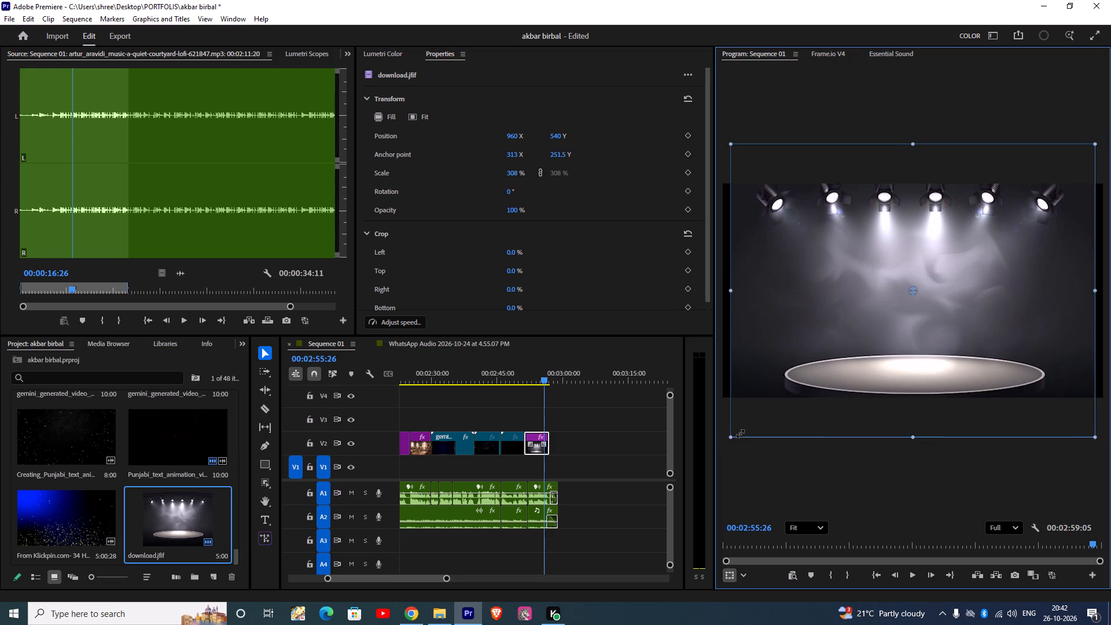
{"action": "left_click_drag", "start_coordinate": [740, 433], "coordinate": [707, 439]}
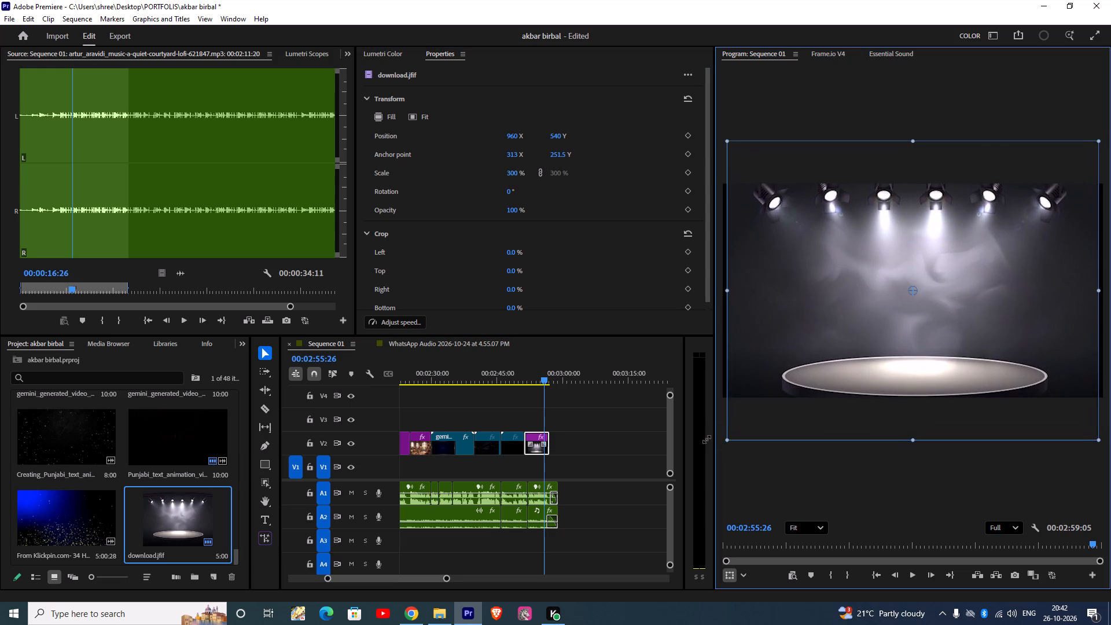
{"action": "left_click_drag", "start_coordinate": [707, 439], "coordinate": [705, 444]}
{"action": "left_click", "coordinate": [898, 319]}
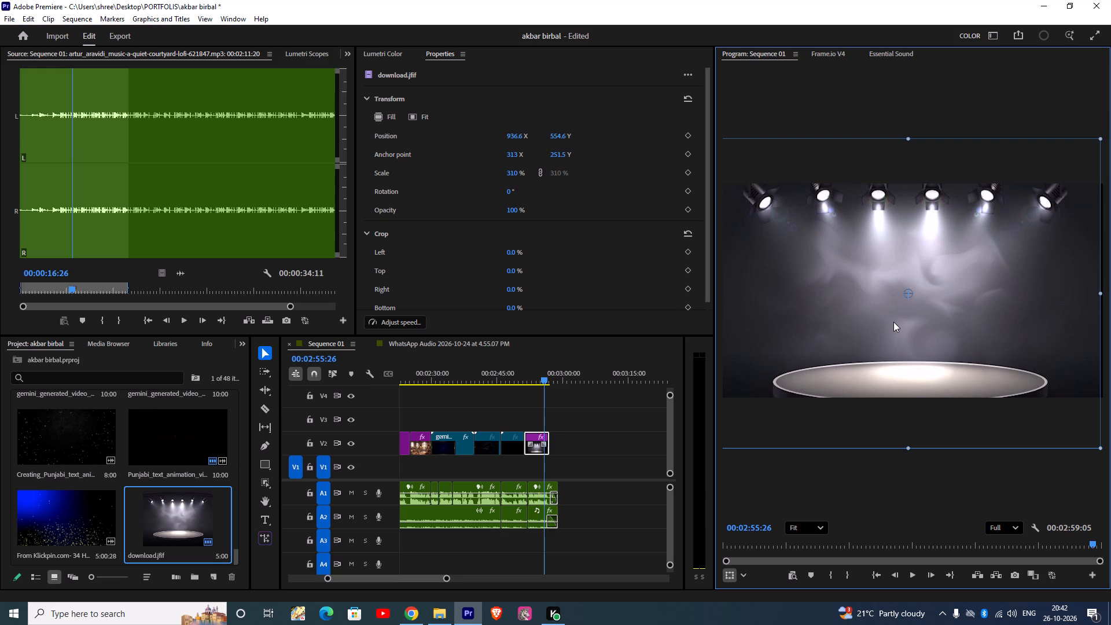
{"action": "left_click", "coordinate": [881, 483]}
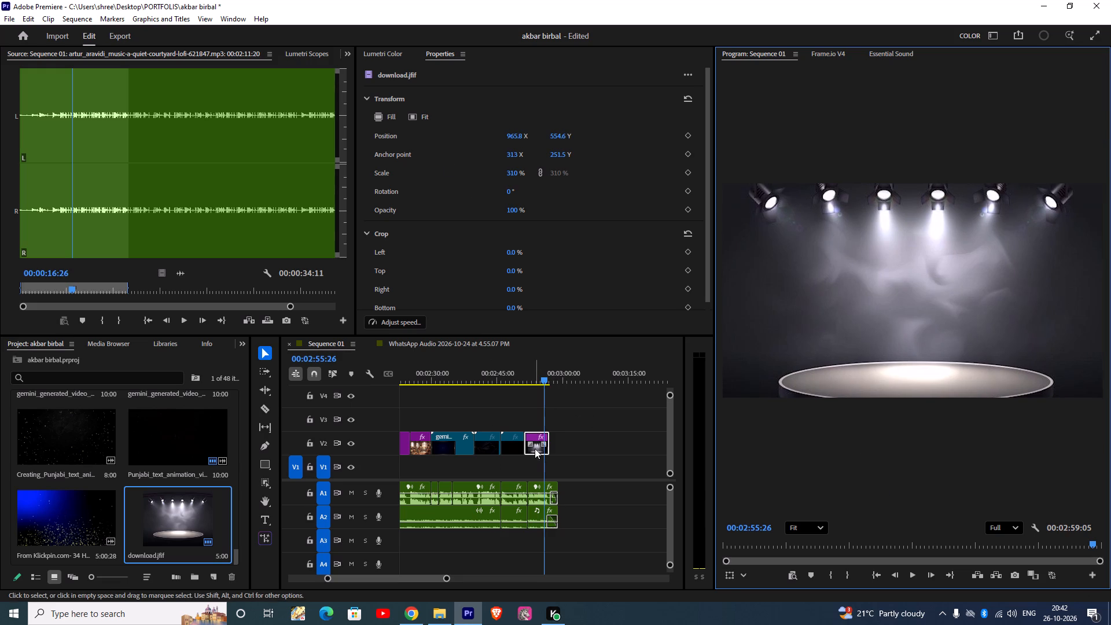
{"action": "scroll", "coordinate": [222, 381], "scroll_direction": "up", "scroll_amount": 2}
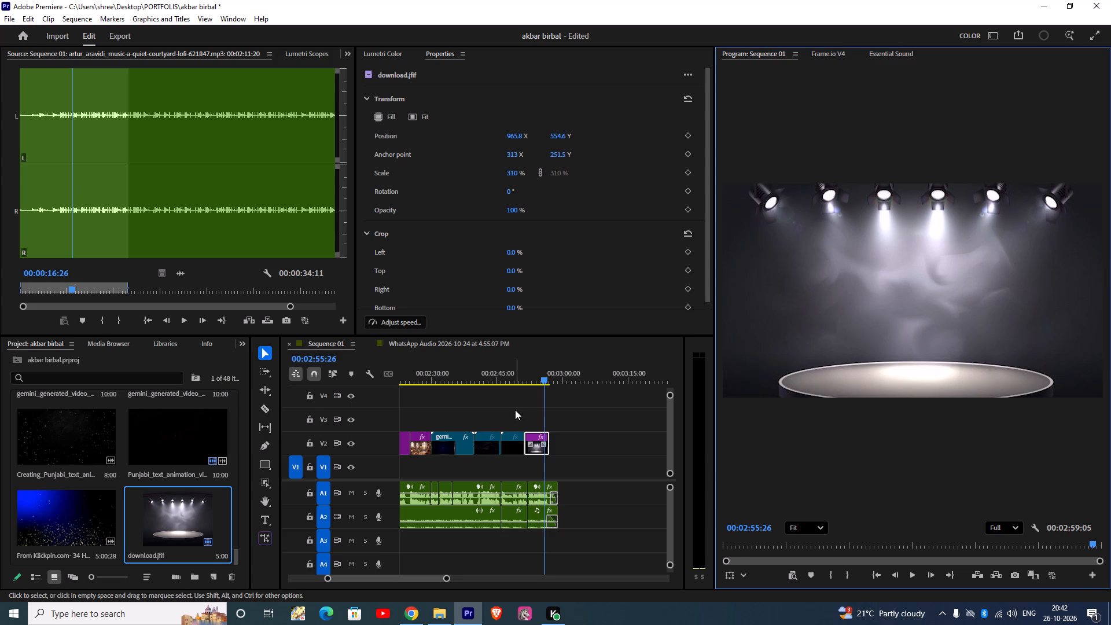
{"action": "left_click", "coordinate": [516, 409]}
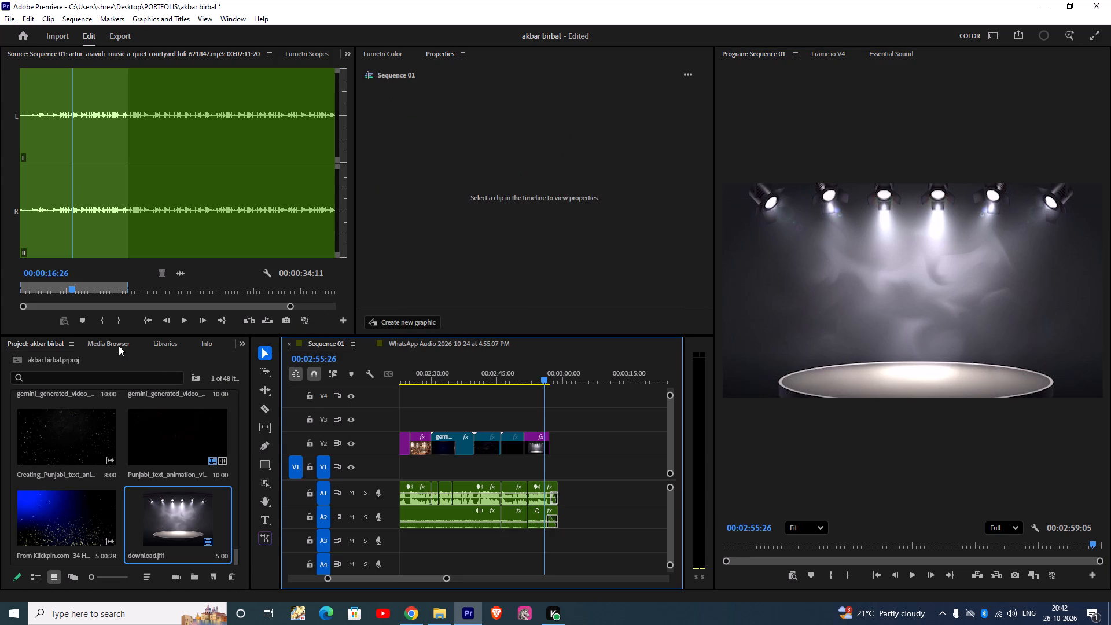
Bring the green-screen like and subscribe clip from the Part 1 folder onto V3 above the stage image.
{"action": "left_click", "coordinate": [433, 608]}
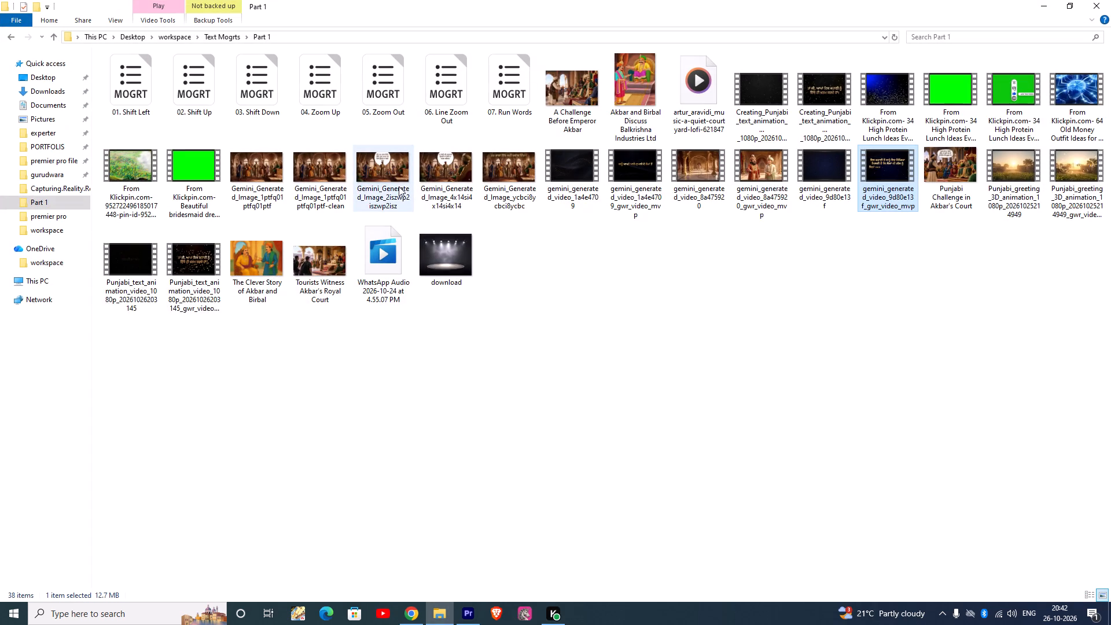
{"action": "left_click_drag", "start_coordinate": [1024, 93], "coordinate": [638, 495]}
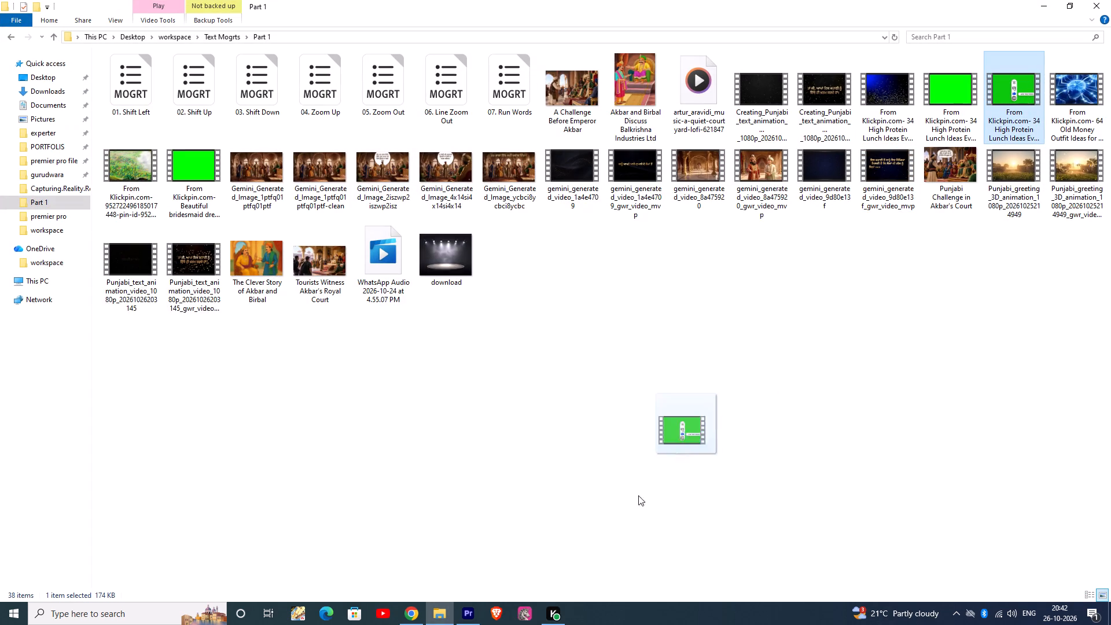
{"action": "left_click_drag", "start_coordinate": [638, 495], "coordinate": [468, 615]}
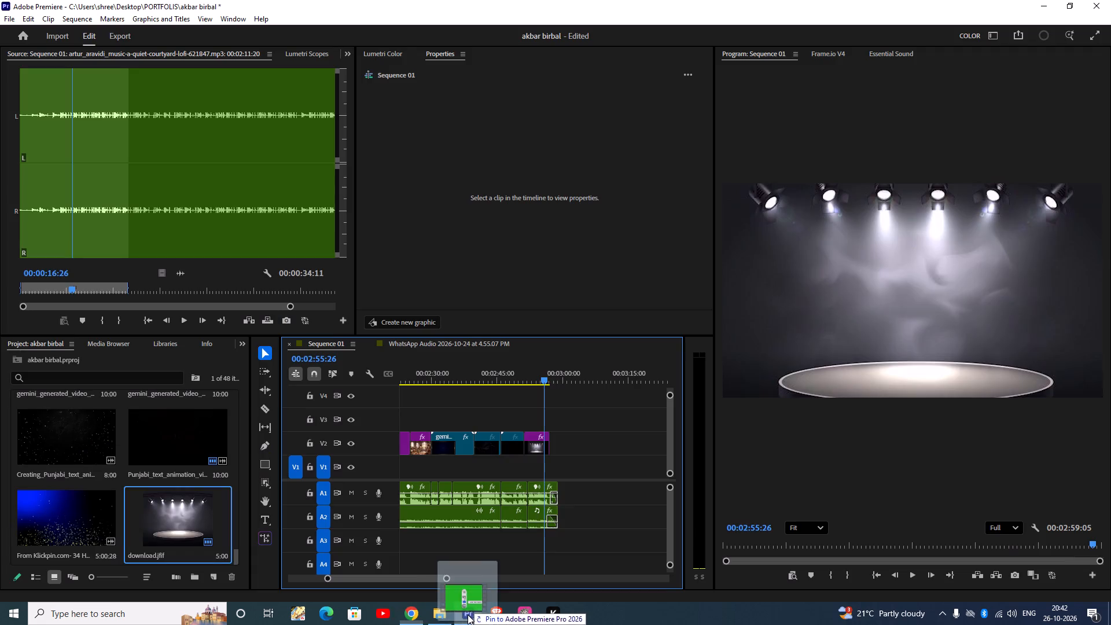
{"action": "left_click_drag", "start_coordinate": [468, 615], "coordinate": [530, 424]}
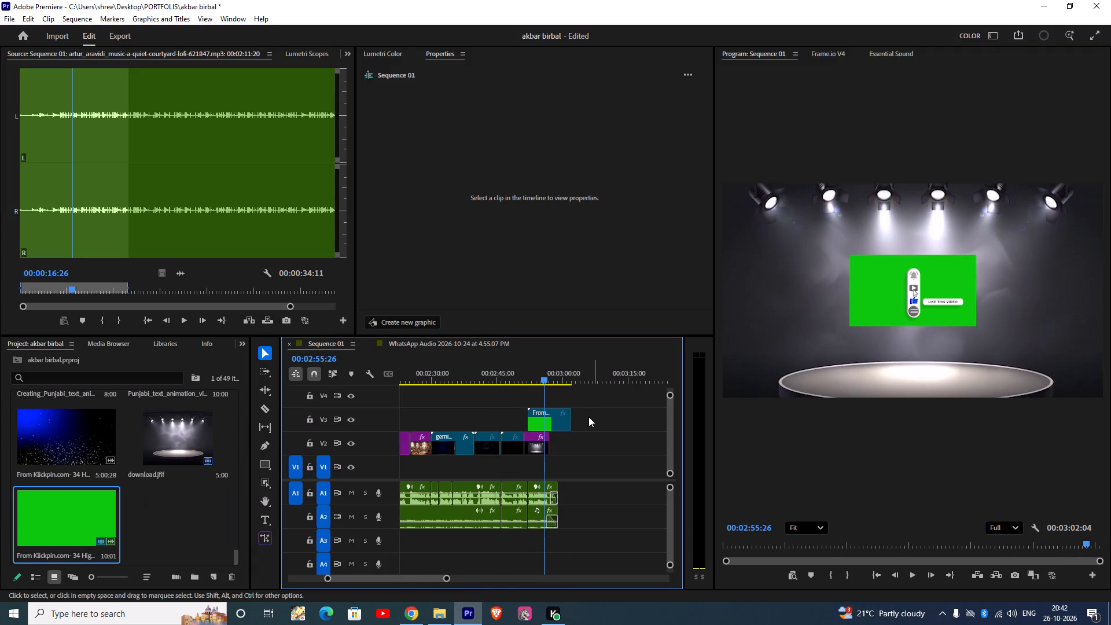
{"action": "key", "text": "space"}
{"action": "key", "text": "space"}
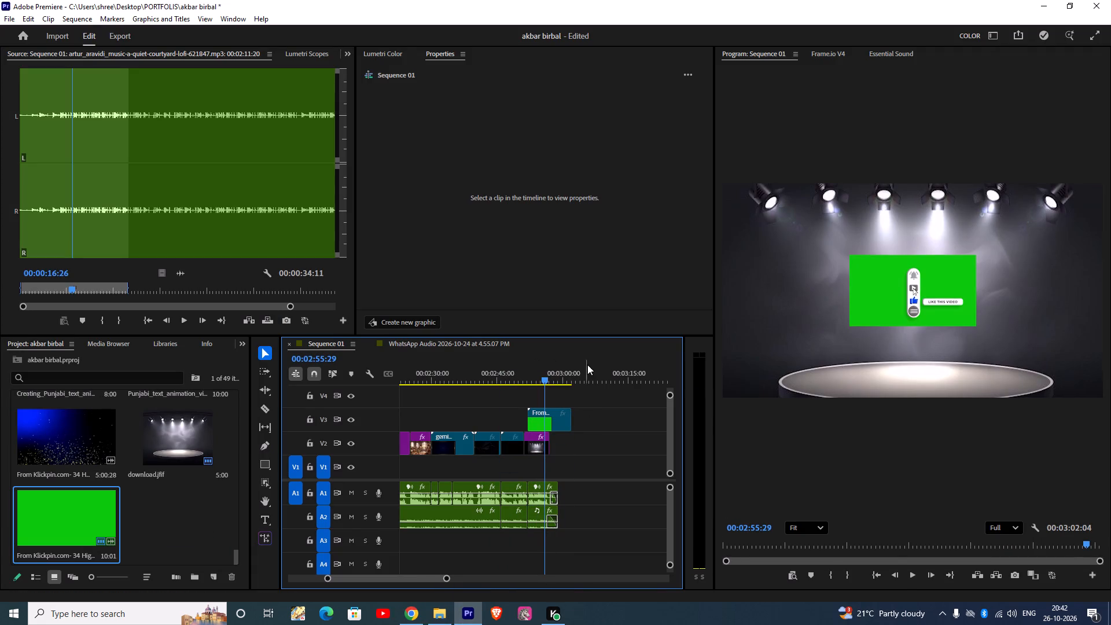
Scale the green-screen like and subscribe clip with Fill frame.
{"action": "right_click", "coordinate": [555, 422]}
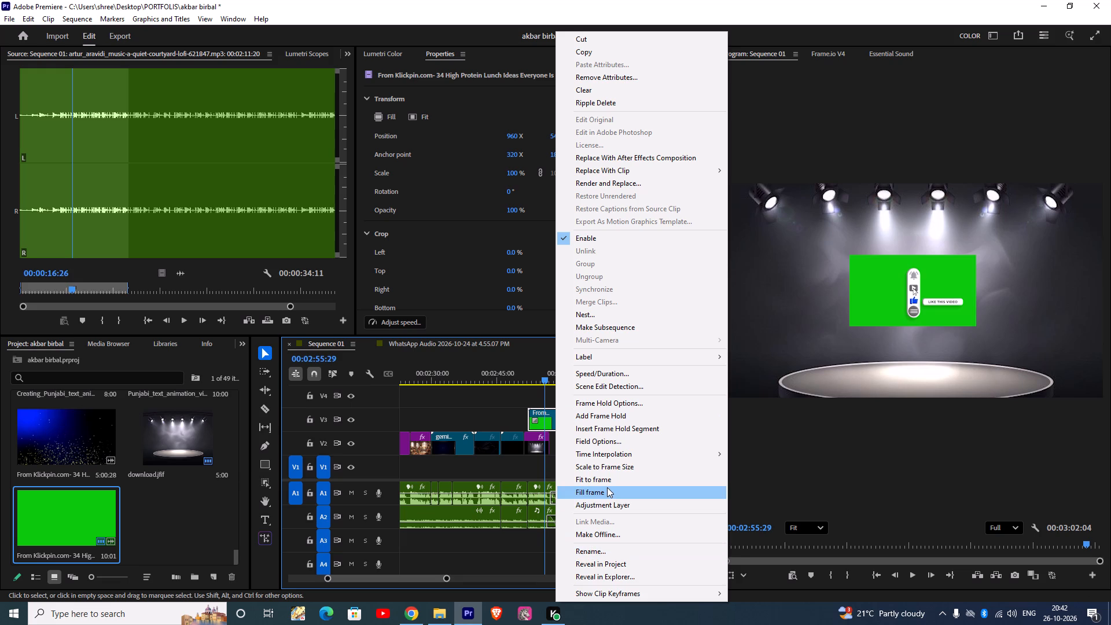
{"action": "left_click", "coordinate": [607, 486]}
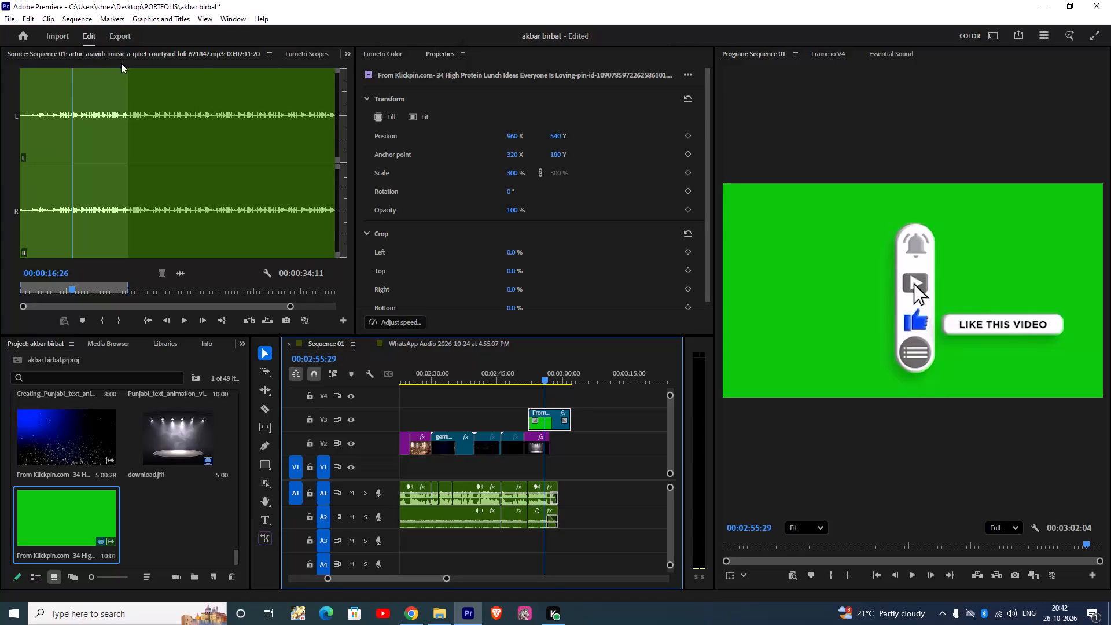
Search the effects for "ult" and apply Ultra Key to the green-screen clip on V3.
{"action": "left_click", "coordinate": [242, 348]}
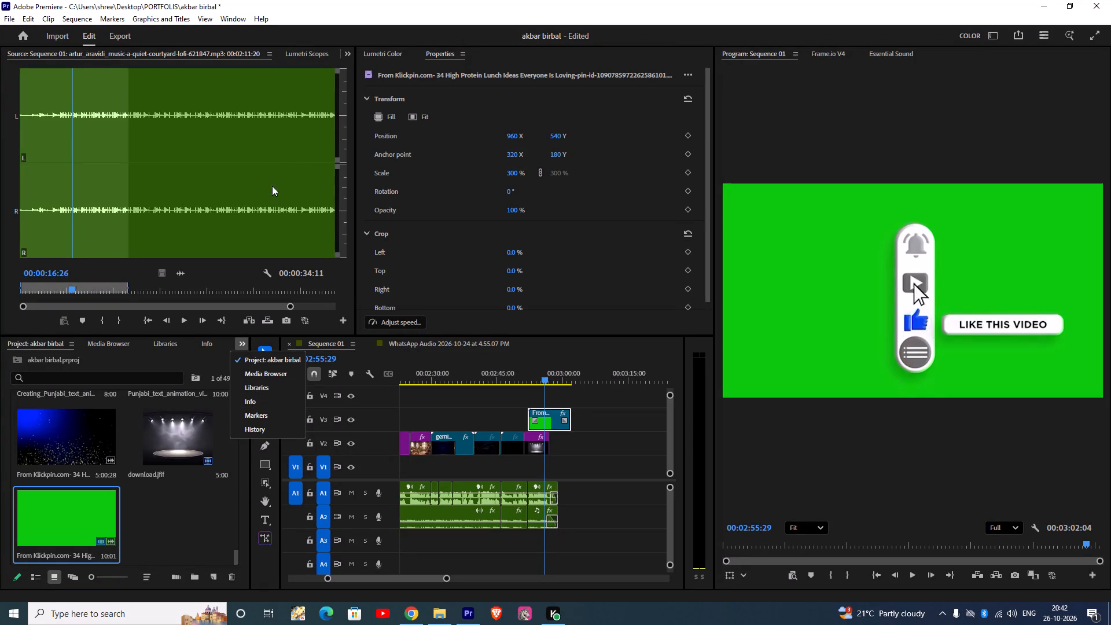
{"action": "left_click", "coordinate": [344, 51]}
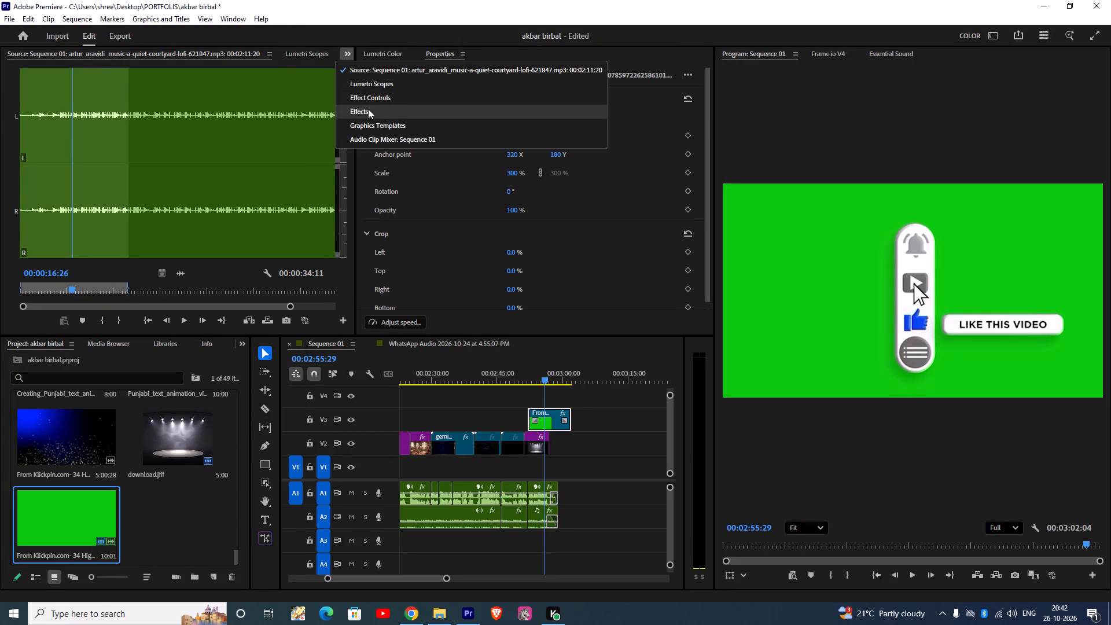
{"action": "left_click", "coordinate": [368, 109]}
{"action": "left_click", "coordinate": [42, 76]}
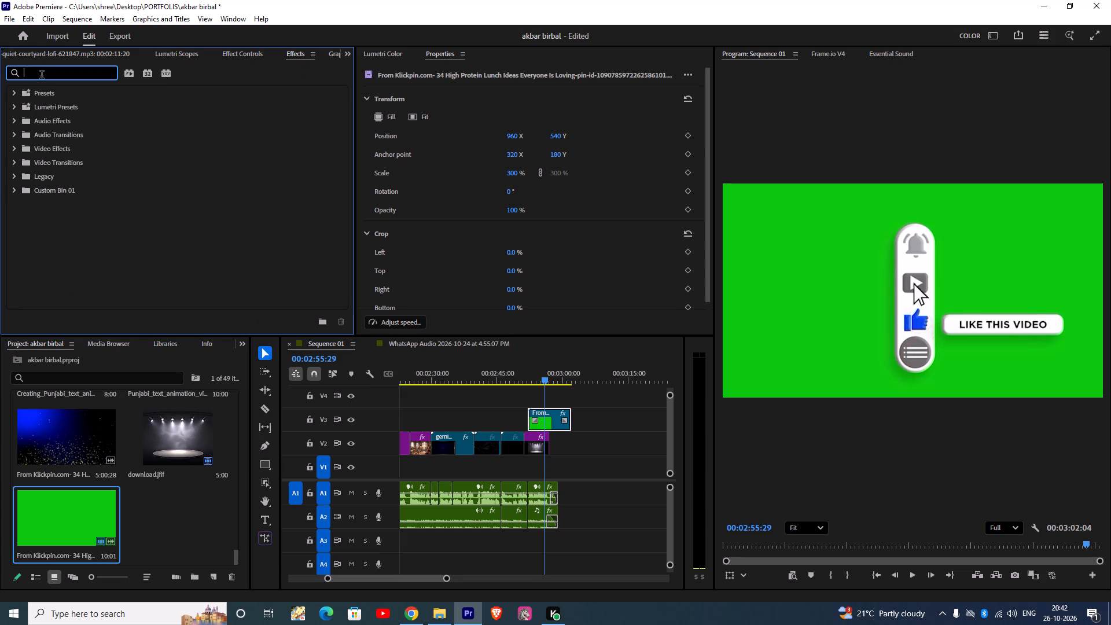
{"action": "type", "text": "ult"}
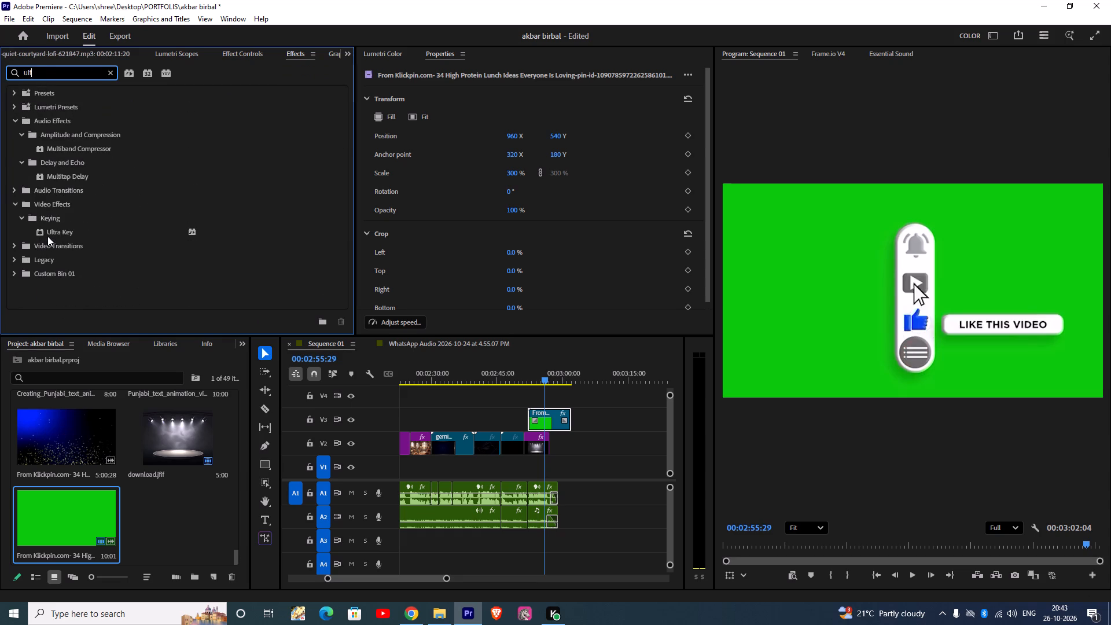
{"action": "left_click_drag", "start_coordinate": [47, 236], "coordinate": [565, 412]}
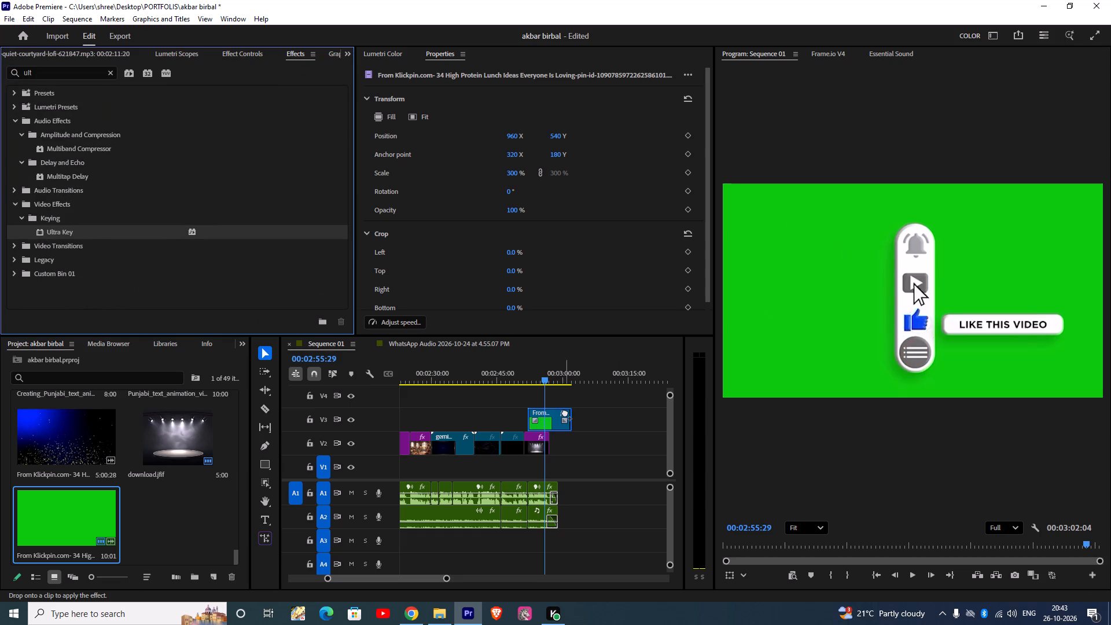
Set the clip's Ultra Key key color by sampling its green background in the program view.
{"action": "left_click", "coordinate": [240, 53]}
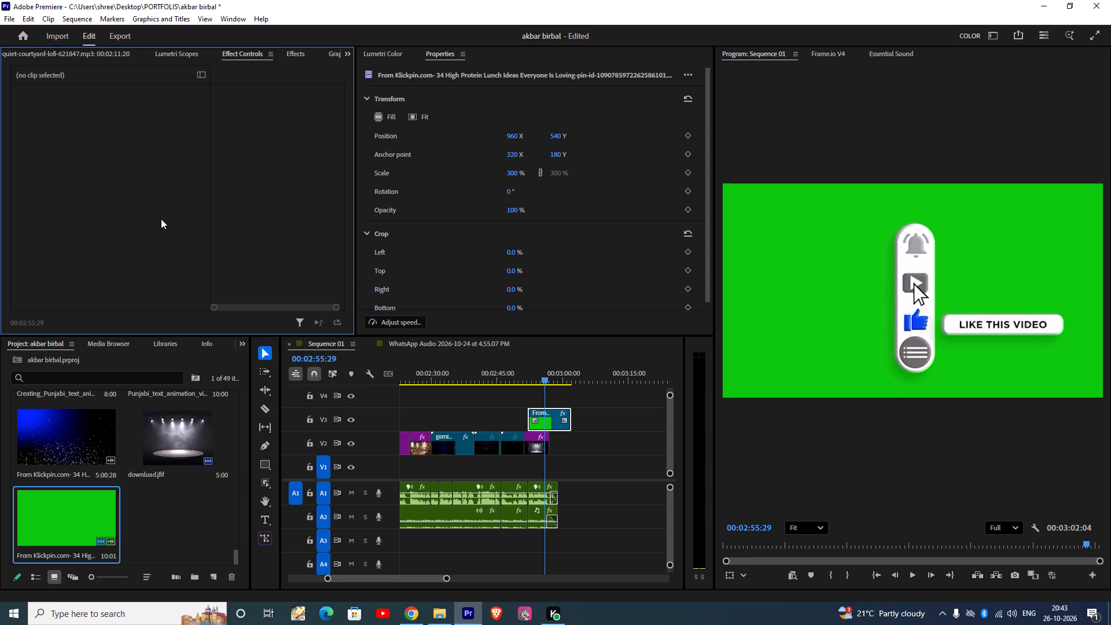
{"action": "scroll", "coordinate": [161, 219], "scroll_direction": "down", "scroll_amount": 3}
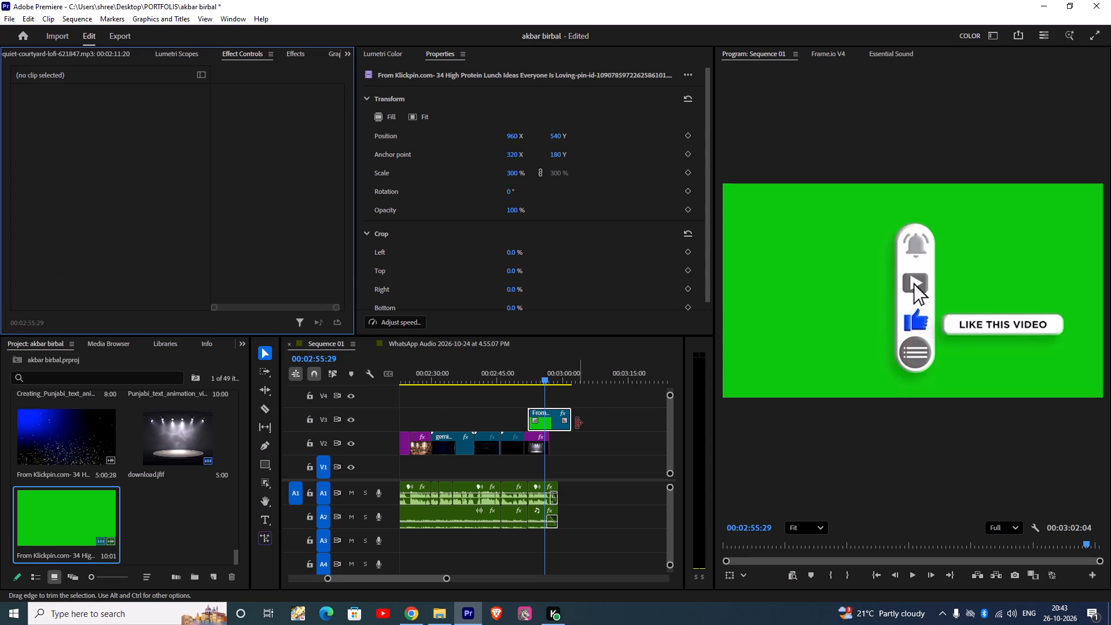
{"action": "left_click", "coordinate": [190, 48]}
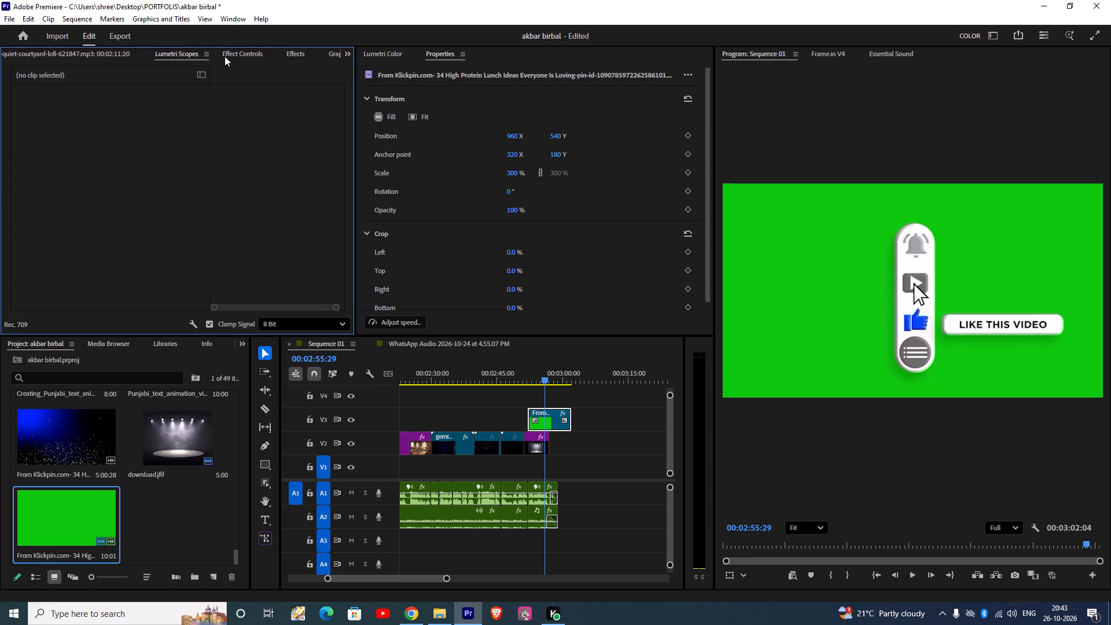
{"action": "left_click", "coordinate": [229, 56]}
{"action": "left_click", "coordinate": [296, 50]}
{"action": "left_click", "coordinate": [255, 54]}
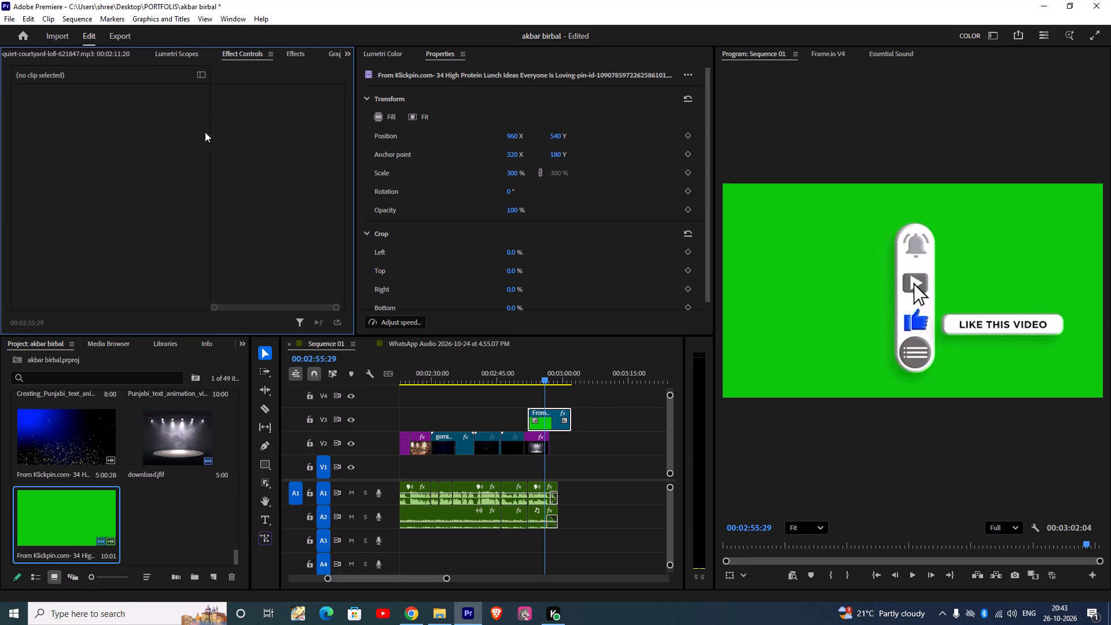
{"action": "left_click", "coordinate": [532, 394]}
{"action": "left_click", "coordinate": [541, 426]}
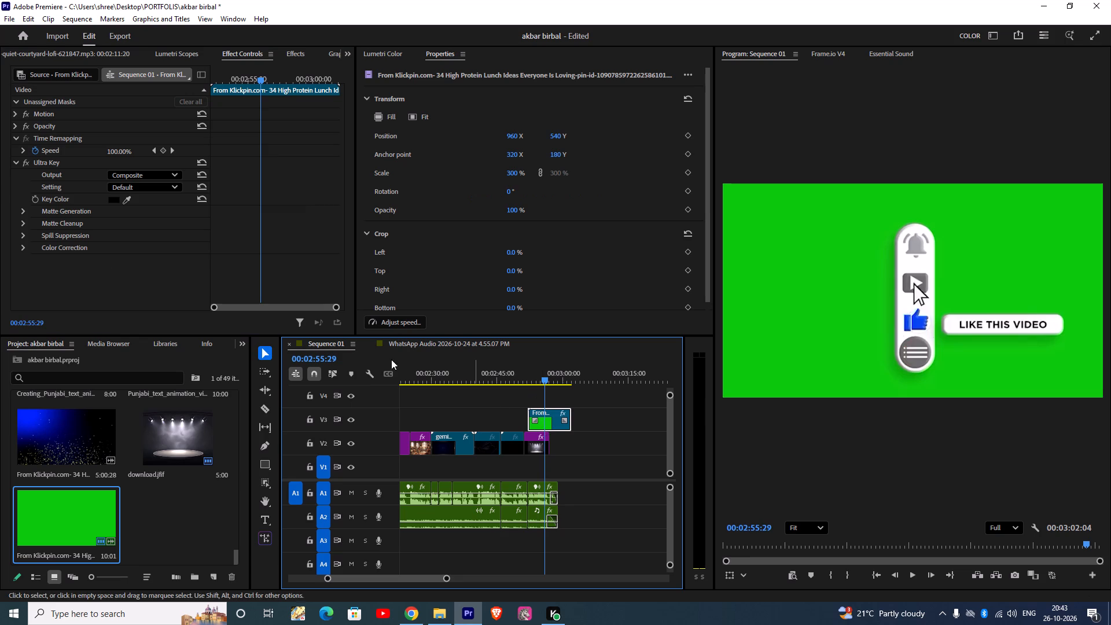
{"action": "left_click", "coordinate": [126, 202]}
{"action": "left_click", "coordinate": [817, 276]}
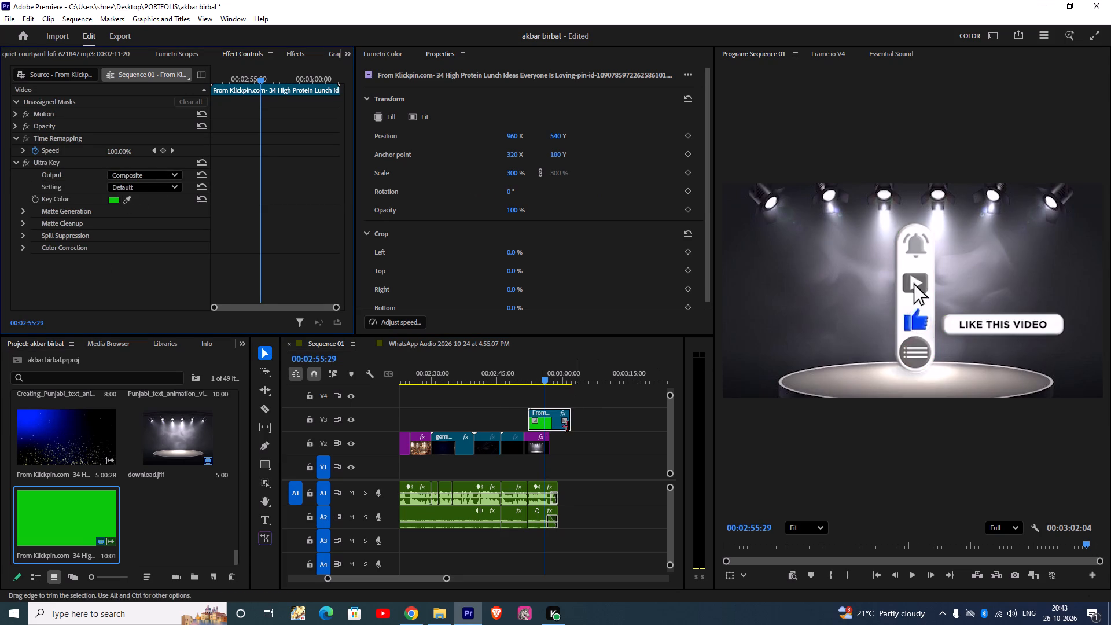
Trim and shift the keyed like and subscribe clip on V3 to match the stage image's start and end.
{"action": "left_click_drag", "start_coordinate": [571, 429], "coordinate": [549, 431]}
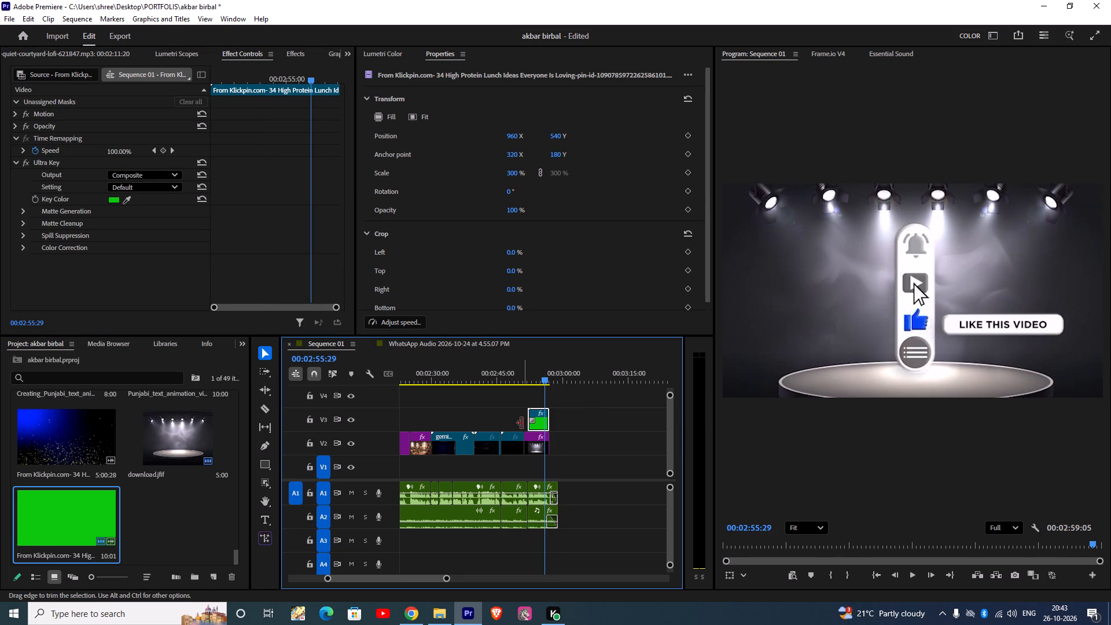
{"action": "left_click", "coordinate": [527, 424]}
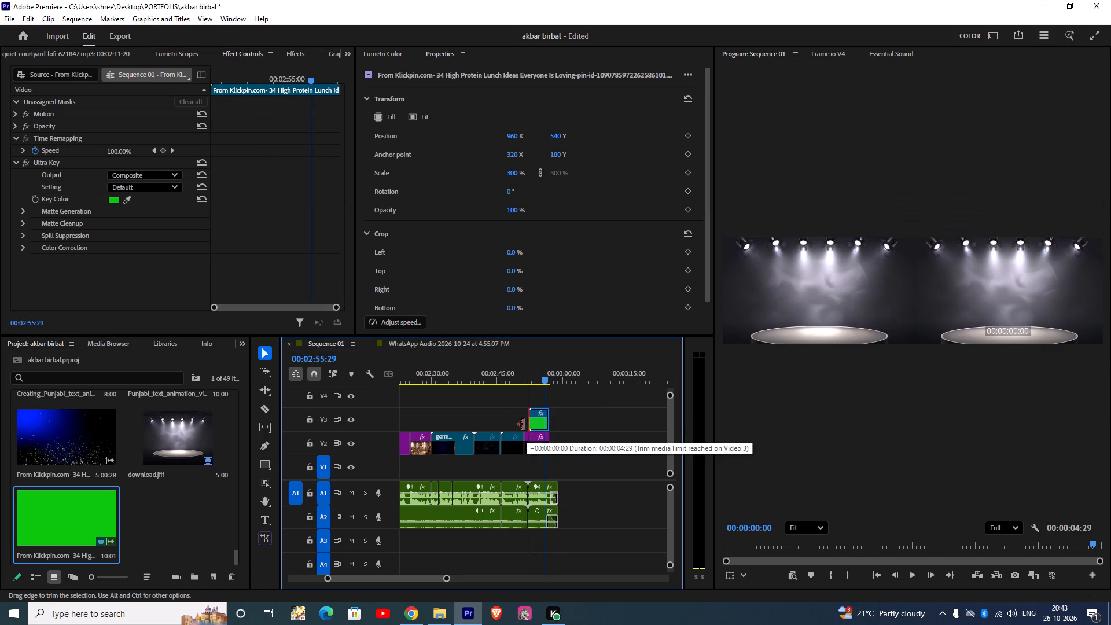
{"action": "left_click", "coordinate": [540, 422]}
{"action": "left_click", "coordinate": [545, 422]}
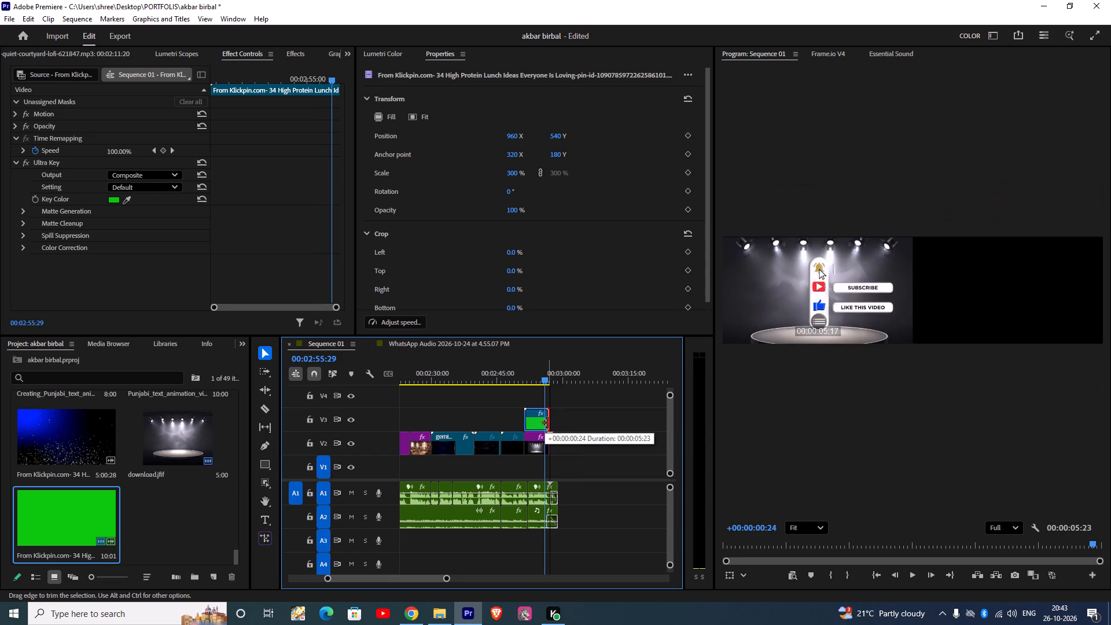
Play back the closing scene from the start of the stage image to check the keyed animation.
{"action": "left_click_drag", "start_coordinate": [549, 377], "coordinate": [527, 378]}
{"action": "key", "text": "space"}
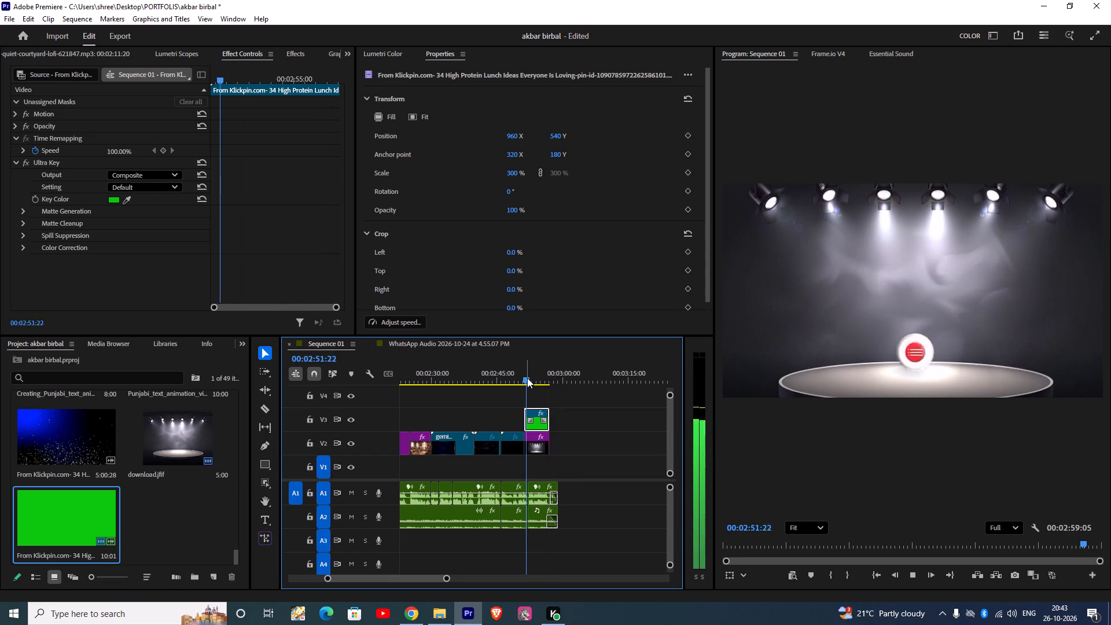
{"action": "key", "text": "space"}
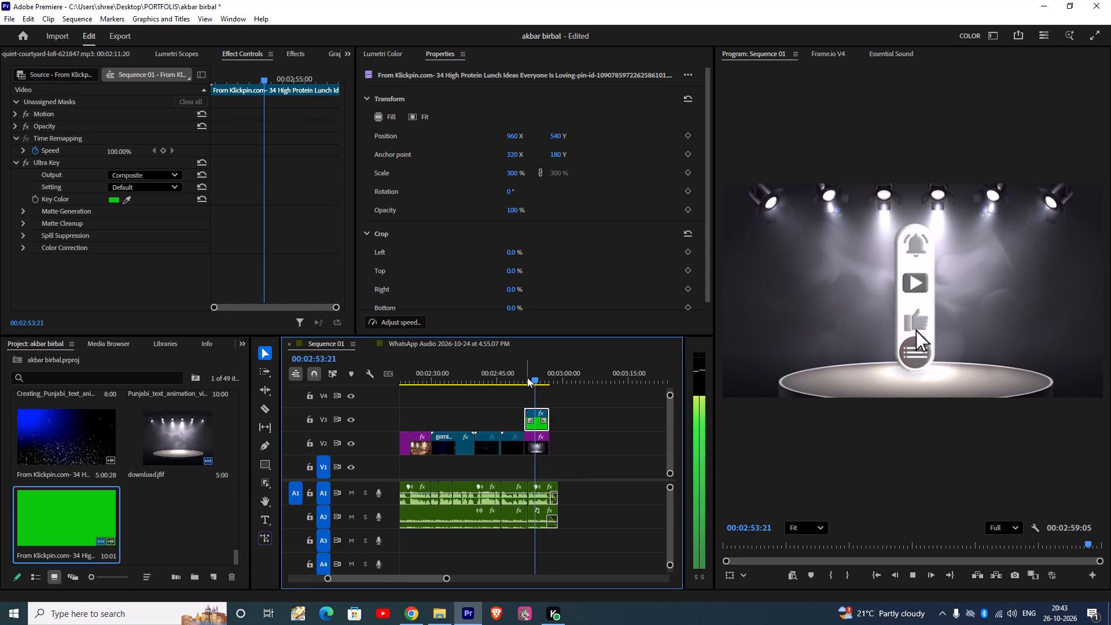
{"action": "key", "text": "space"}
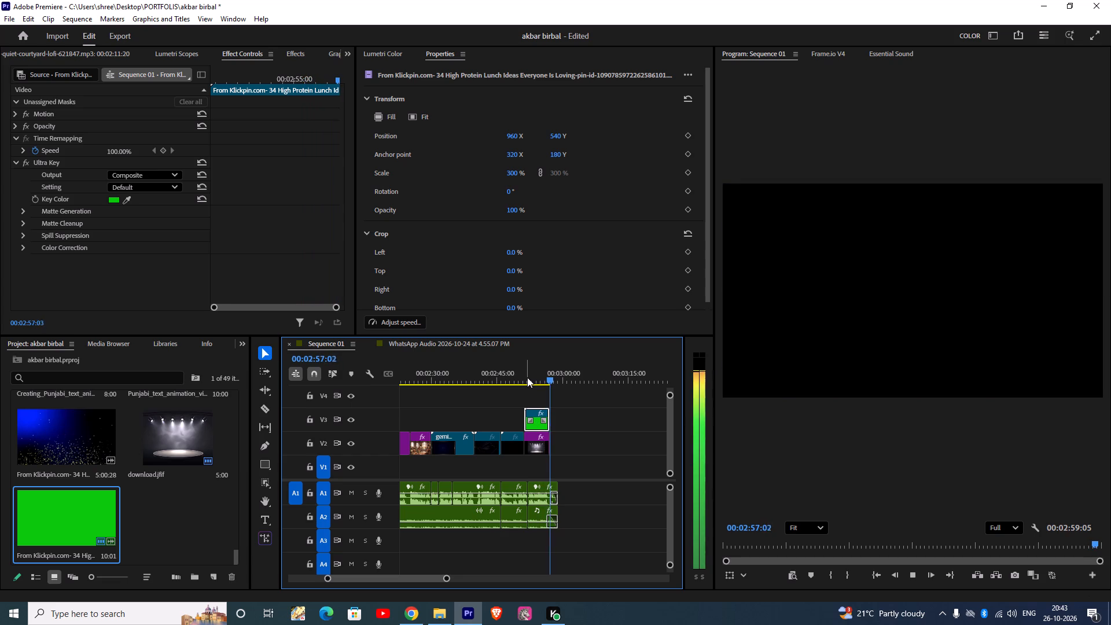
{"action": "key", "text": "space"}
Reposition the keyed like and subscribe clip over the stage to X 658, Y 621.
{"action": "left_click_drag", "start_coordinate": [550, 380], "coordinate": [544, 380]}
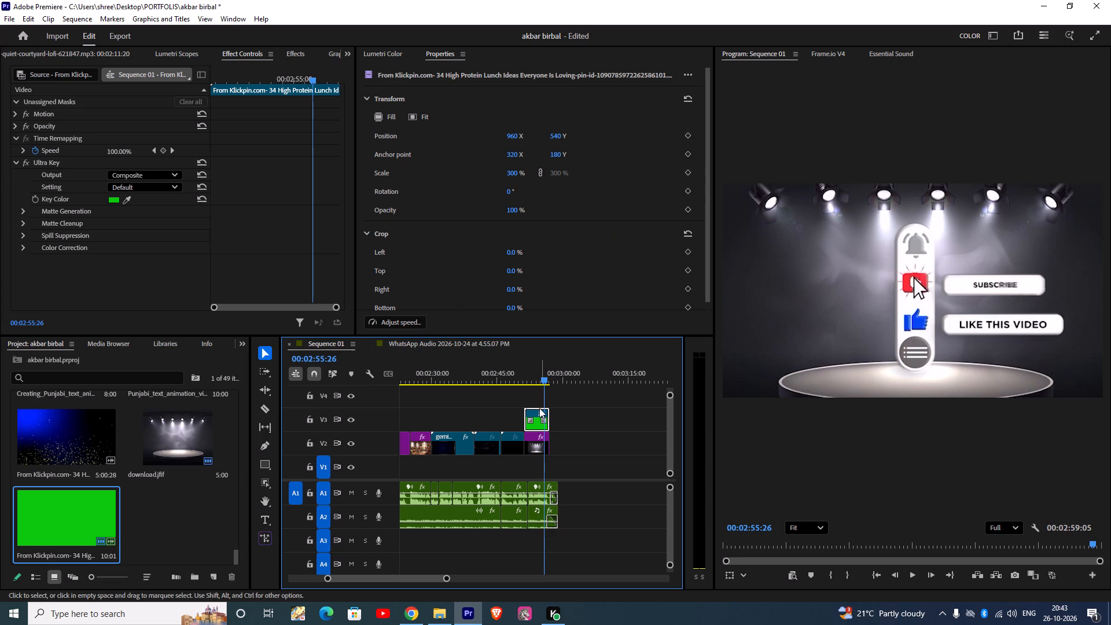
{"action": "left_click", "coordinate": [899, 316]}
{"action": "double_click", "coordinate": [900, 317]}
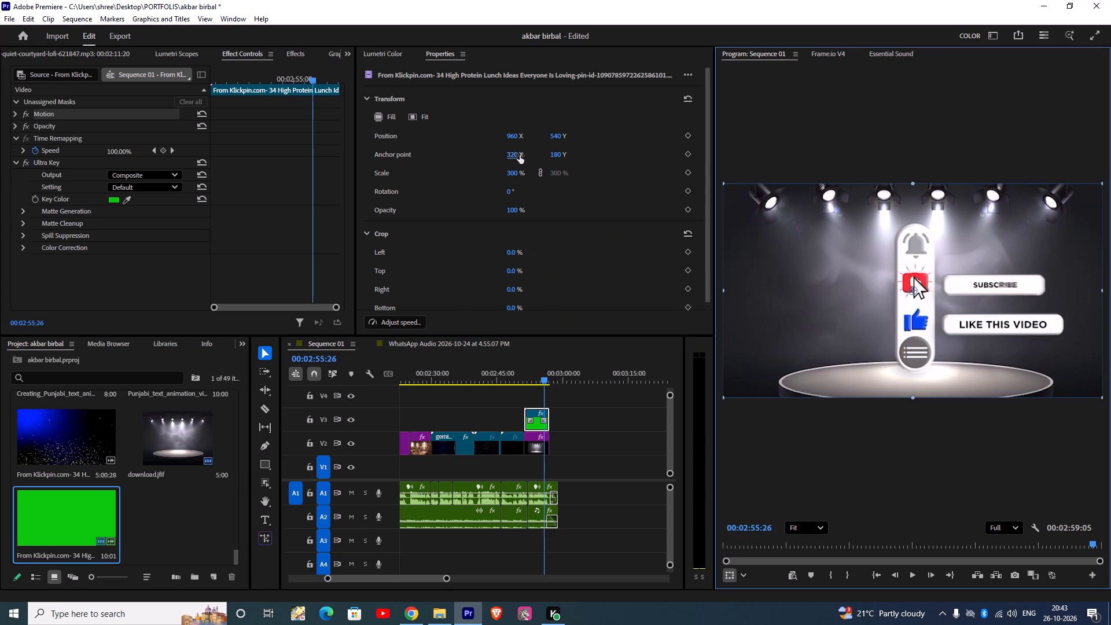
{"action": "left_click_drag", "start_coordinate": [518, 140], "coordinate": [450, 149]}
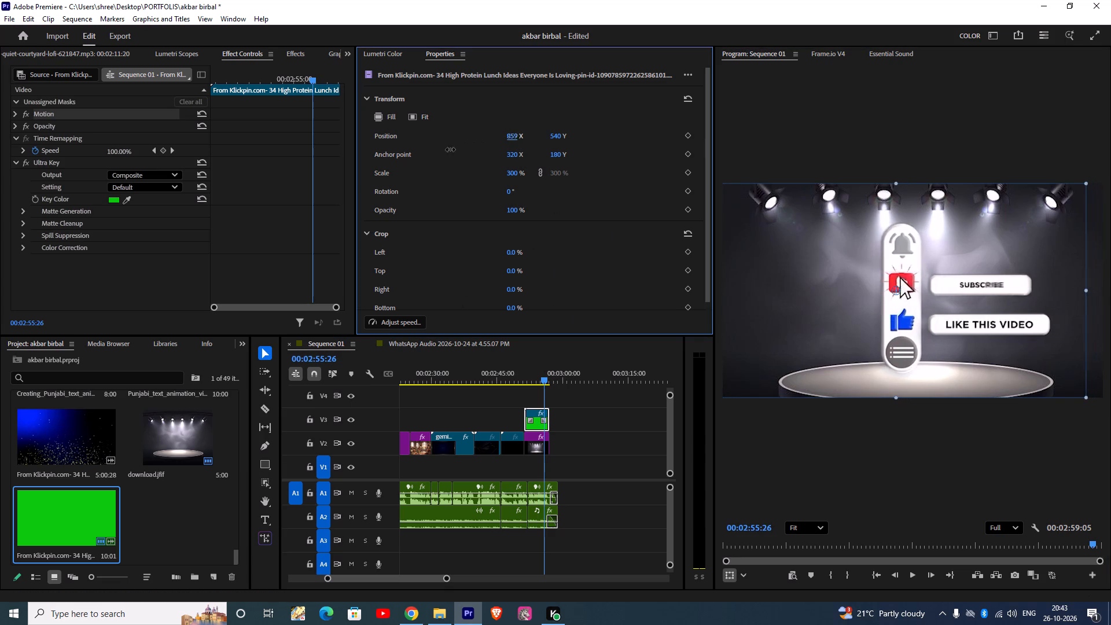
{"action": "left_click_drag", "start_coordinate": [450, 149], "coordinate": [364, 163]}
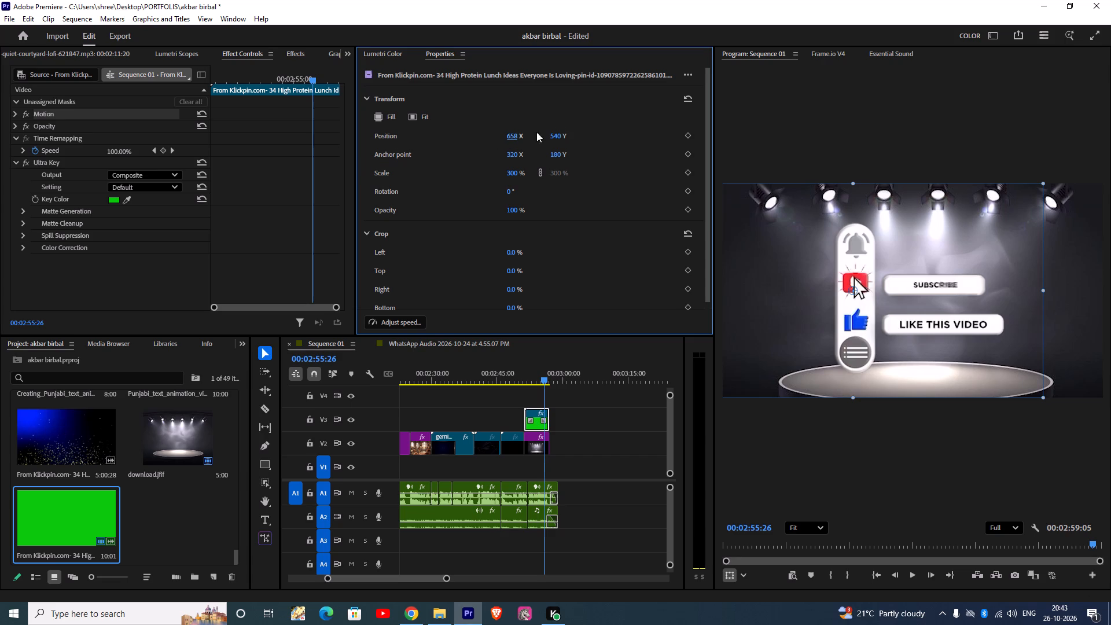
{"action": "left_click_drag", "start_coordinate": [559, 134], "coordinate": [559, 94]}
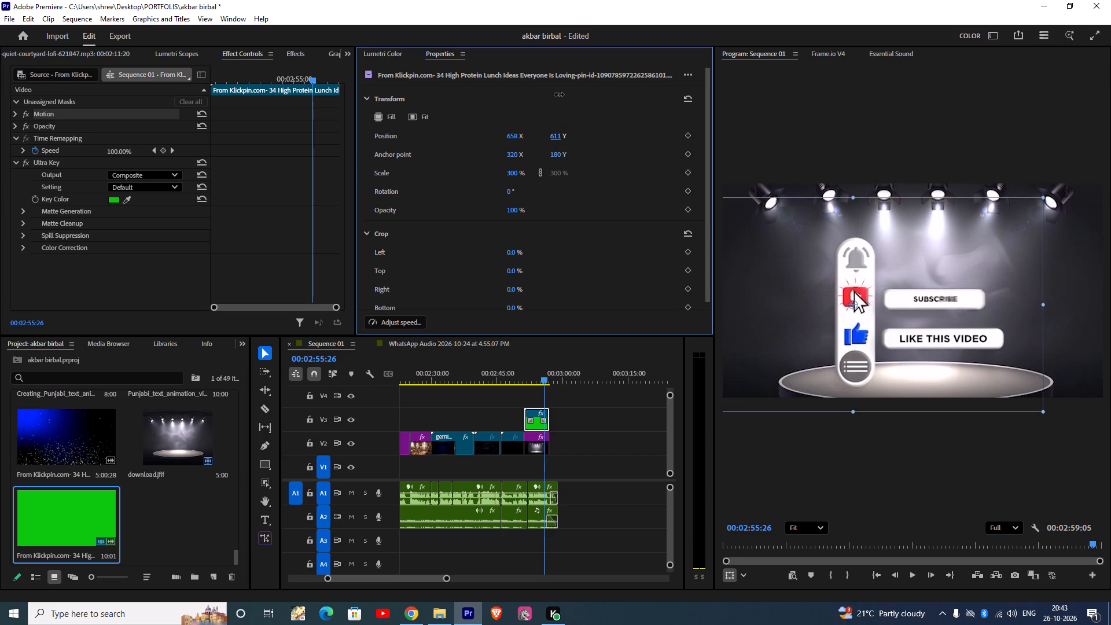
{"action": "left_click_drag", "start_coordinate": [559, 94], "coordinate": [560, 89]}
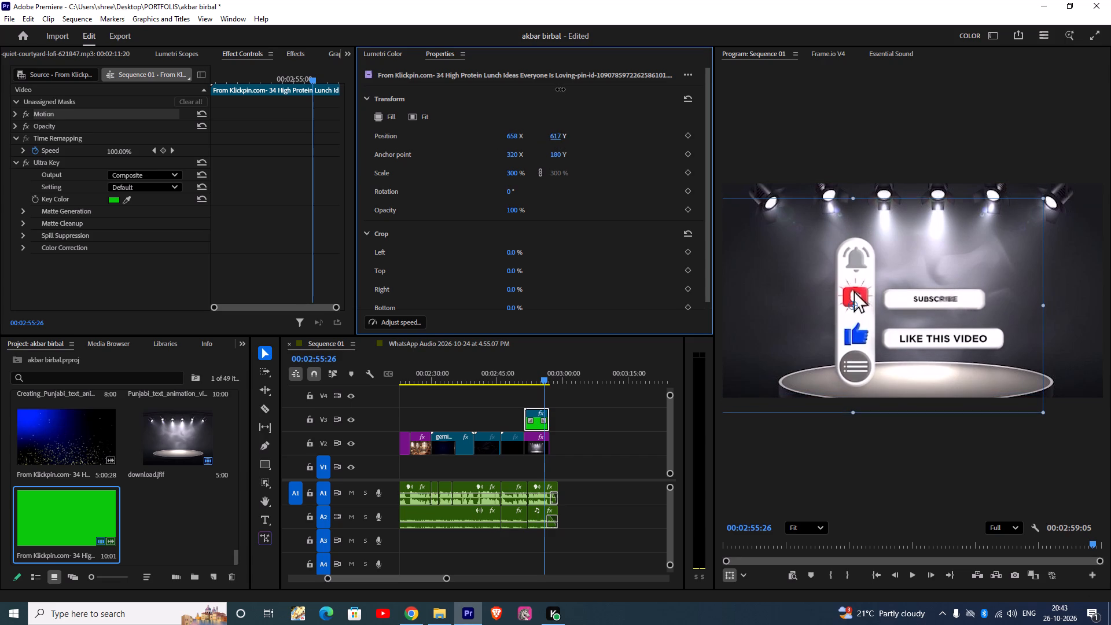
{"action": "left_click_drag", "start_coordinate": [560, 89], "coordinate": [560, 90]}
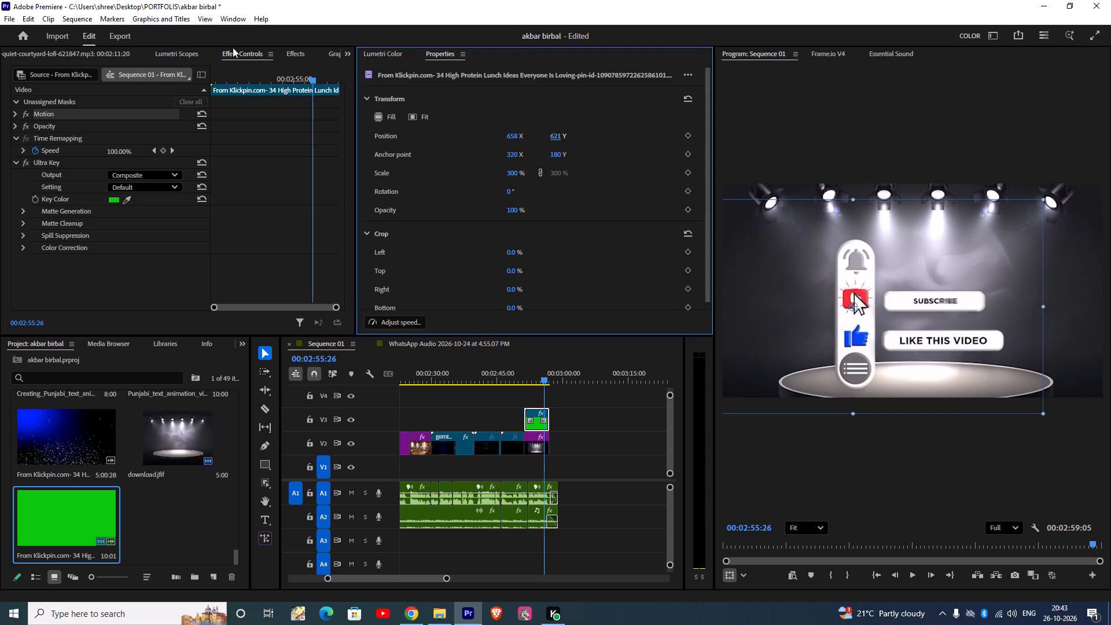
Search the effects for "shad" and apply Drop Shadow to the keyed clip on V3.
{"action": "left_click", "coordinate": [285, 54]}
{"action": "left_click", "coordinate": [58, 70]}
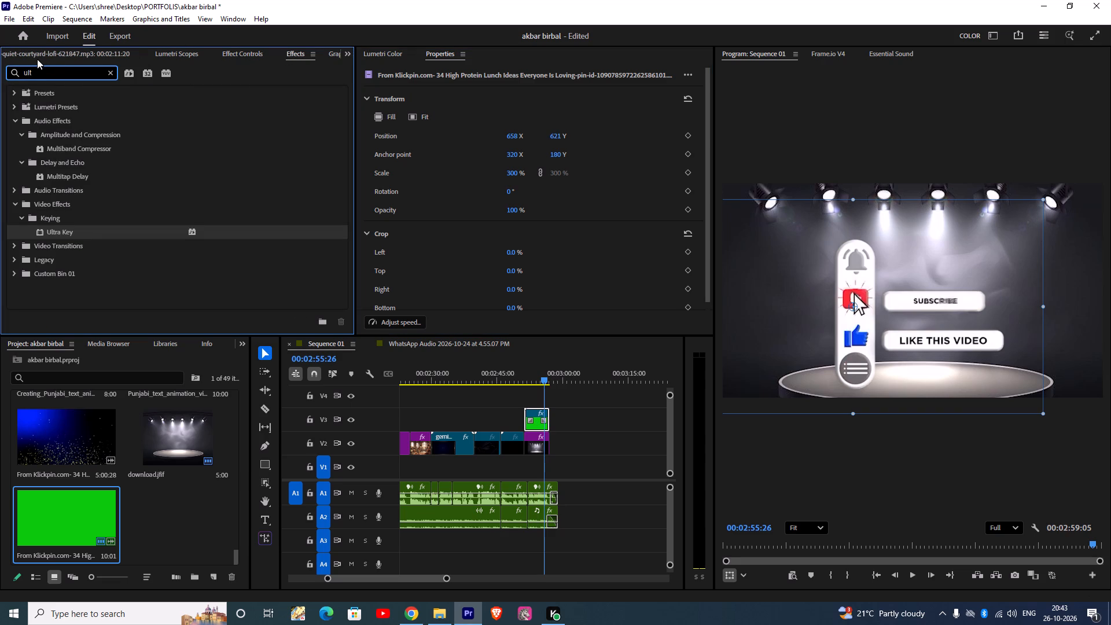
{"action": "key", "text": "BackSpace"}
{"action": "key", "text": "BackSpace"}
{"action": "key", "text": "BackSpace"}
{"action": "type", "text": "sh"}
{"action": "key", "text": "a"}
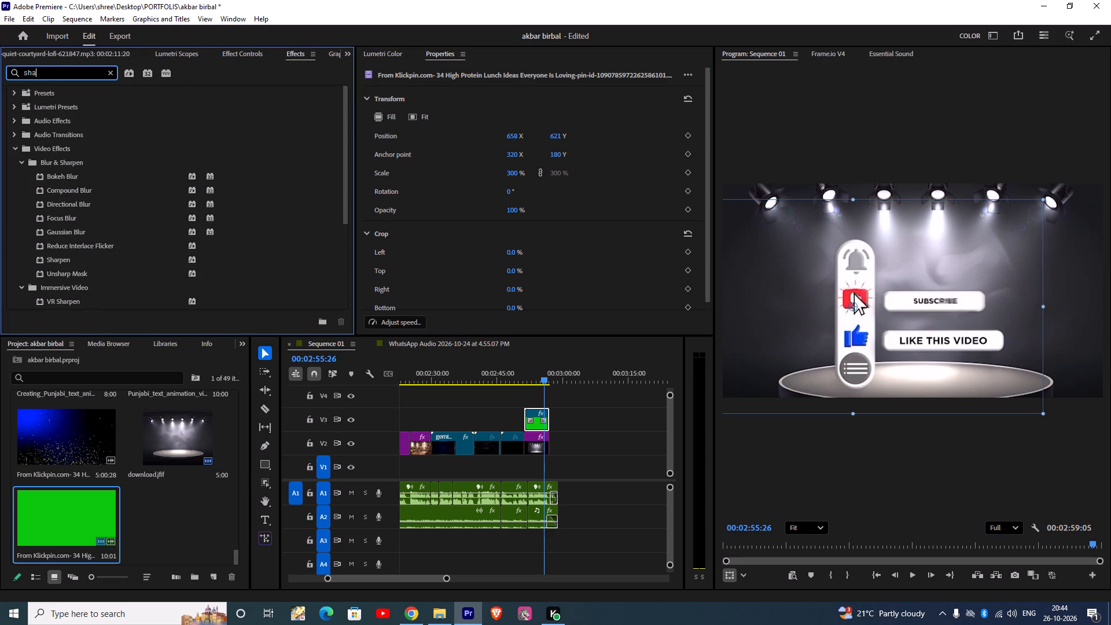
{"action": "key", "text": "s"}
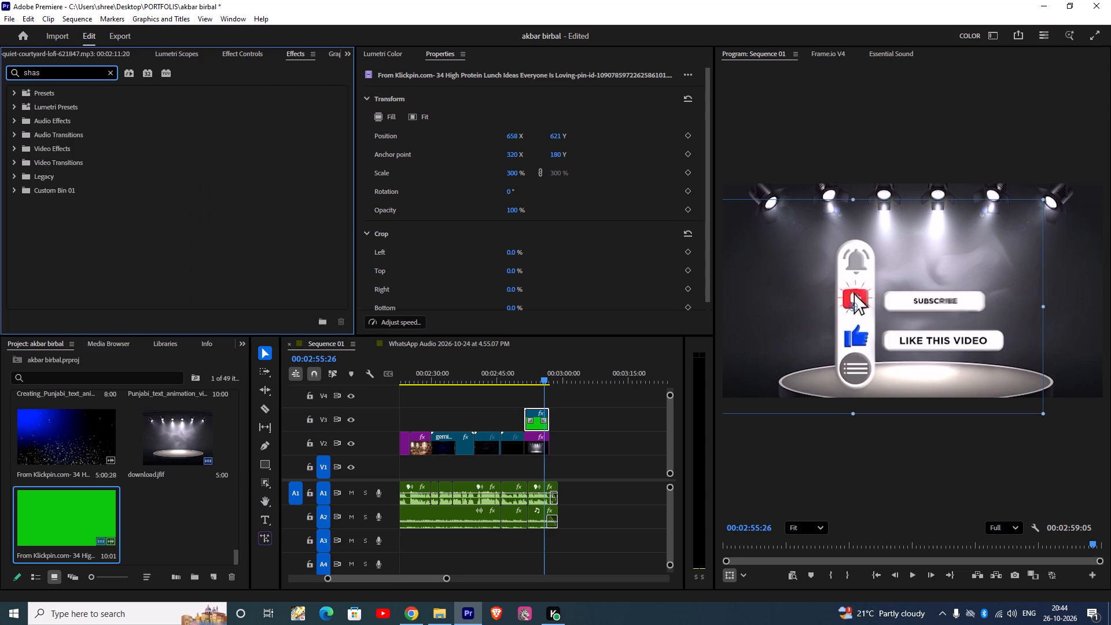
{"action": "key", "text": "BackSpace"}
{"action": "key", "text": "d"}
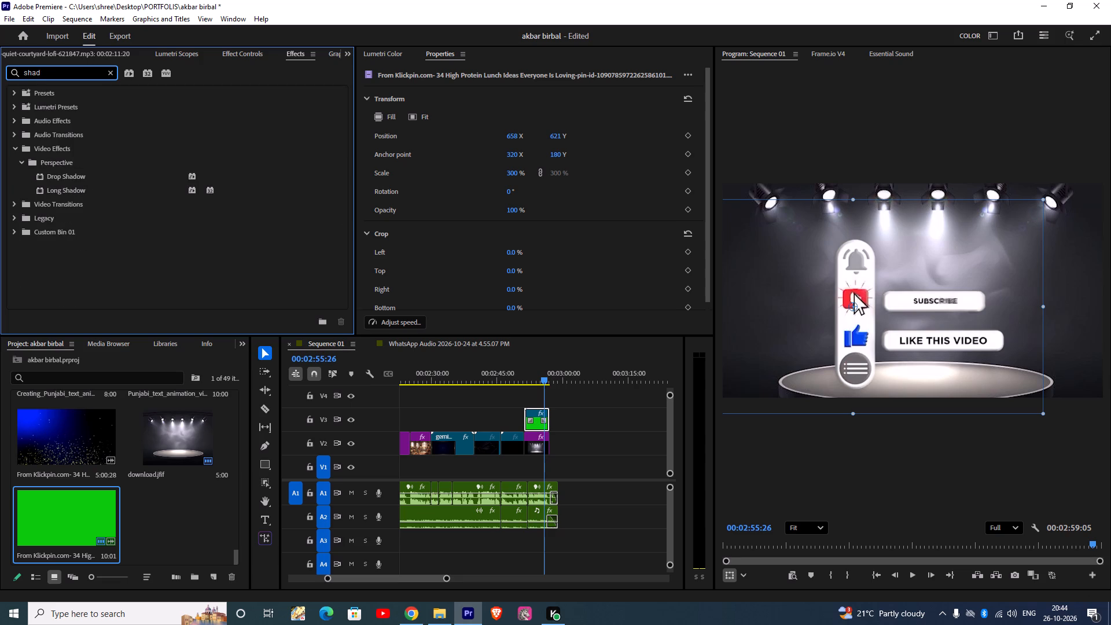
{"action": "left_click_drag", "start_coordinate": [120, 178], "coordinate": [460, 385]}
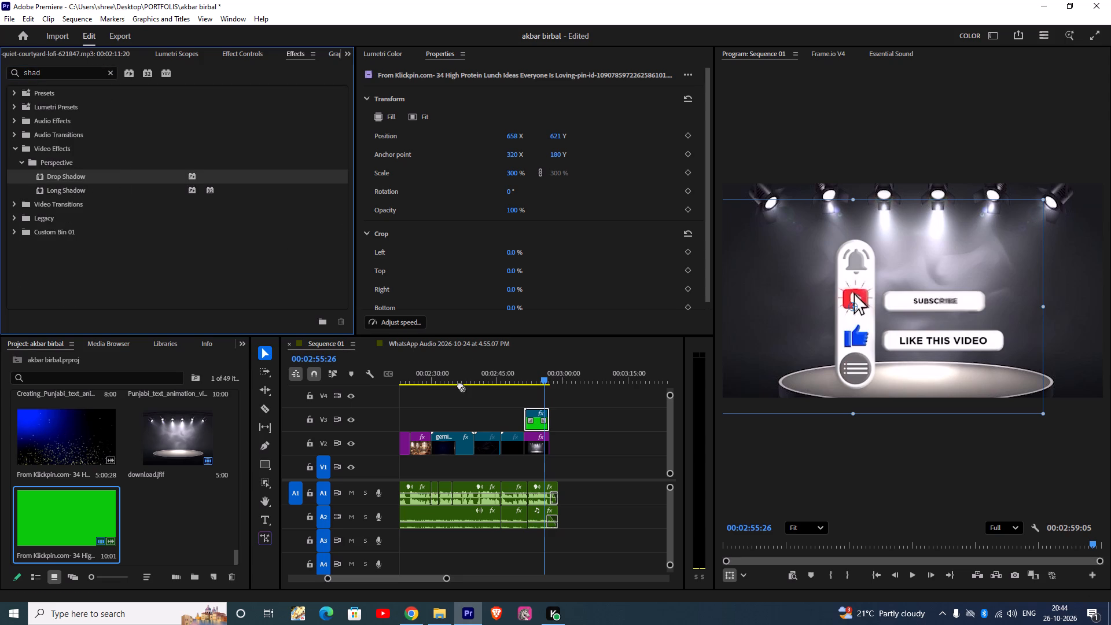
{"action": "left_click_drag", "start_coordinate": [460, 385], "coordinate": [547, 420]}
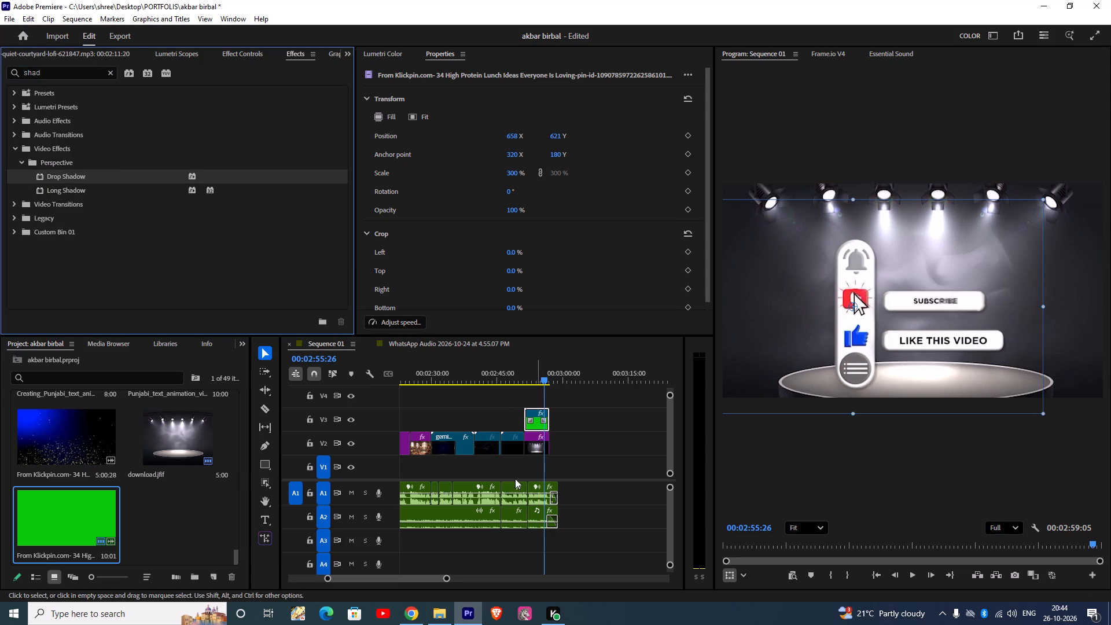
Set the keyed clip's Drop Shadow opacity to 100%.
{"action": "left_click", "coordinate": [231, 54]}
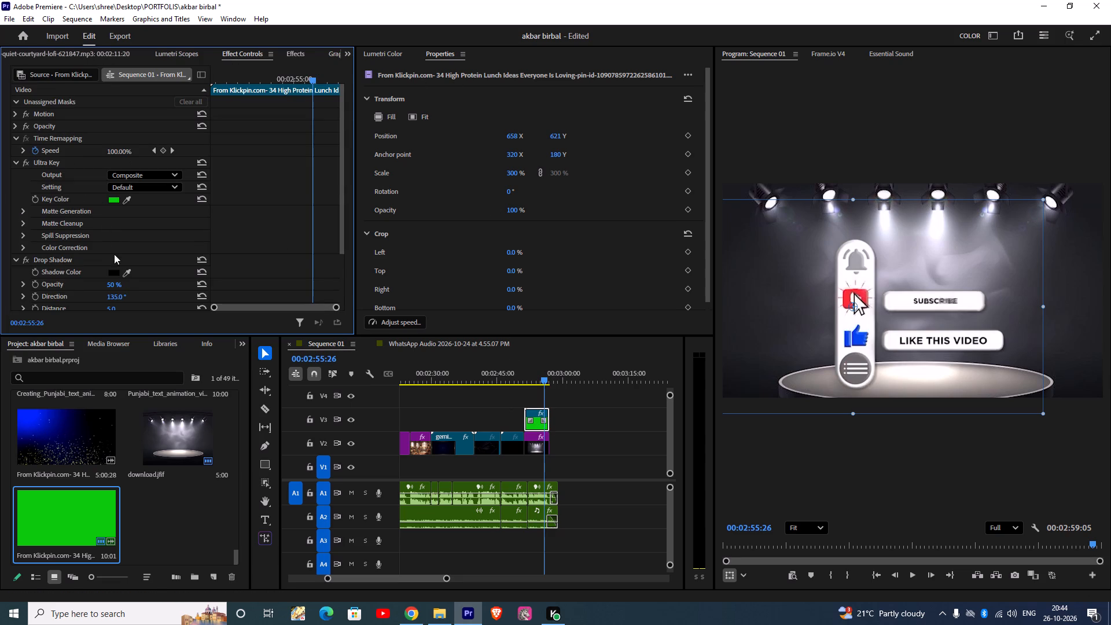
{"action": "scroll", "coordinate": [124, 281], "scroll_direction": "down", "scroll_amount": 1}
{"action": "left_click_drag", "start_coordinate": [116, 274], "coordinate": [381, 272]}
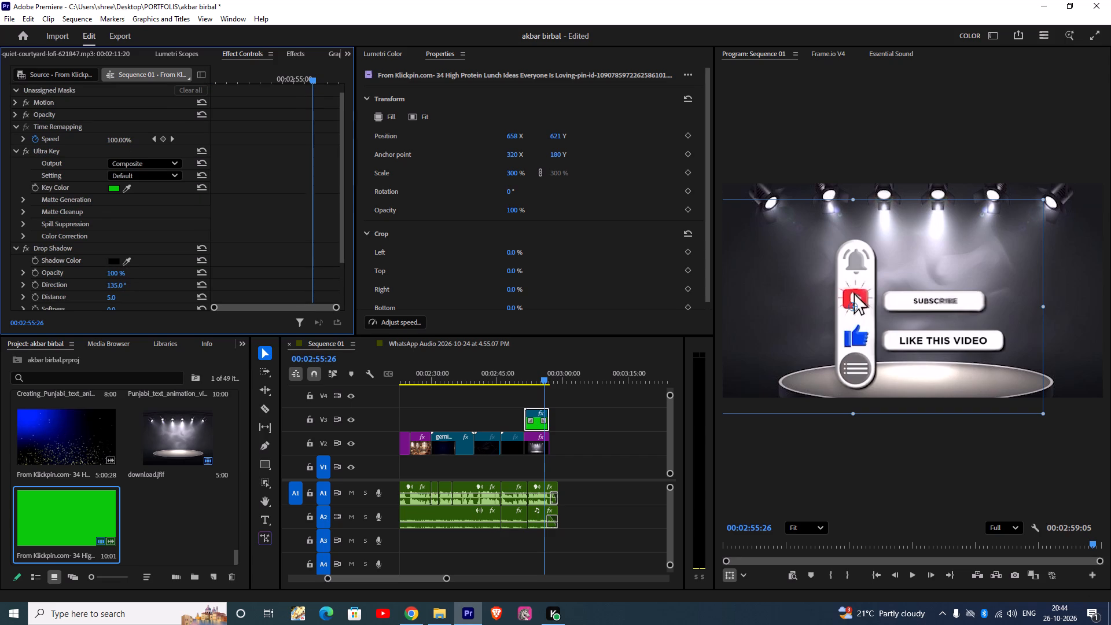
{"action": "left_click_drag", "start_coordinate": [381, 272], "coordinate": [530, 258]}
Adjust the Drop Shadow direction to 143° and its distance to 15.
{"action": "left_click_drag", "start_coordinate": [109, 286], "coordinate": [183, 289]}
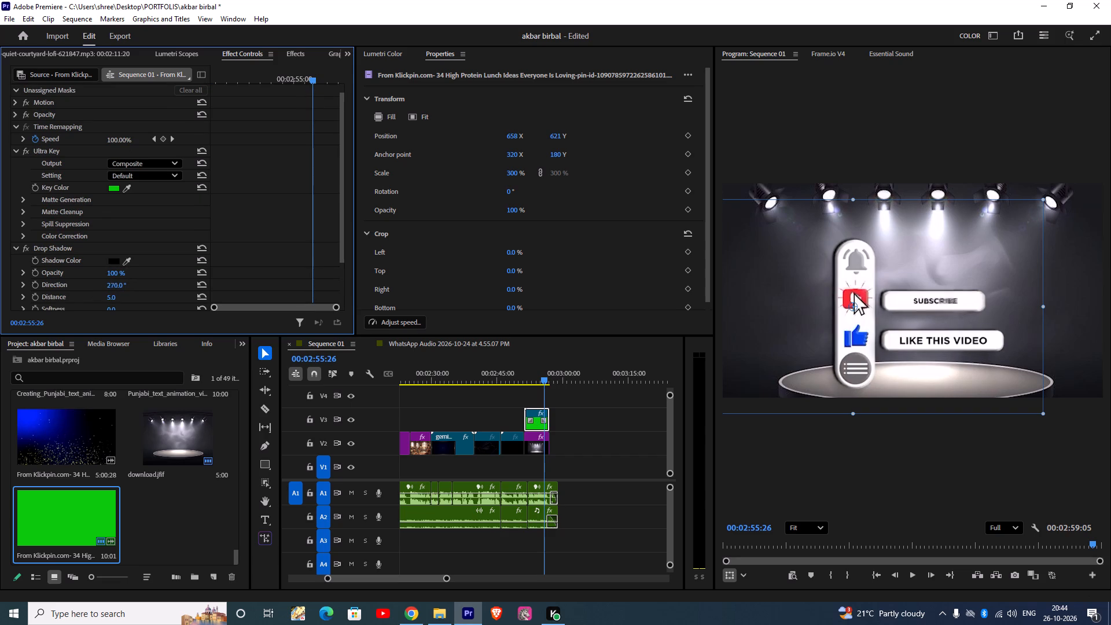
{"action": "left_click_drag", "start_coordinate": [183, 289], "coordinate": [127, 275]}
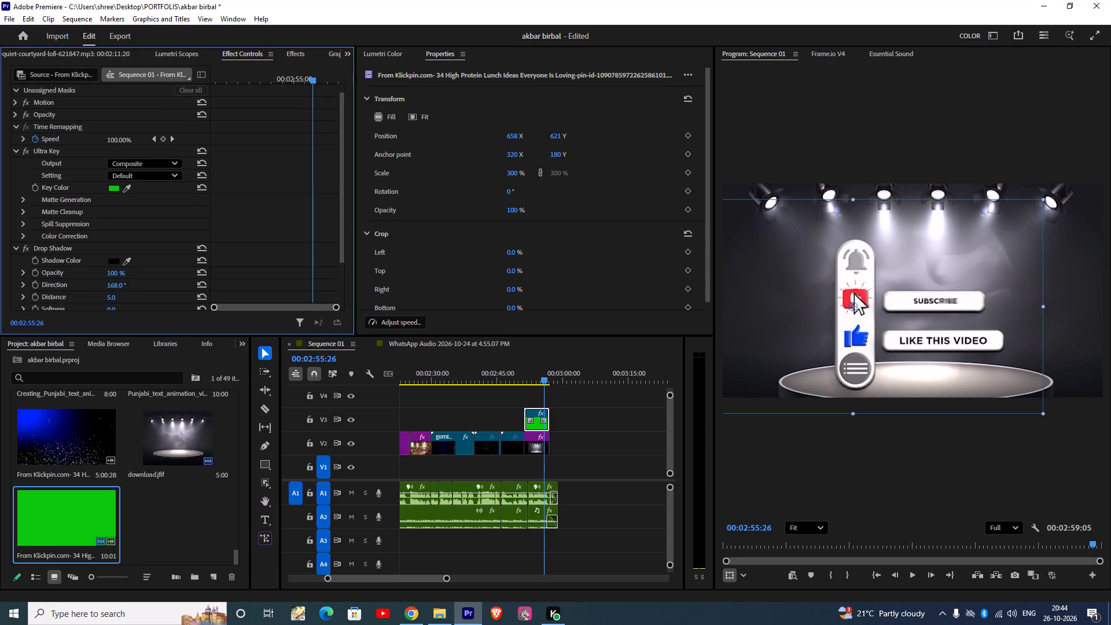
{"action": "left_click_drag", "start_coordinate": [127, 275], "coordinate": [97, 267]}
{"action": "left_click_drag", "start_coordinate": [117, 296], "coordinate": [142, 297]}
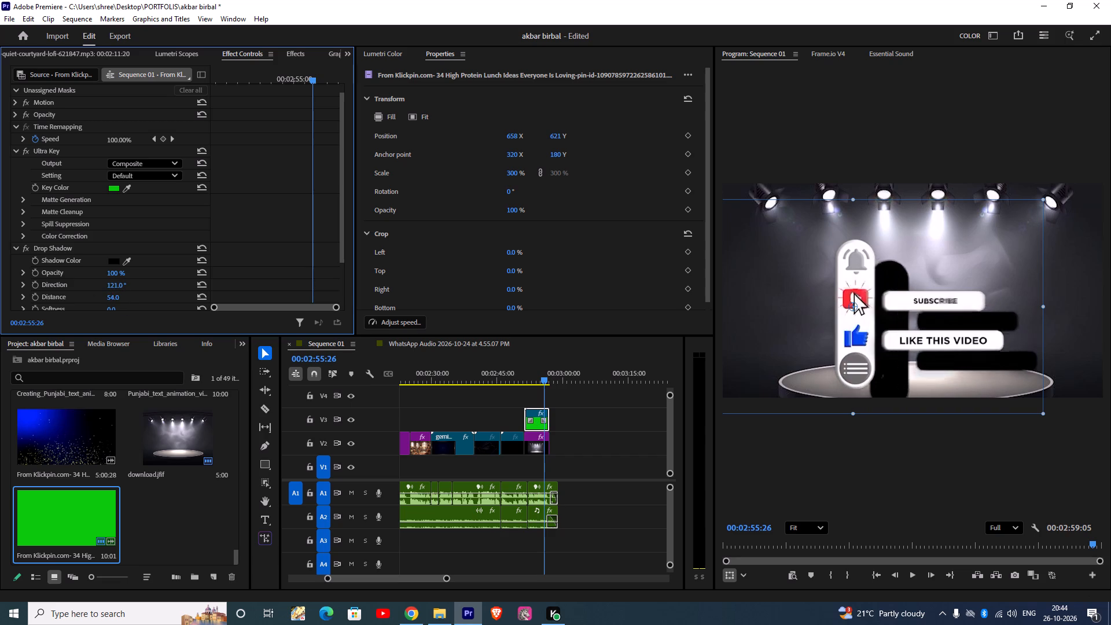
{"action": "left_click_drag", "start_coordinate": [142, 297], "coordinate": [120, 289]}
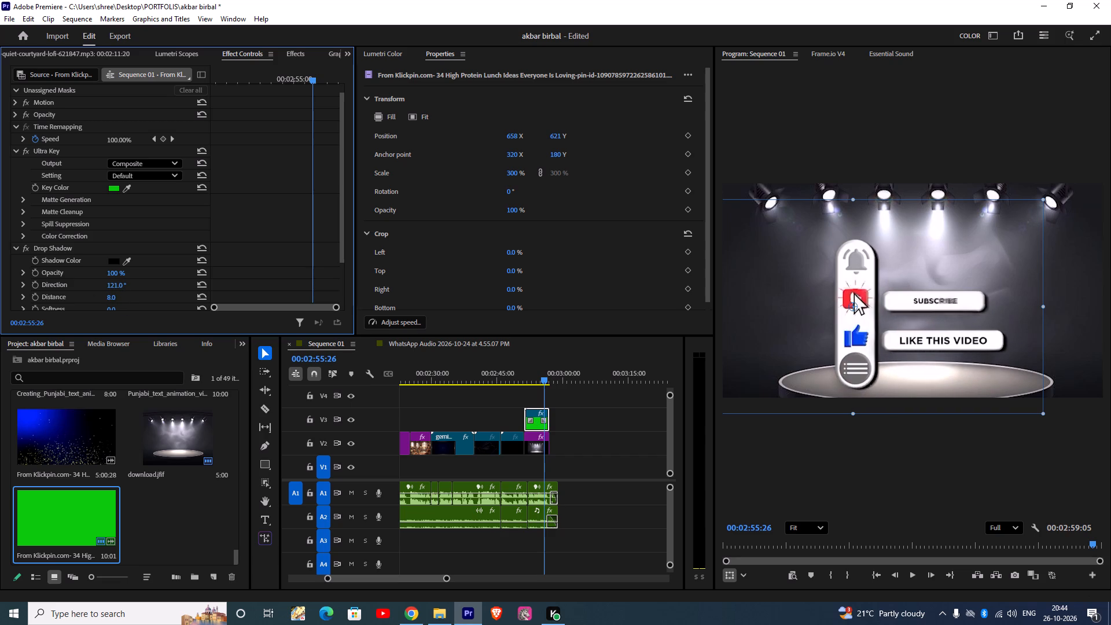
{"action": "left_click_drag", "start_coordinate": [120, 289], "coordinate": [123, 290]}
{"action": "left_click_drag", "start_coordinate": [116, 273], "coordinate": [119, 271]}
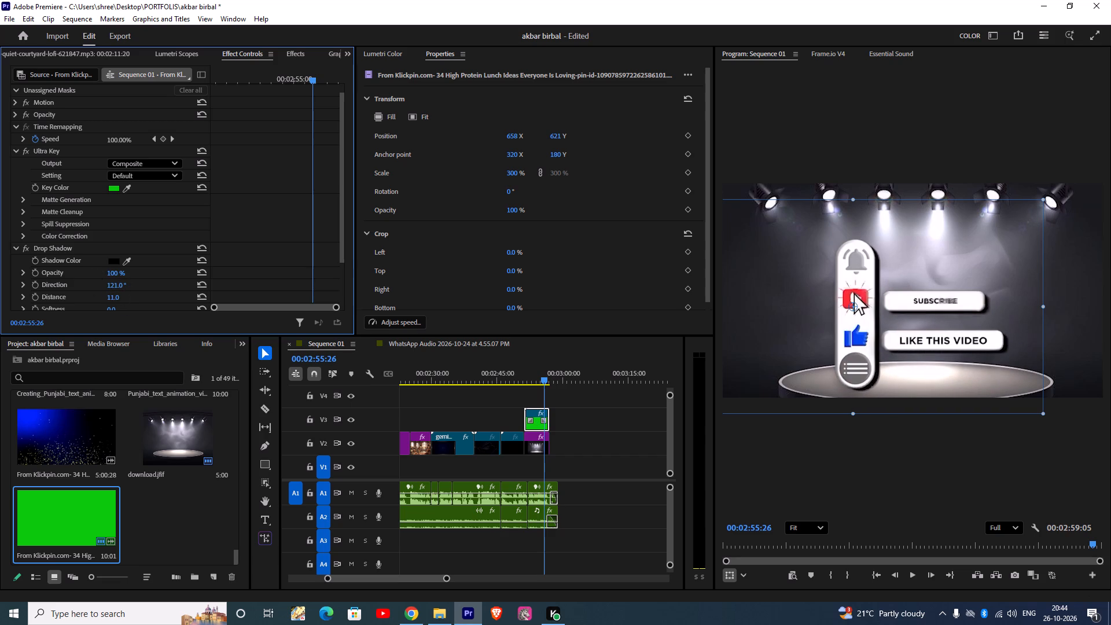
{"action": "left_click_drag", "start_coordinate": [119, 271], "coordinate": [191, 279]}
{"action": "left_click_drag", "start_coordinate": [191, 279], "coordinate": [281, 278]}
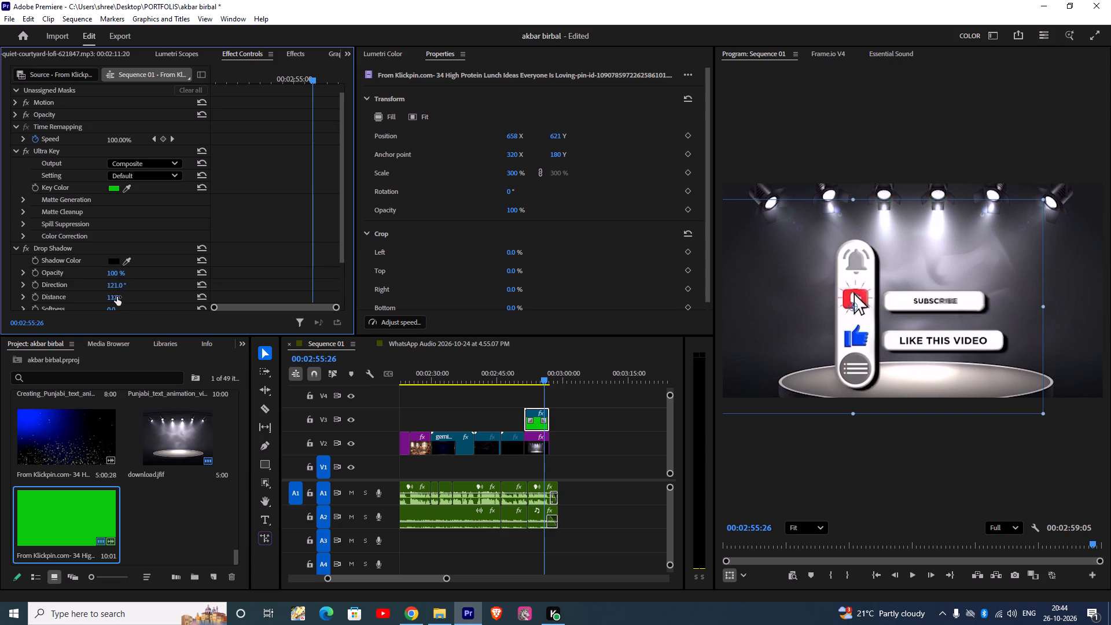
{"action": "left_click", "coordinate": [117, 297]}
{"action": "left_click_drag", "start_coordinate": [118, 286], "coordinate": [131, 286]}
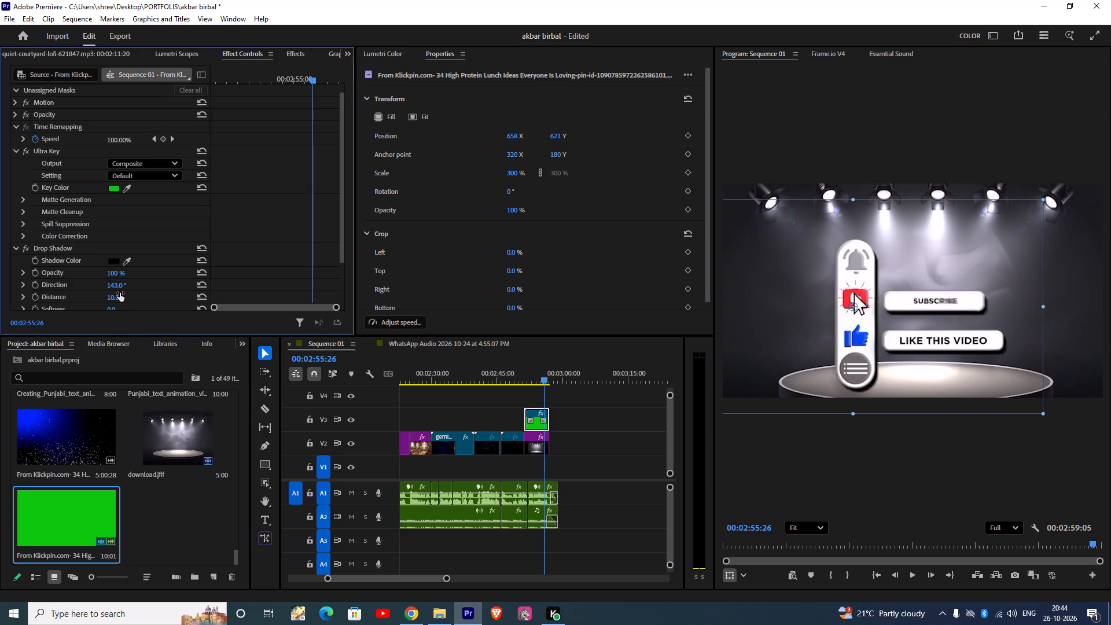
{"action": "left_click", "coordinate": [119, 293]}
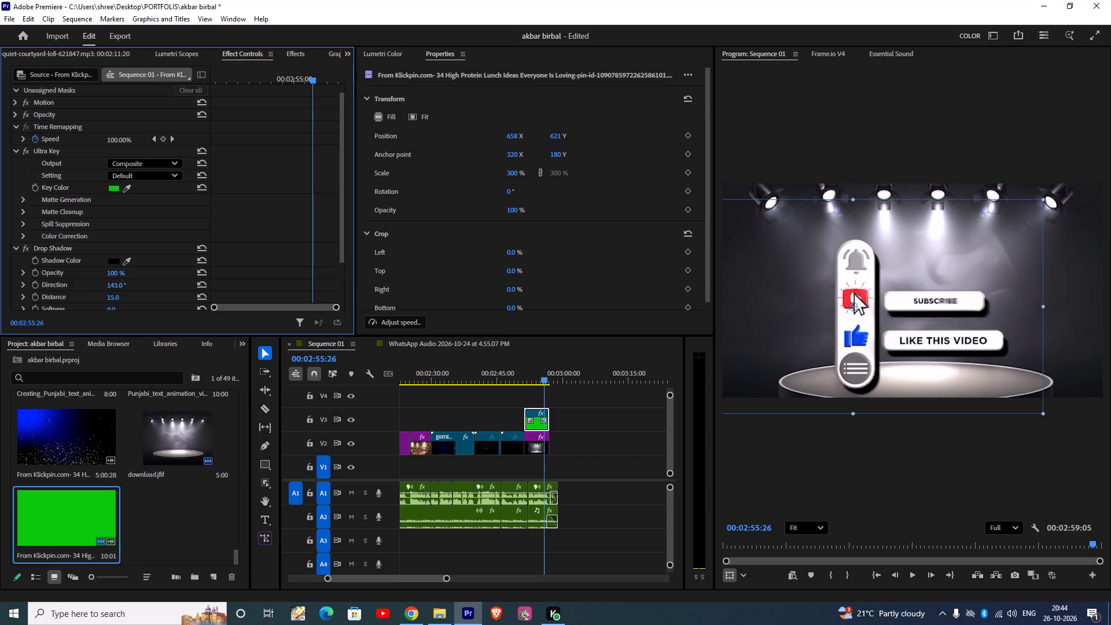
Set the Drop Shadow softness to 4.
{"action": "scroll", "coordinate": [124, 296], "scroll_direction": "up", "scroll_amount": 1}
{"action": "scroll", "coordinate": [137, 297], "scroll_direction": "down", "scroll_amount": 1}
{"action": "left_click_drag", "start_coordinate": [116, 307], "coordinate": [131, 307]}
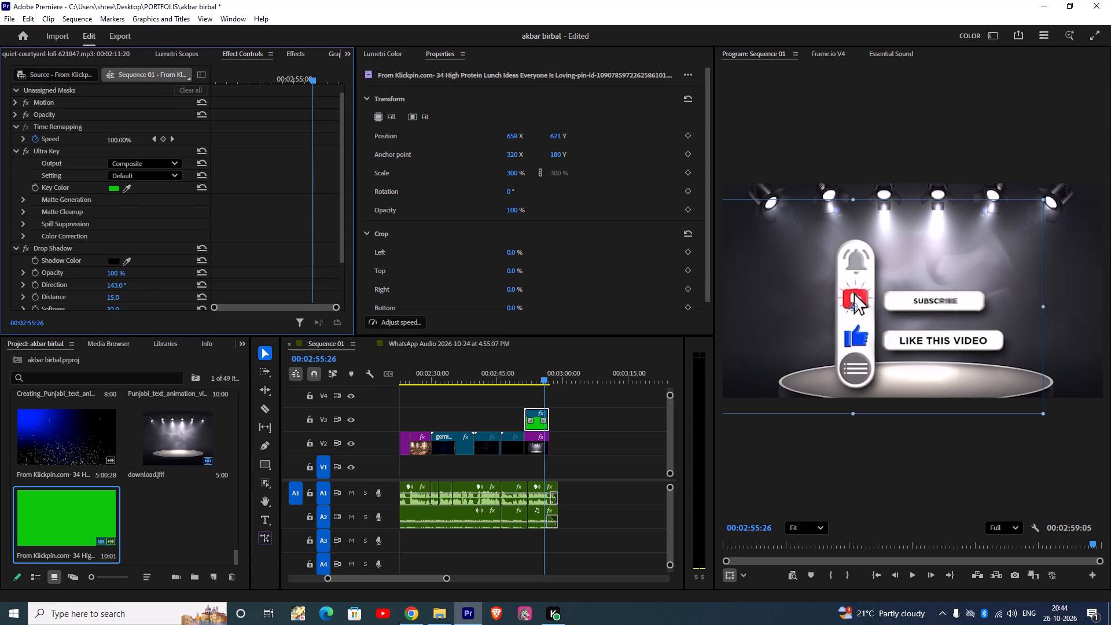
{"action": "left_click_drag", "start_coordinate": [131, 307], "coordinate": [100, 305]}
{"action": "scroll", "coordinate": [169, 299], "scroll_direction": "down", "scroll_amount": 3}
{"action": "scroll", "coordinate": [164, 297], "scroll_direction": "up", "scroll_amount": 1}
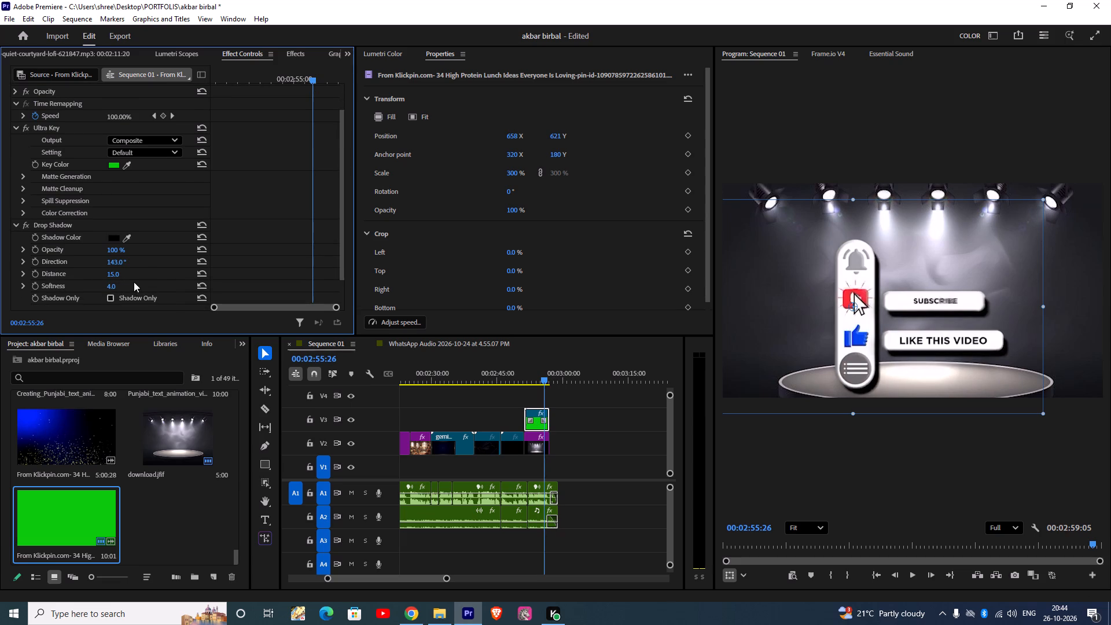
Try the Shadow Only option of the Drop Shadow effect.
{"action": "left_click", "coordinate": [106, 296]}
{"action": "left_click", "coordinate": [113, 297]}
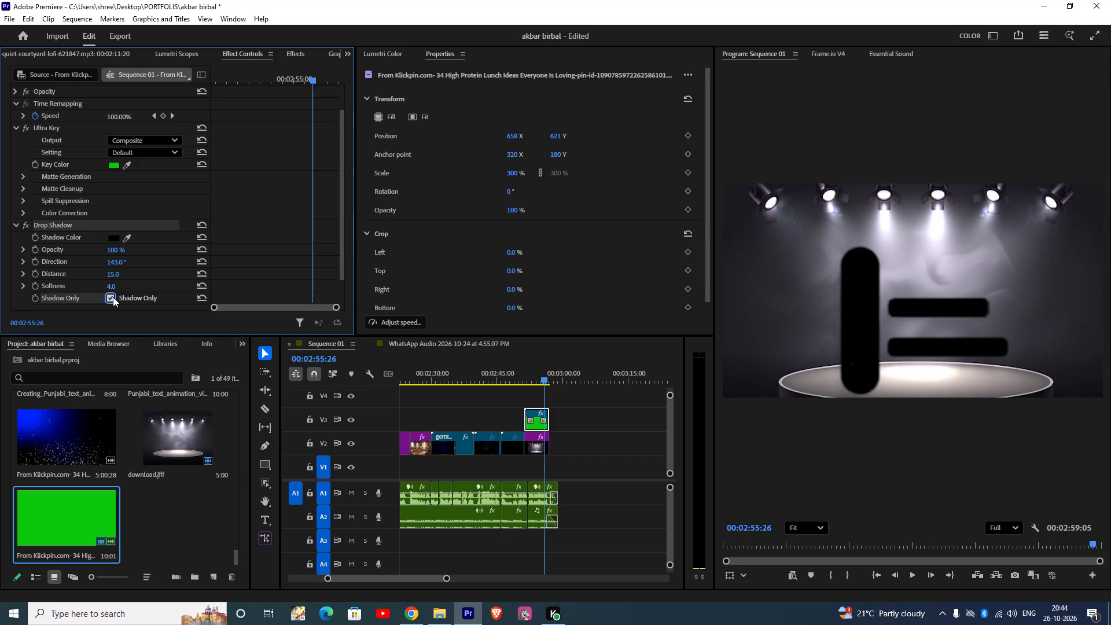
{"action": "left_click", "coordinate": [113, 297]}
Play to the end of the closing scene and extend the stage image on V2 by about one second.
{"action": "left_click", "coordinate": [174, 253]}
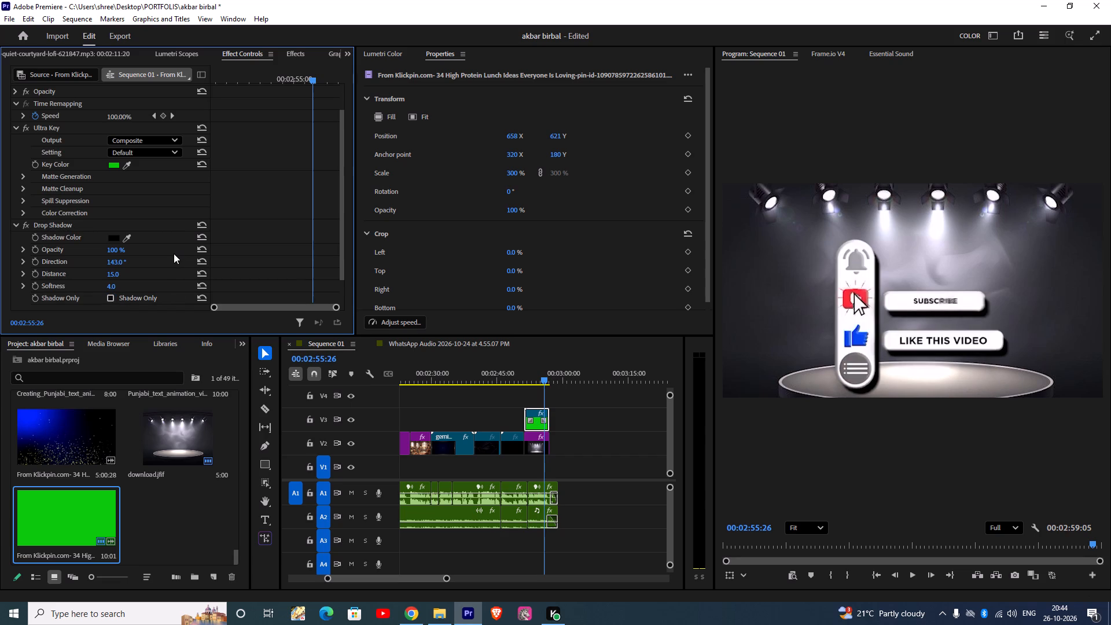
{"action": "key", "text": "space"}
{"action": "key", "text": "space"}
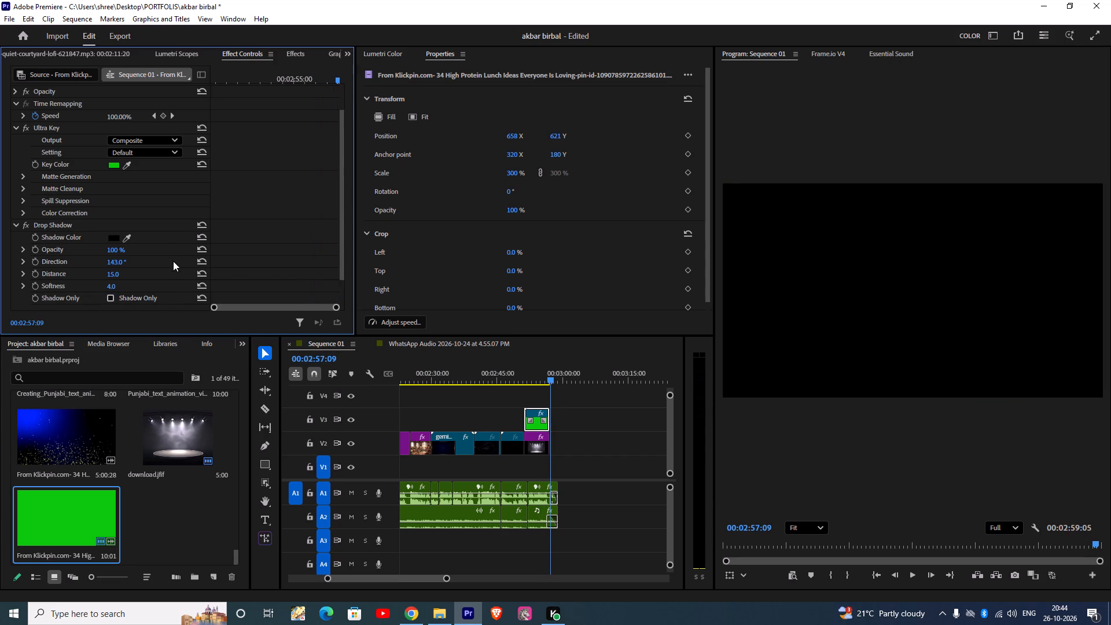
{"action": "left_click", "coordinate": [555, 443]}
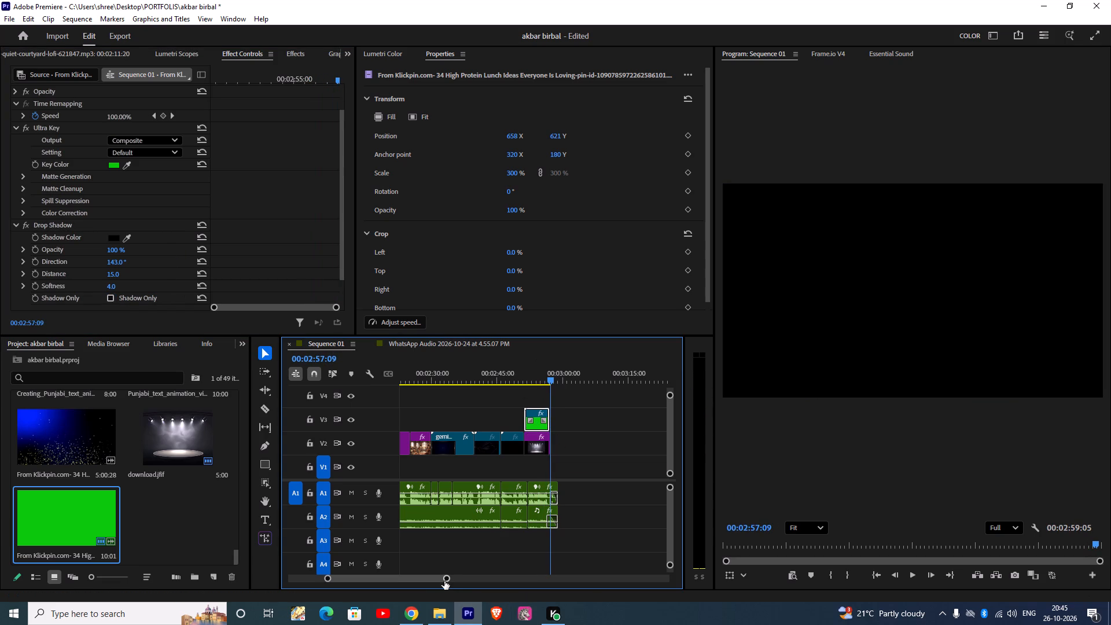
{"action": "left_click_drag", "start_coordinate": [444, 581], "coordinate": [409, 581]}
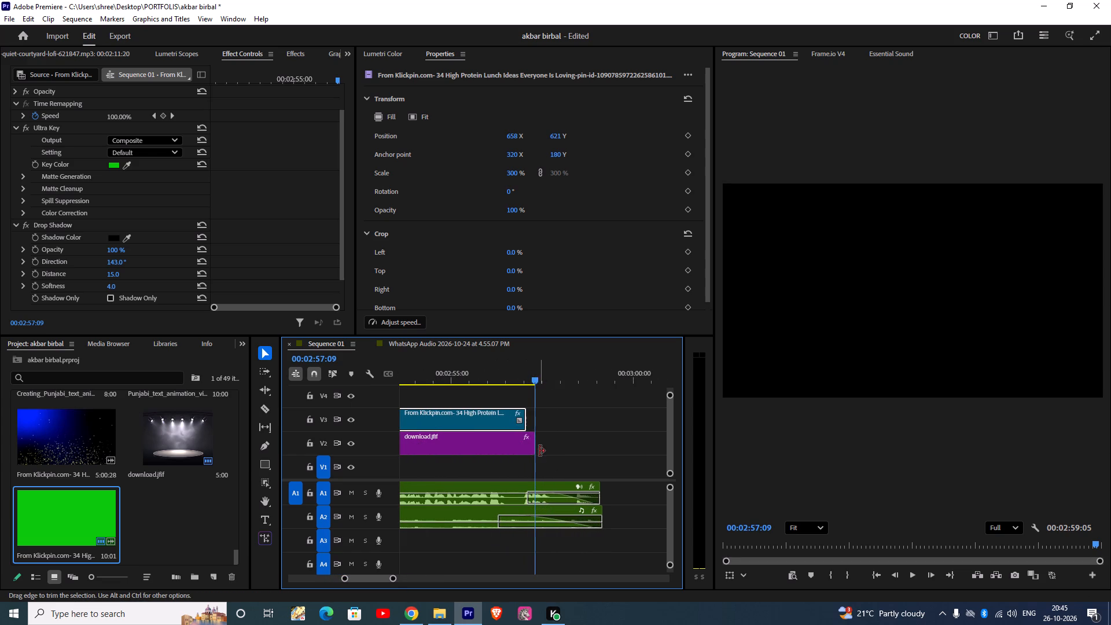
{"action": "left_click_drag", "start_coordinate": [538, 449], "coordinate": [570, 449]}
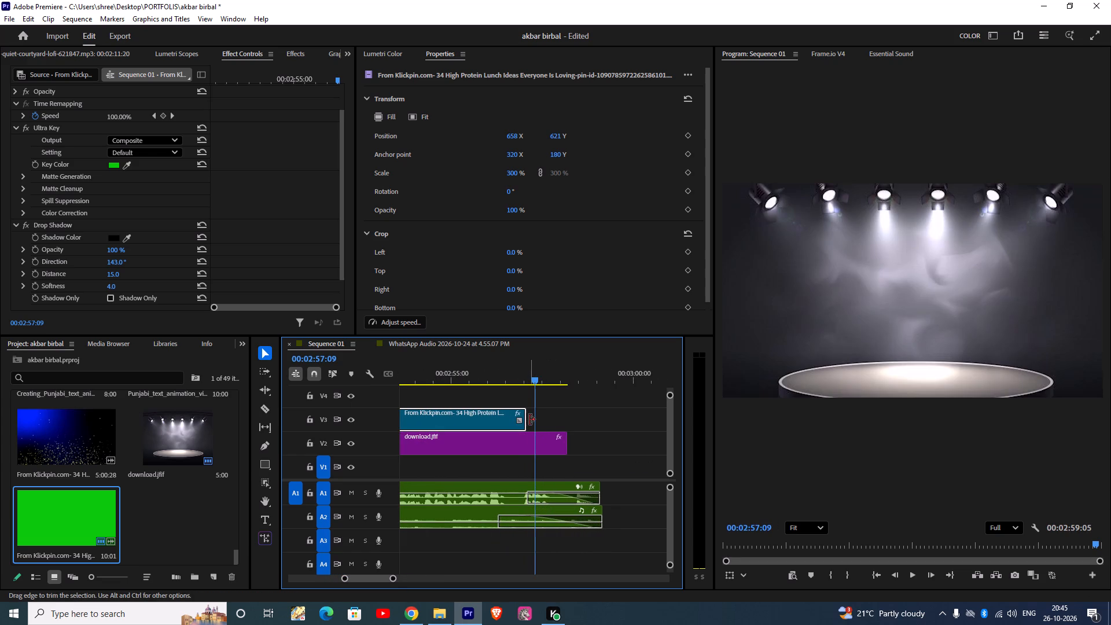
Extend the like and subscribe clip on V3 to the end of the stage image and play back the ending.
{"action": "left_click_drag", "start_coordinate": [529, 420], "coordinate": [569, 425]}
{"action": "key", "text": "space"}
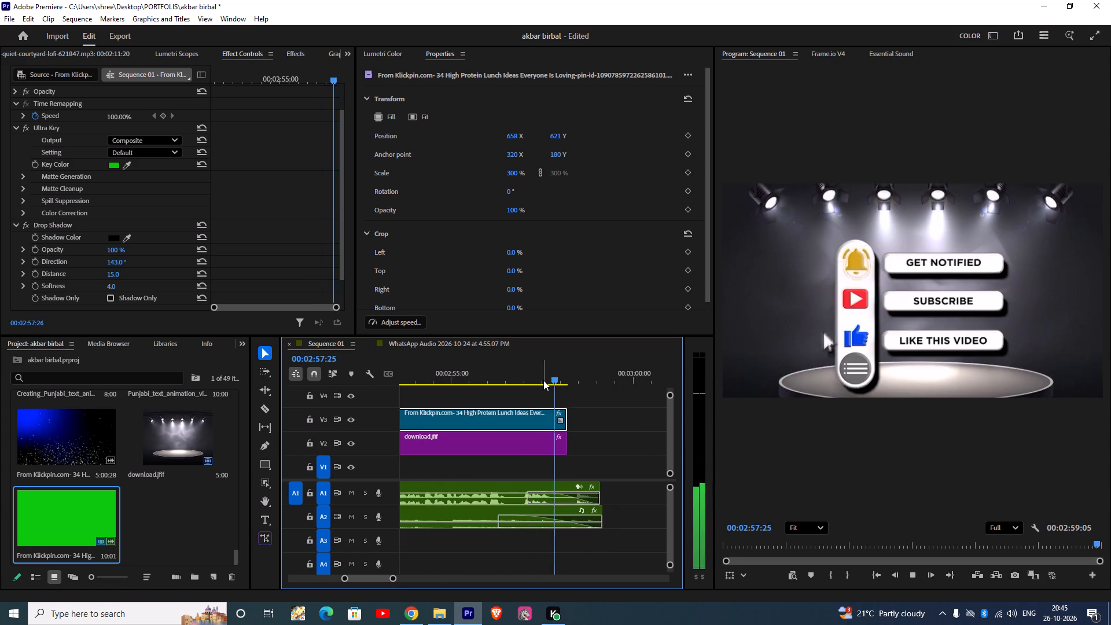
{"action": "key", "text": "space"}
{"action": "key", "text": "space"}
{"action": "key", "text": "space"}
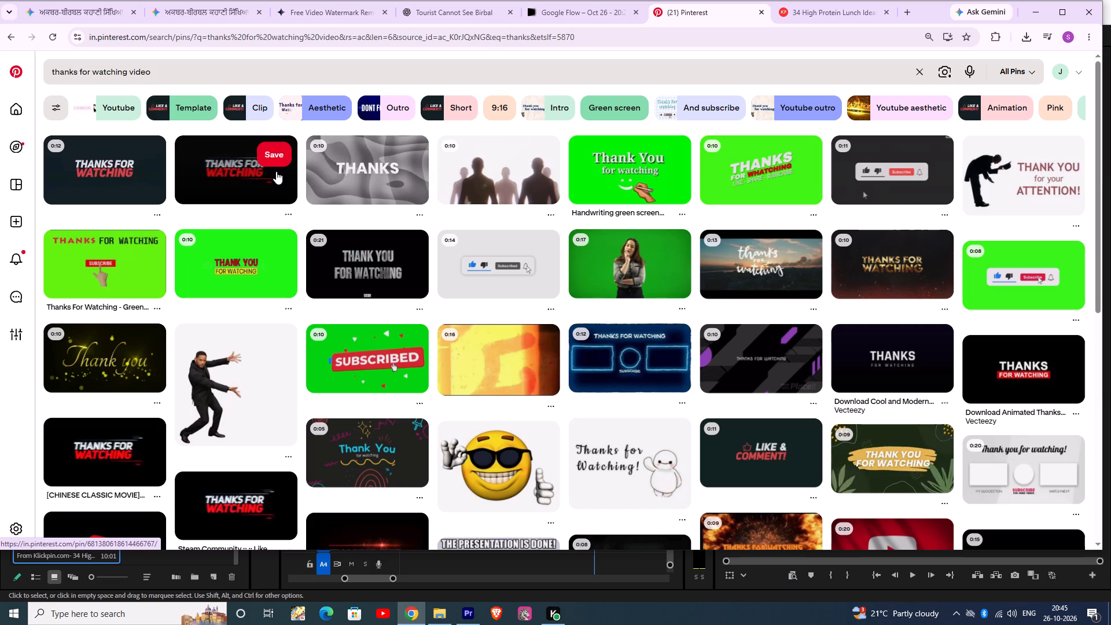
Examine the black Thanks for Watching pin and the blue You tube Chanell Outro pin as closing clip candidates.
{"action": "left_click", "coordinate": [276, 171]}
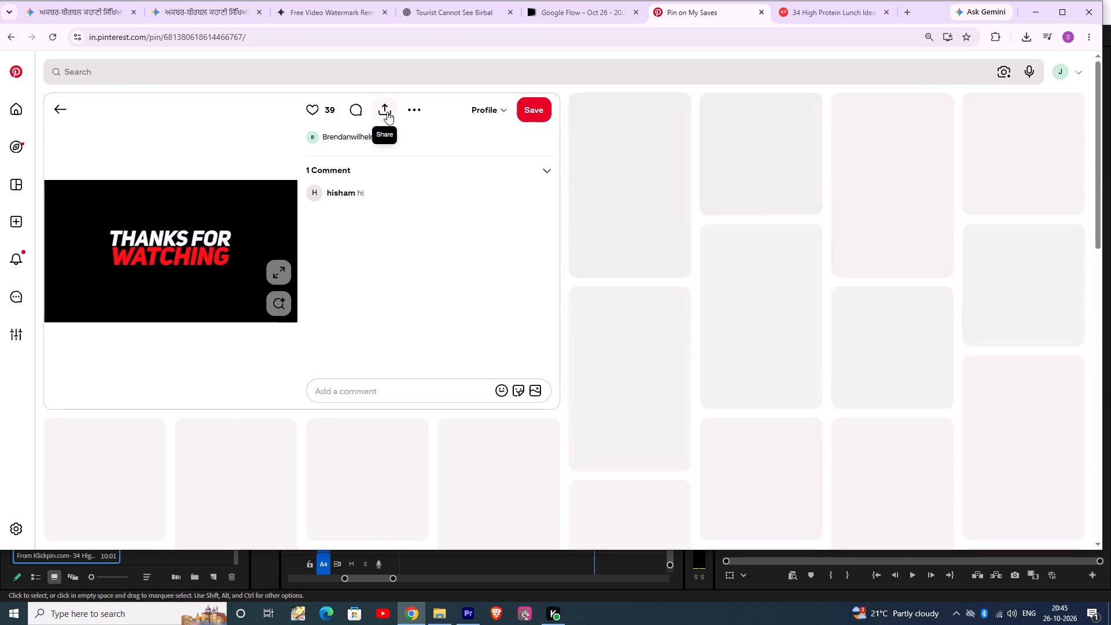
{"action": "left_click", "coordinate": [387, 112]}
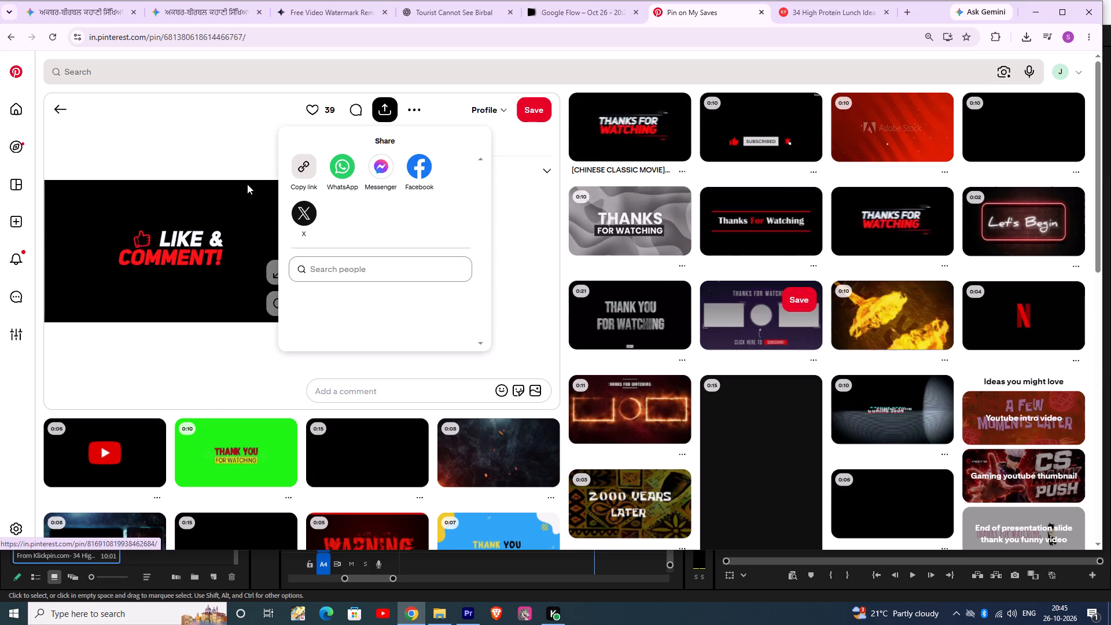
{"action": "scroll", "coordinate": [237, 453], "scroll_direction": "down", "scroll_amount": 1}
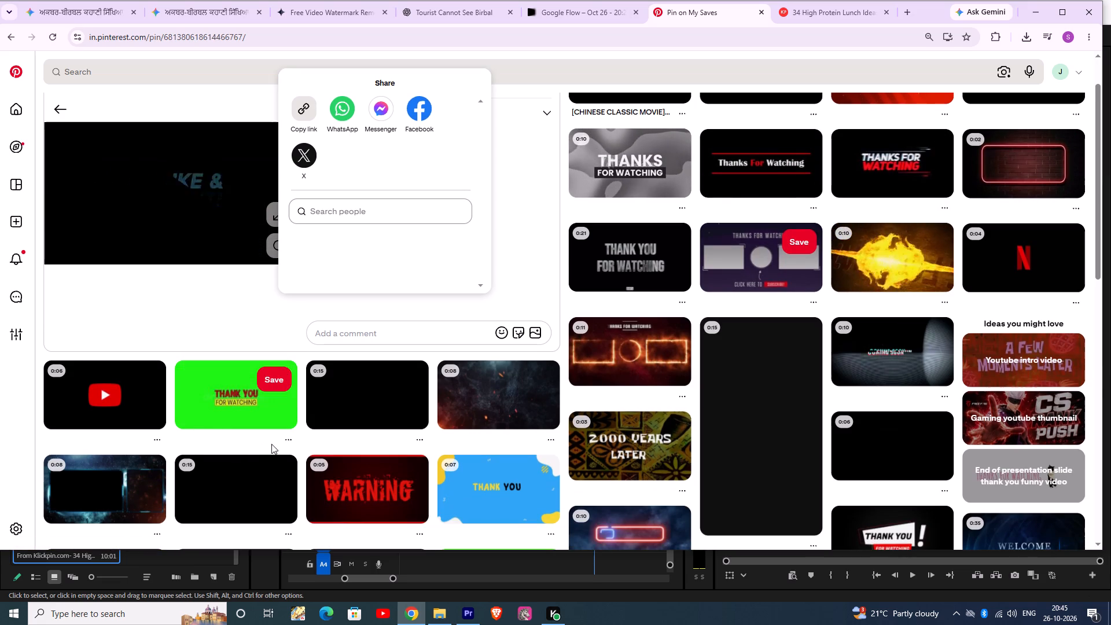
{"action": "left_click", "coordinate": [517, 481]}
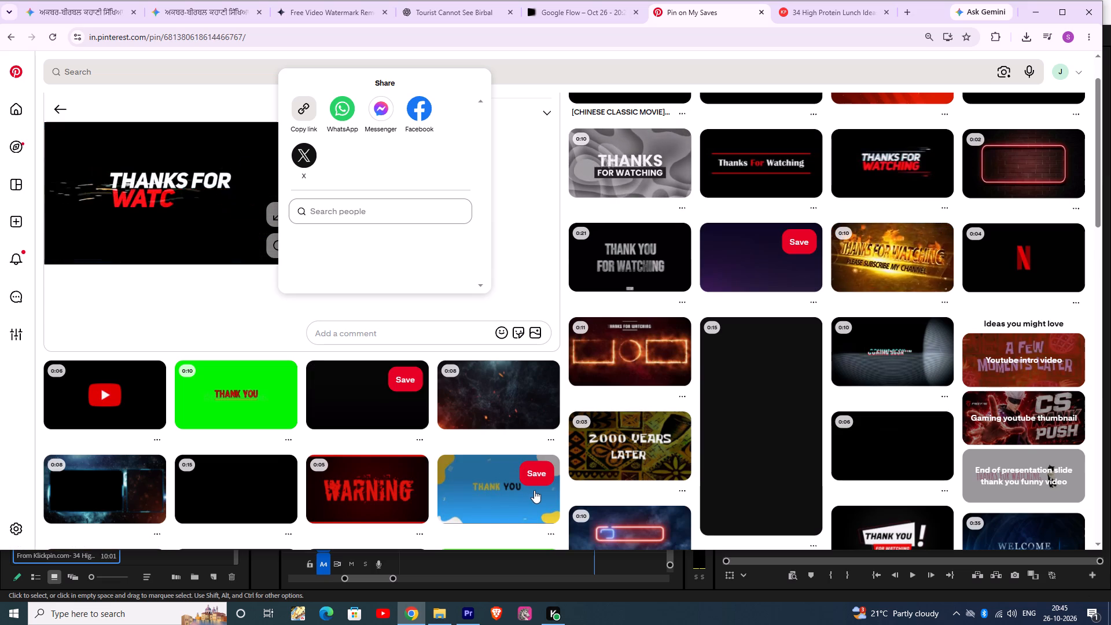
{"action": "left_click", "coordinate": [529, 492]}
{"action": "left_click", "coordinate": [511, 498]}
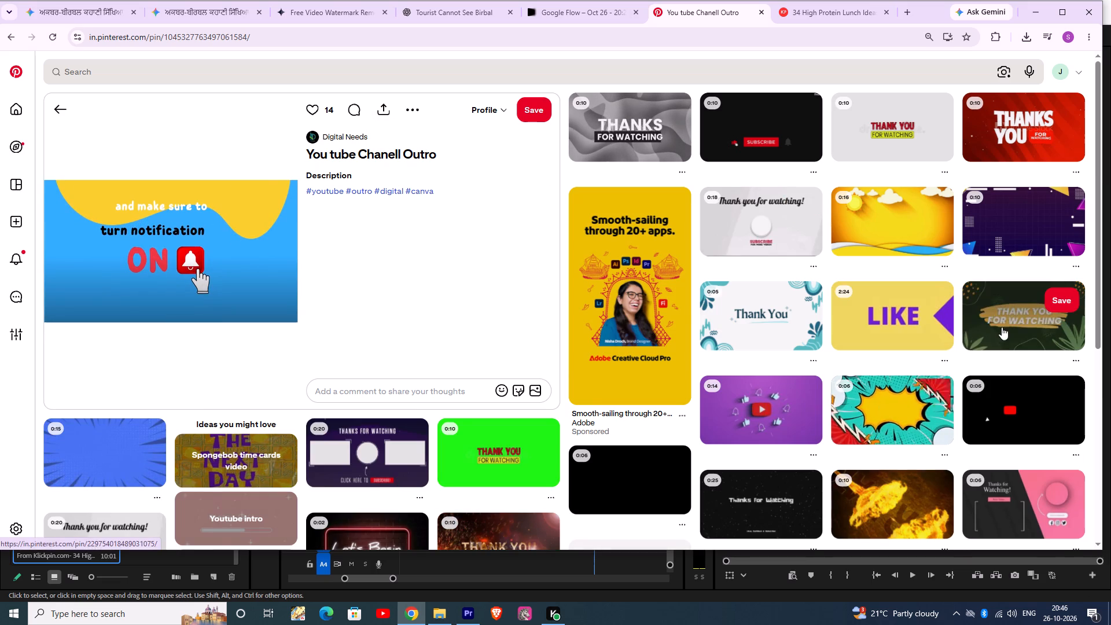
Open the green and yellow Thank You for Watching pin and copy its link.
{"action": "left_click", "coordinate": [1013, 311]}
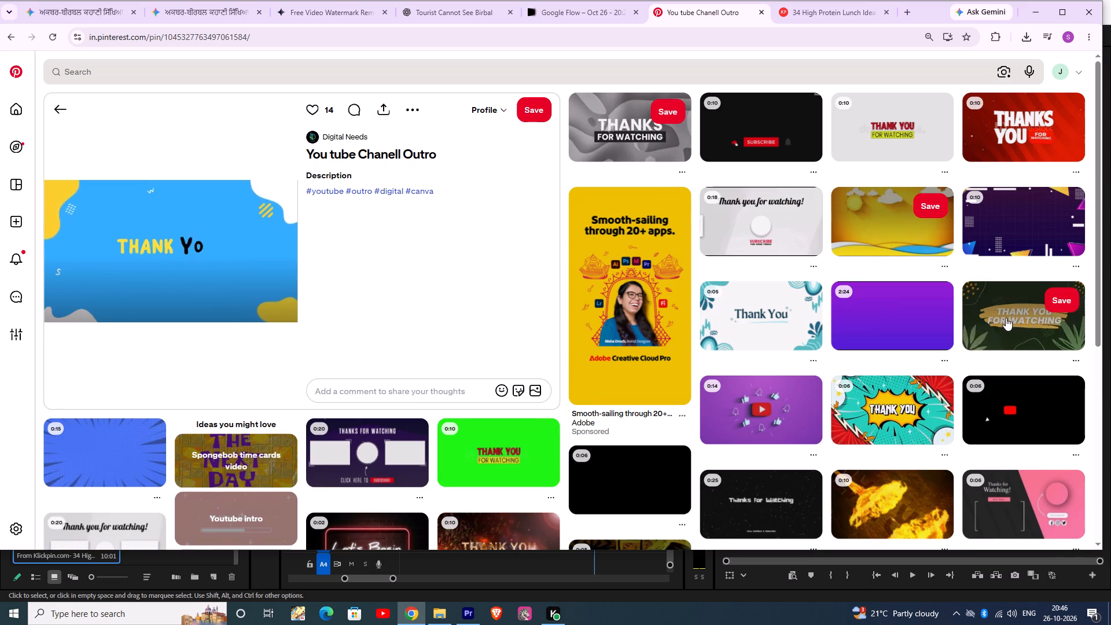
{"action": "left_click", "coordinate": [1006, 318]}
{"action": "left_click", "coordinate": [387, 111]}
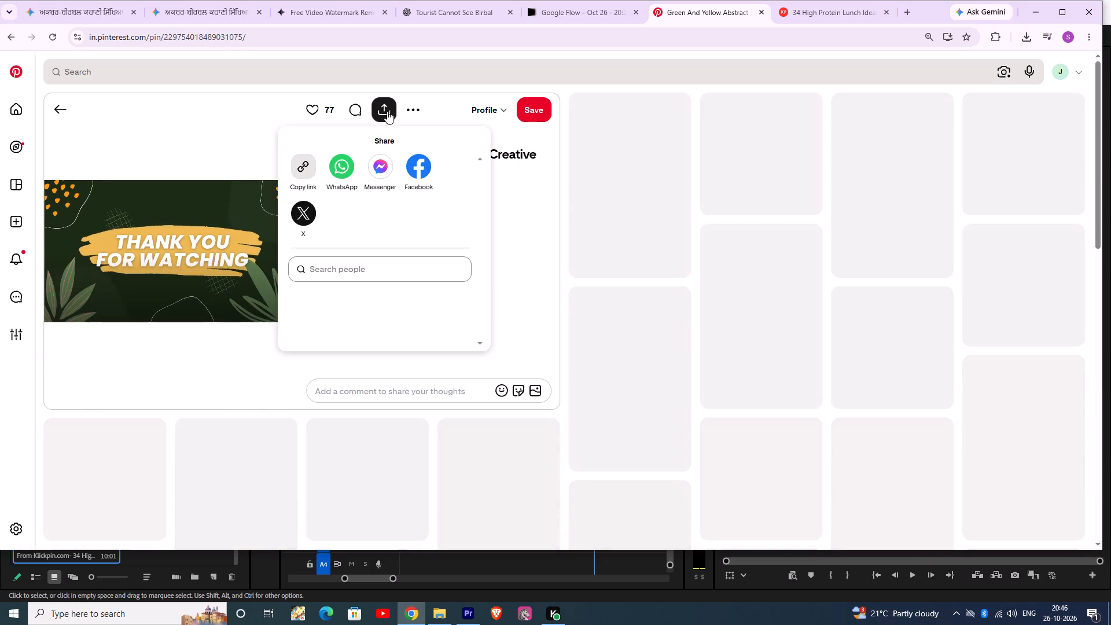
{"action": "left_click", "coordinate": [300, 161]}
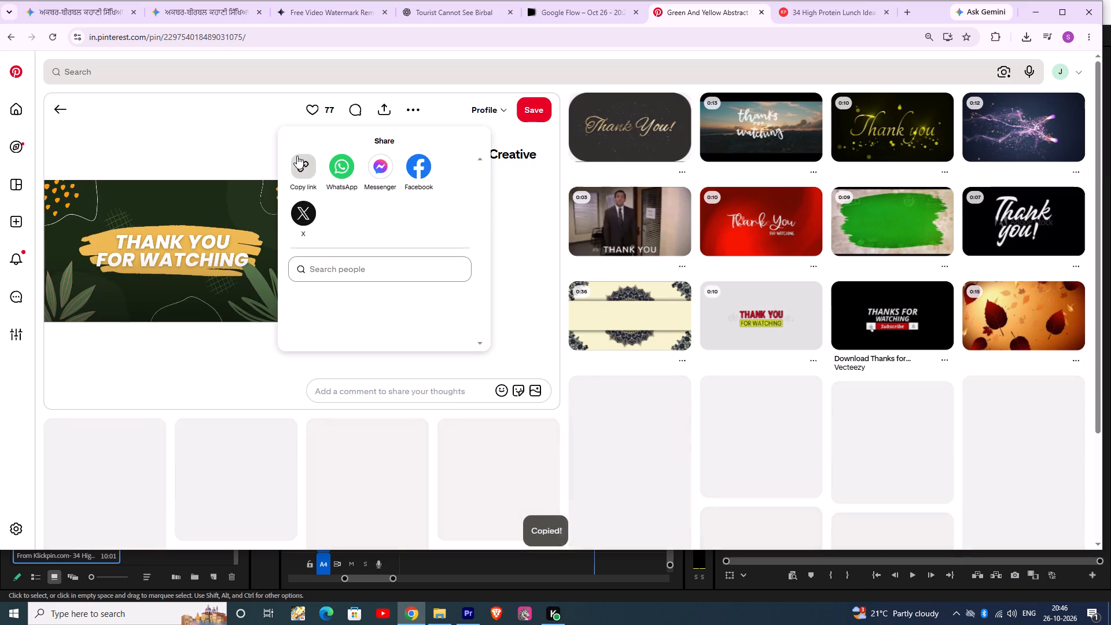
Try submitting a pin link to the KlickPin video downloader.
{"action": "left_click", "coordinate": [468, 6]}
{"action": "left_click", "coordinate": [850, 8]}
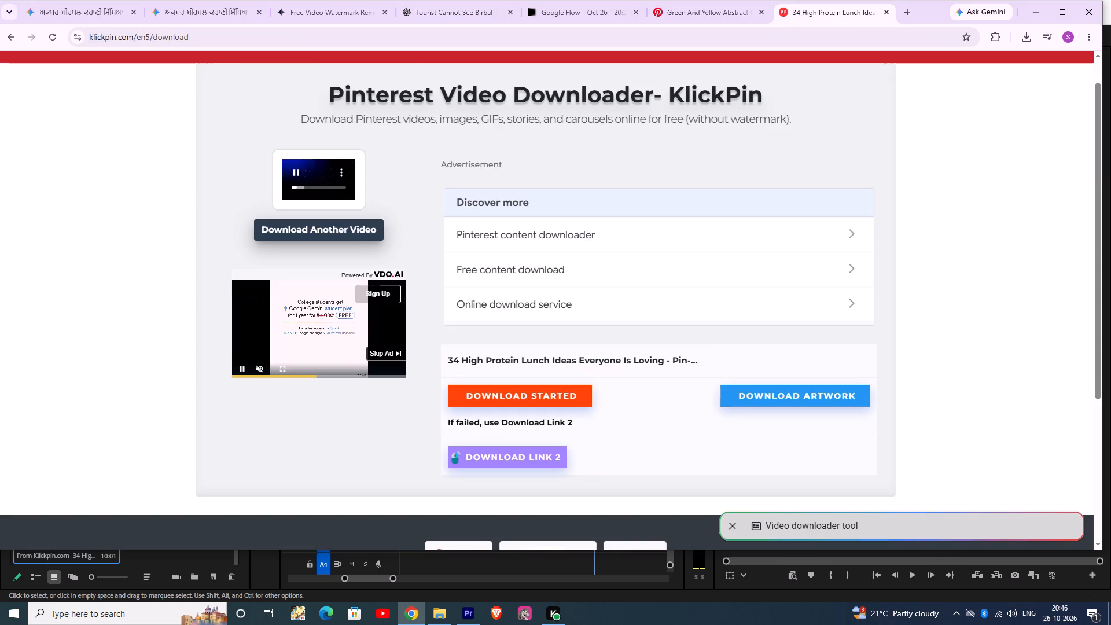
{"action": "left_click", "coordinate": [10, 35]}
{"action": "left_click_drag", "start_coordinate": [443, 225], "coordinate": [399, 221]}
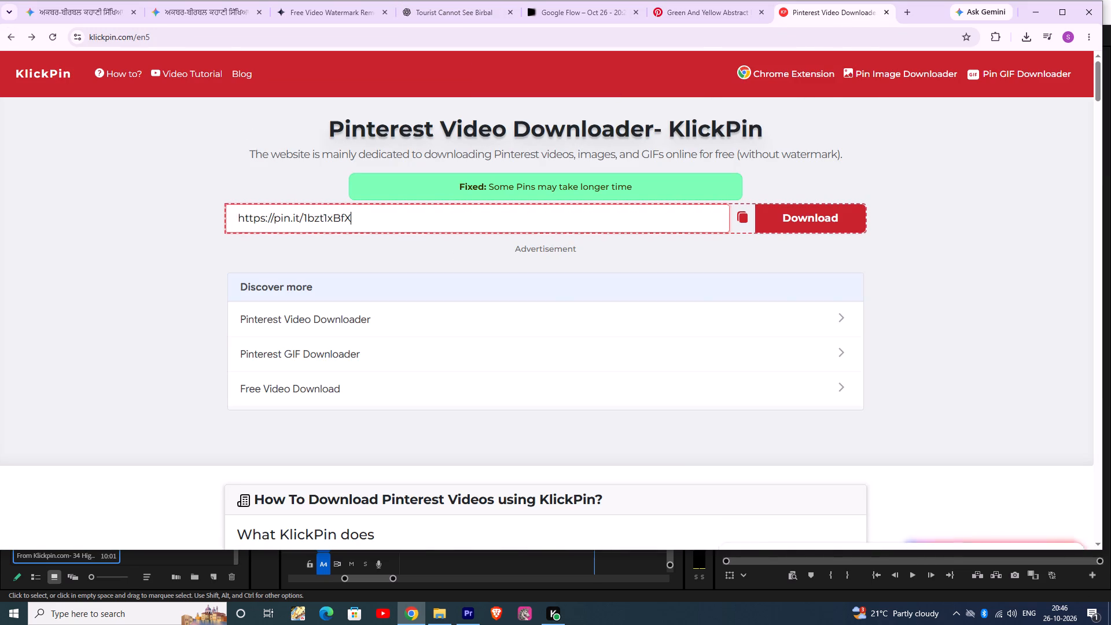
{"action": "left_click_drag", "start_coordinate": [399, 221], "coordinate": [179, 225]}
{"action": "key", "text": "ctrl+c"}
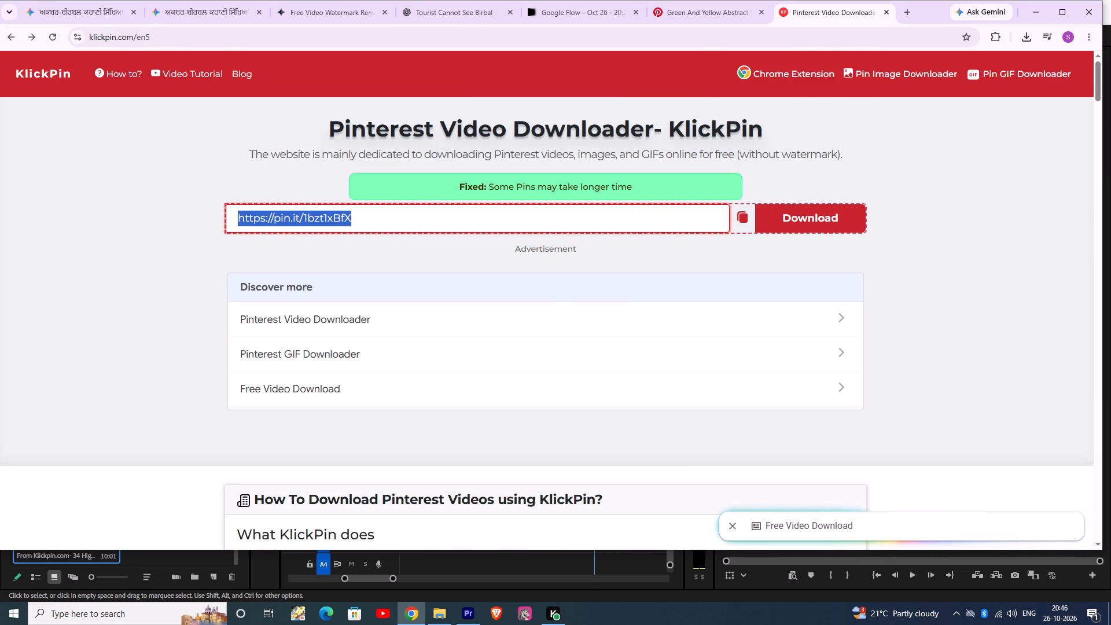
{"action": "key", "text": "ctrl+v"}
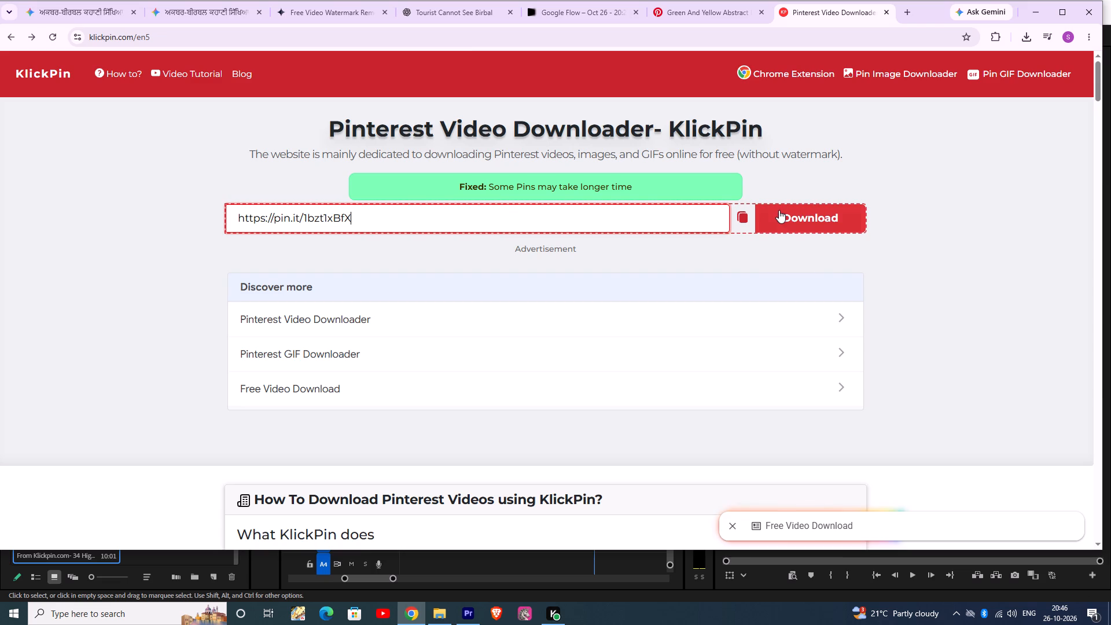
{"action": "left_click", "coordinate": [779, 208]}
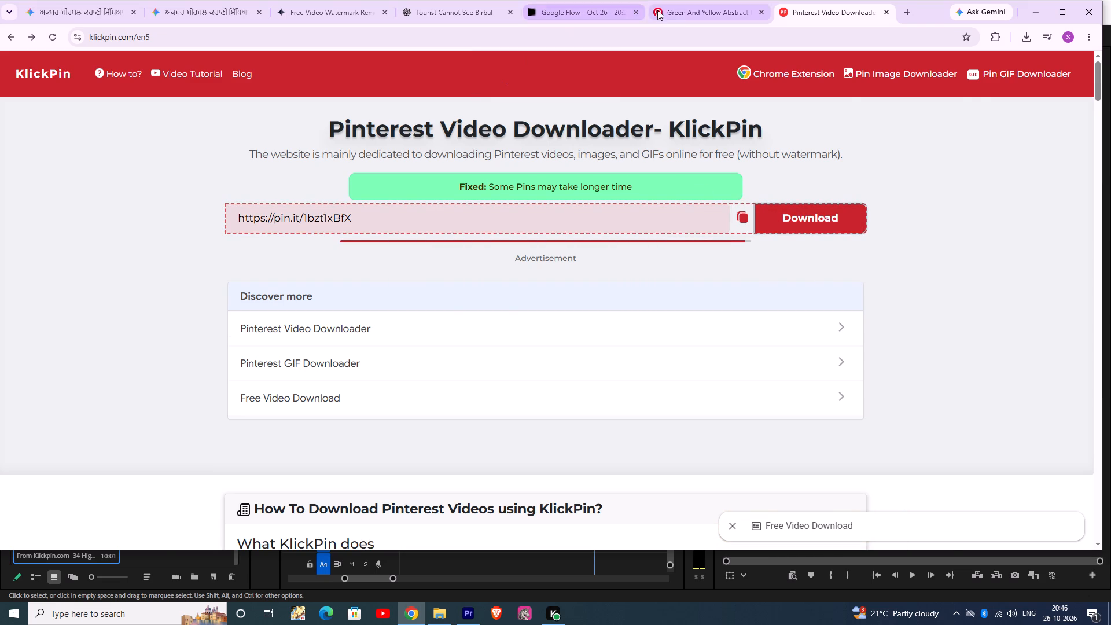
Copy the green Thank You for Watching pin's link again, submit it to KlickPin, and download the video.
{"action": "left_click", "coordinate": [688, 11]}
{"action": "left_click", "coordinate": [306, 160]}
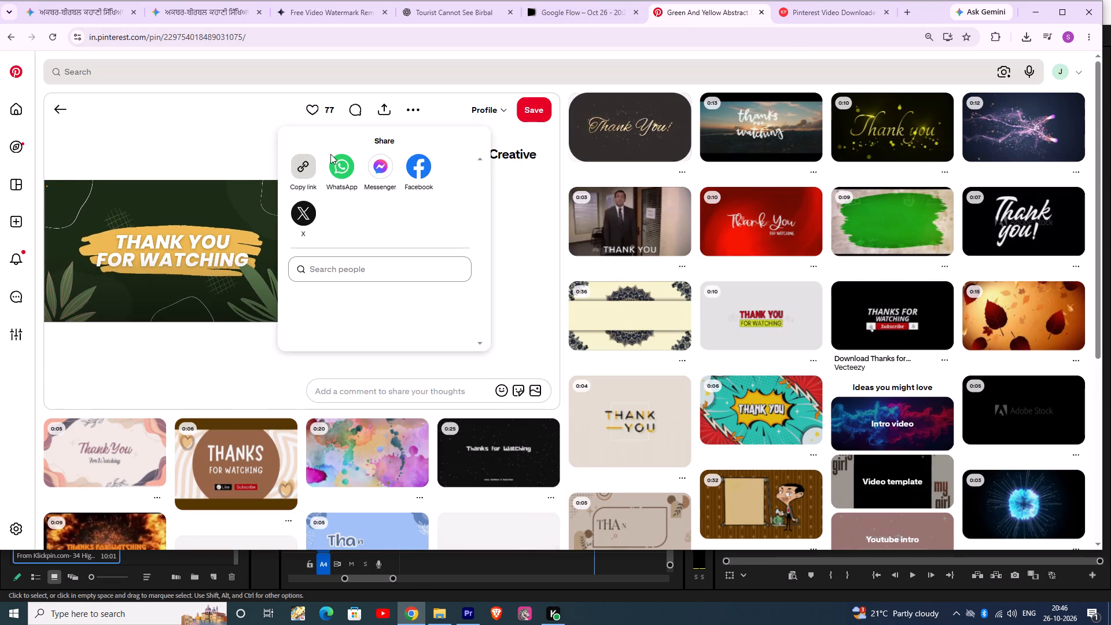
{"action": "left_click", "coordinate": [849, 10]}
{"action": "left_click", "coordinate": [635, 199]}
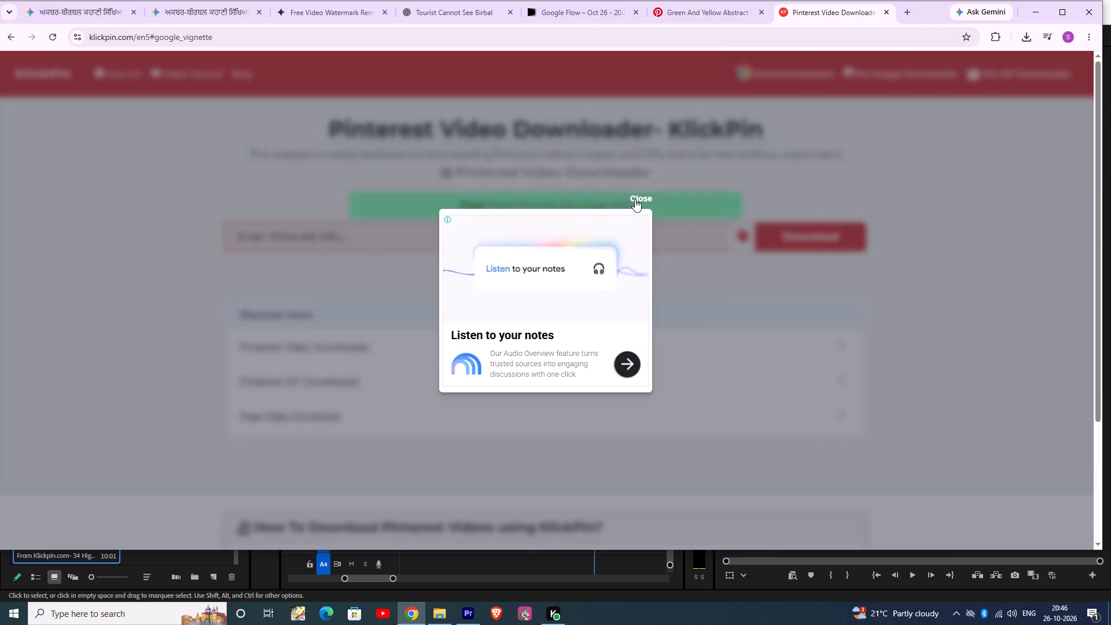
{"action": "left_click", "coordinate": [438, 228]}
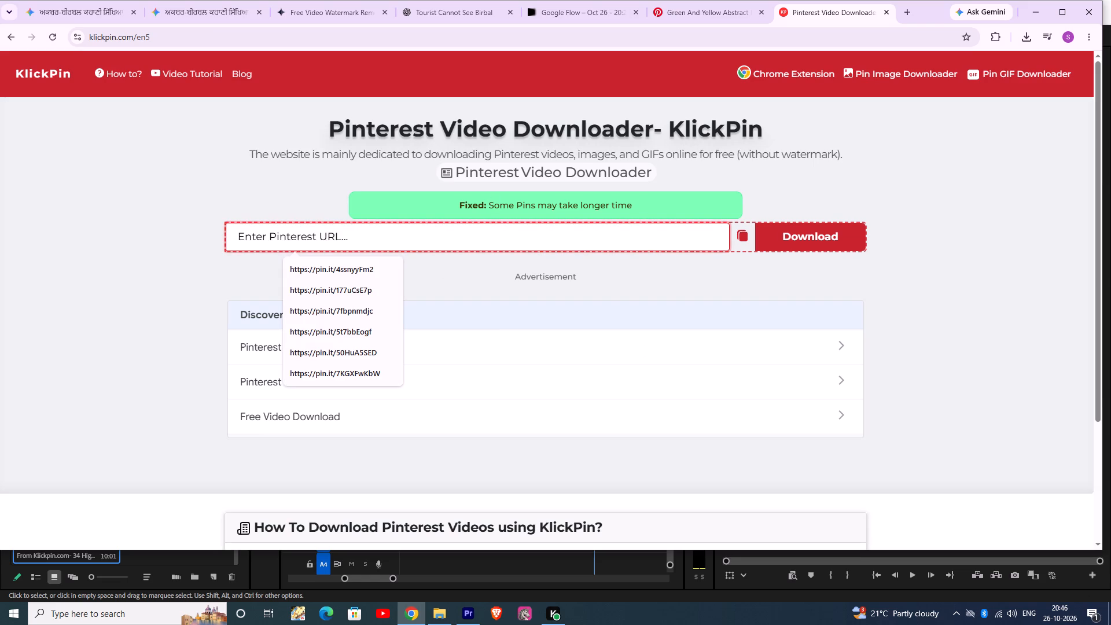
{"action": "key", "text": "ctrl+v"}
{"action": "left_click", "coordinate": [790, 236]}
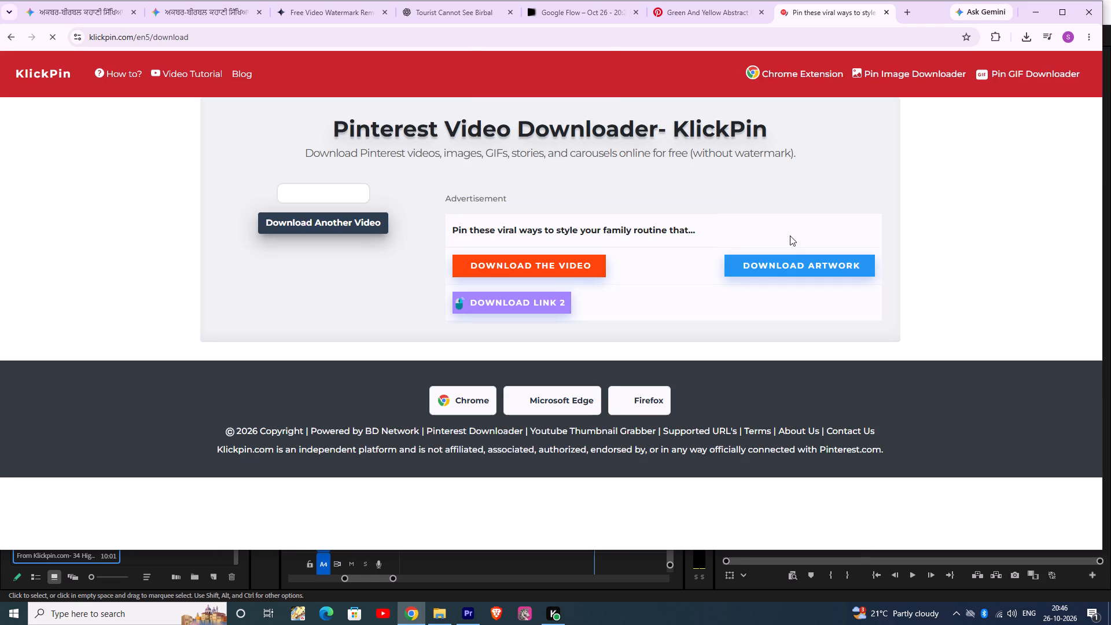
{"action": "left_click", "coordinate": [549, 264]}
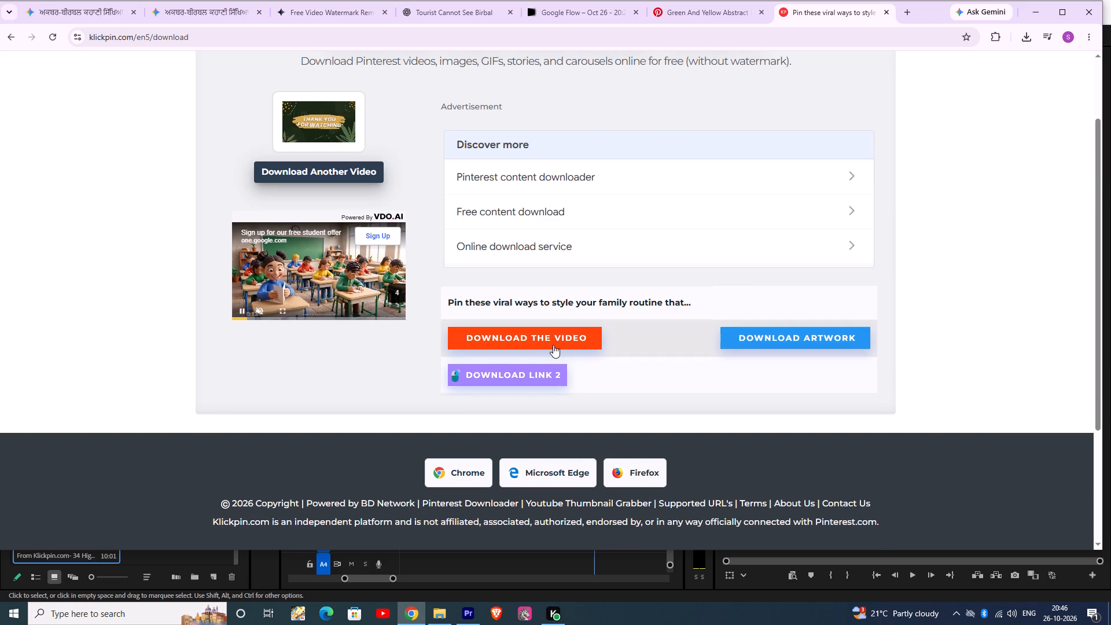
{"action": "left_click", "coordinate": [554, 341]}
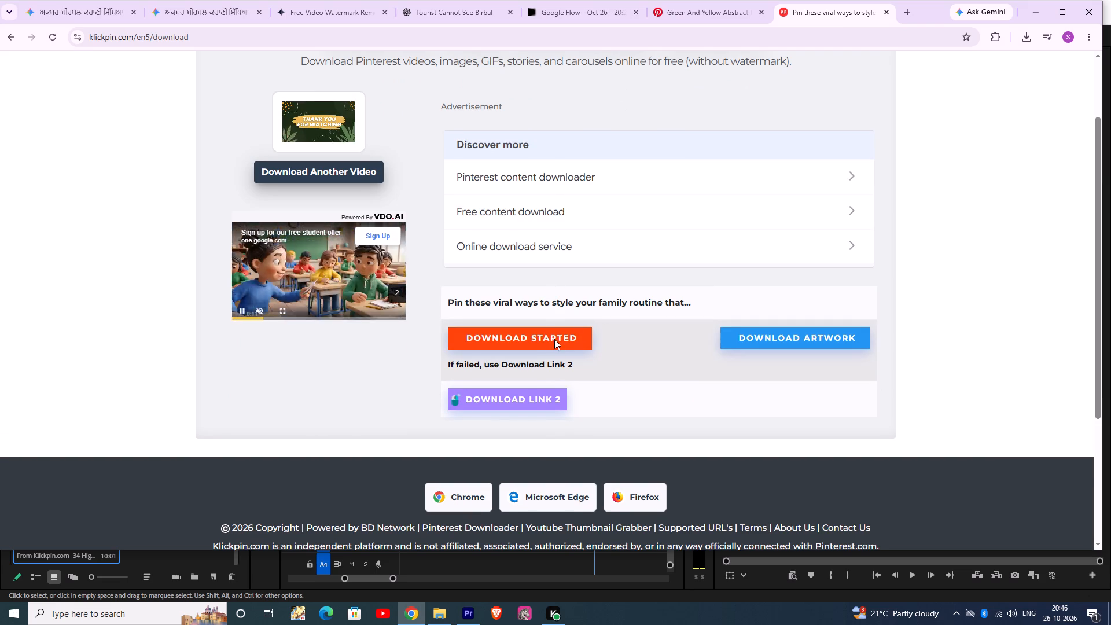
{"action": "left_click", "coordinate": [468, 502]}
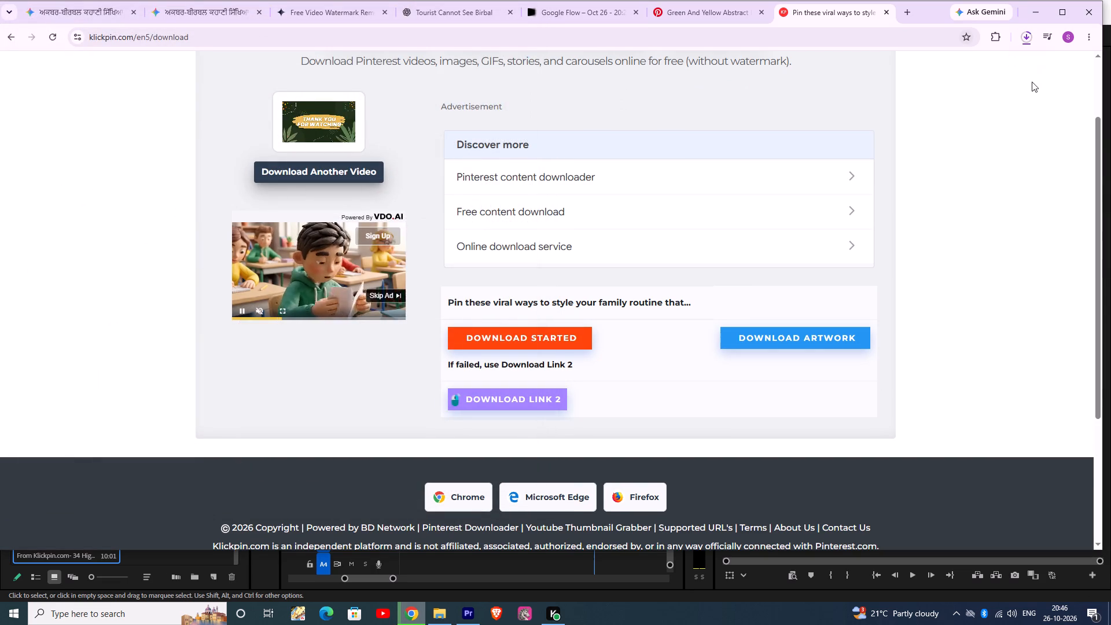
Import the newly downloaded Thank You for Watching video from Chrome's downloads into the Premiere project.
{"action": "left_click", "coordinate": [1026, 39]}
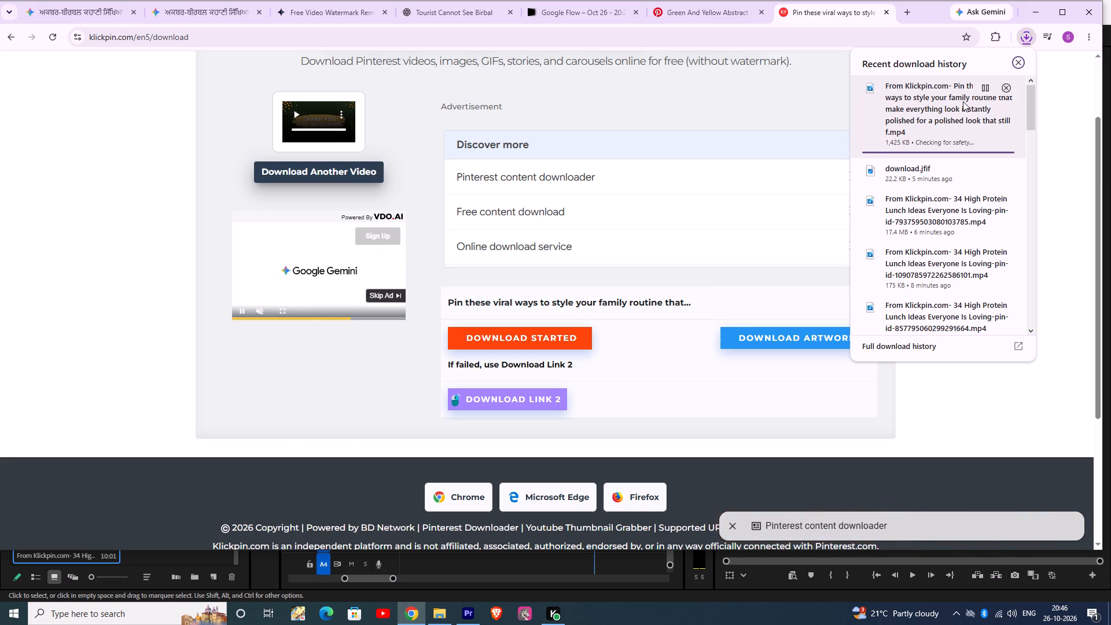
{"action": "left_click_drag", "start_coordinate": [970, 103], "coordinate": [513, 624]}
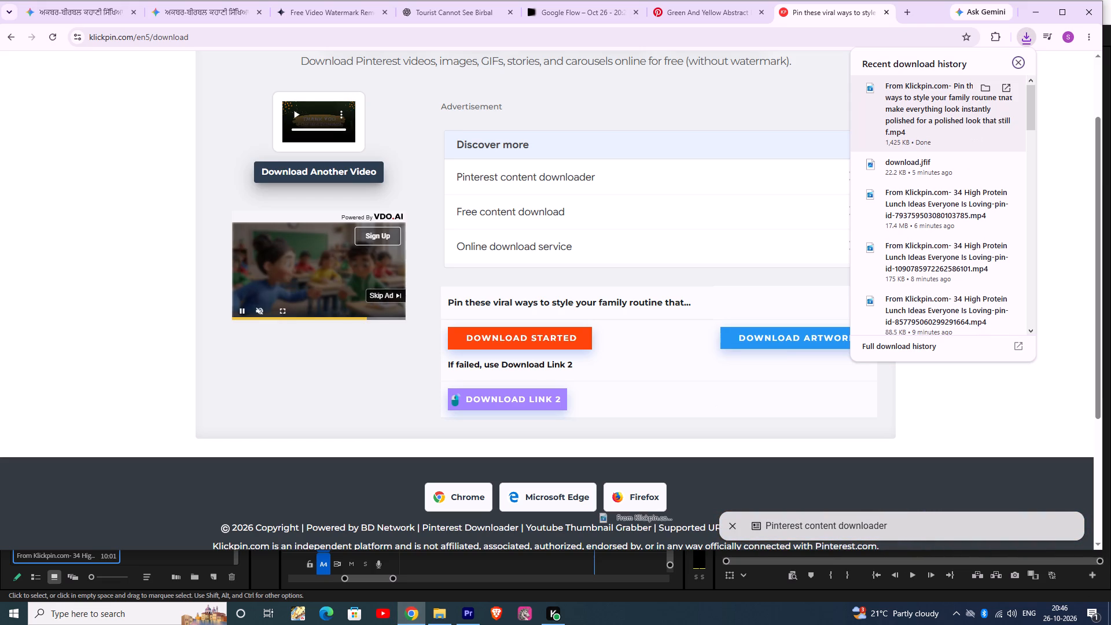
{"action": "left_click_drag", "start_coordinate": [513, 624], "coordinate": [593, 423]}
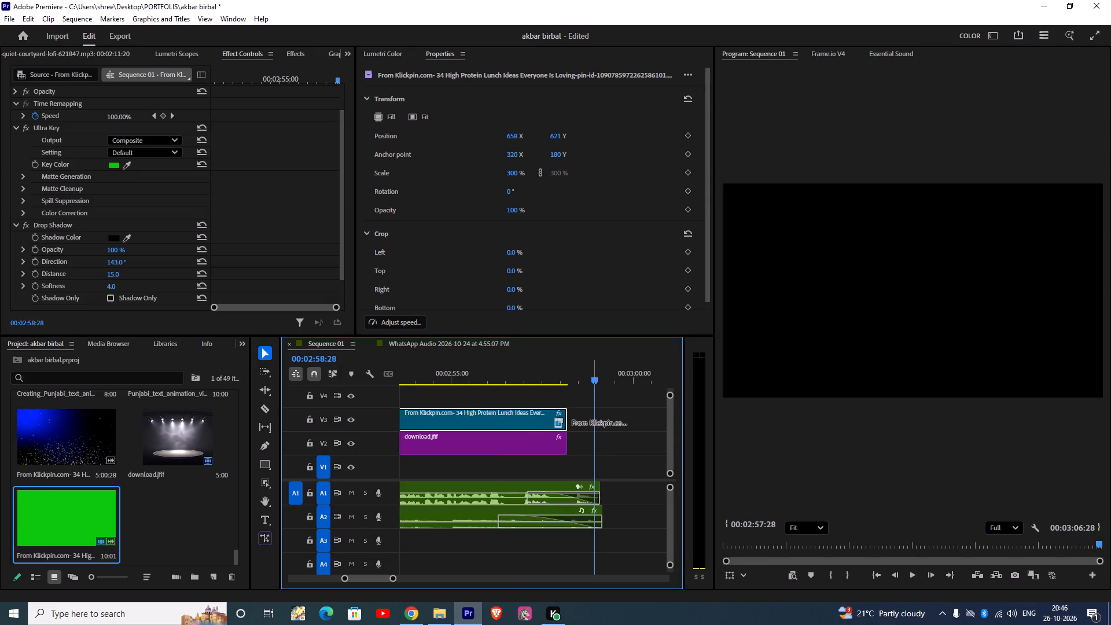
{"action": "left_click_drag", "start_coordinate": [593, 423], "coordinate": [177, 499]}
Place the imported Thank You for Watching video on V3, directly after the like and subscribe clip.
{"action": "left_click_drag", "start_coordinate": [191, 519], "coordinate": [698, 425]}
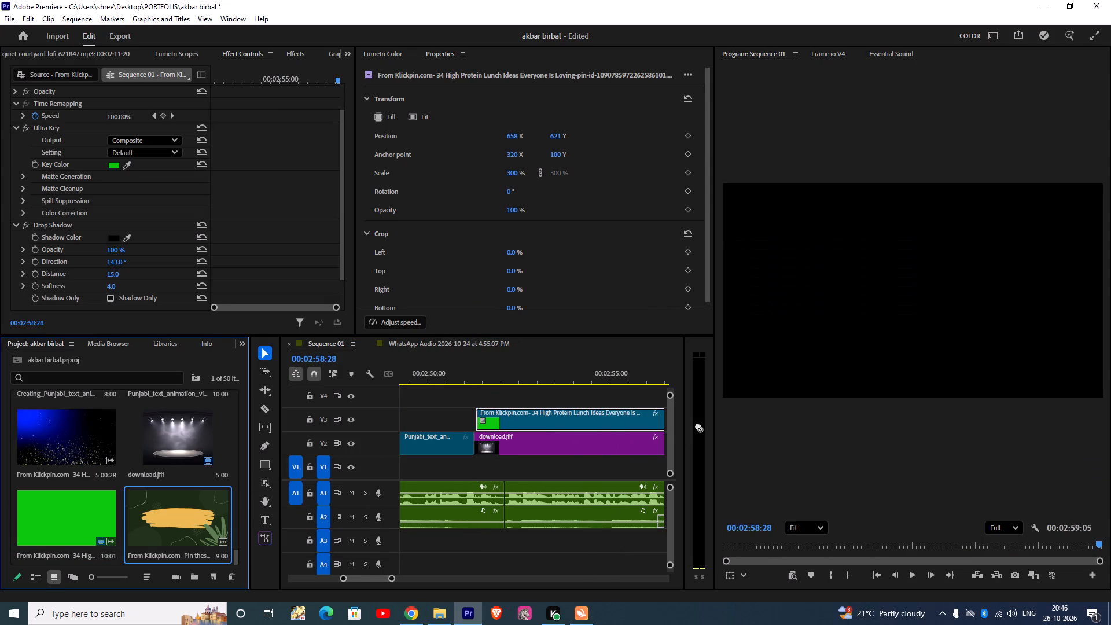
{"action": "left_click_drag", "start_coordinate": [698, 425], "coordinate": [663, 398]}
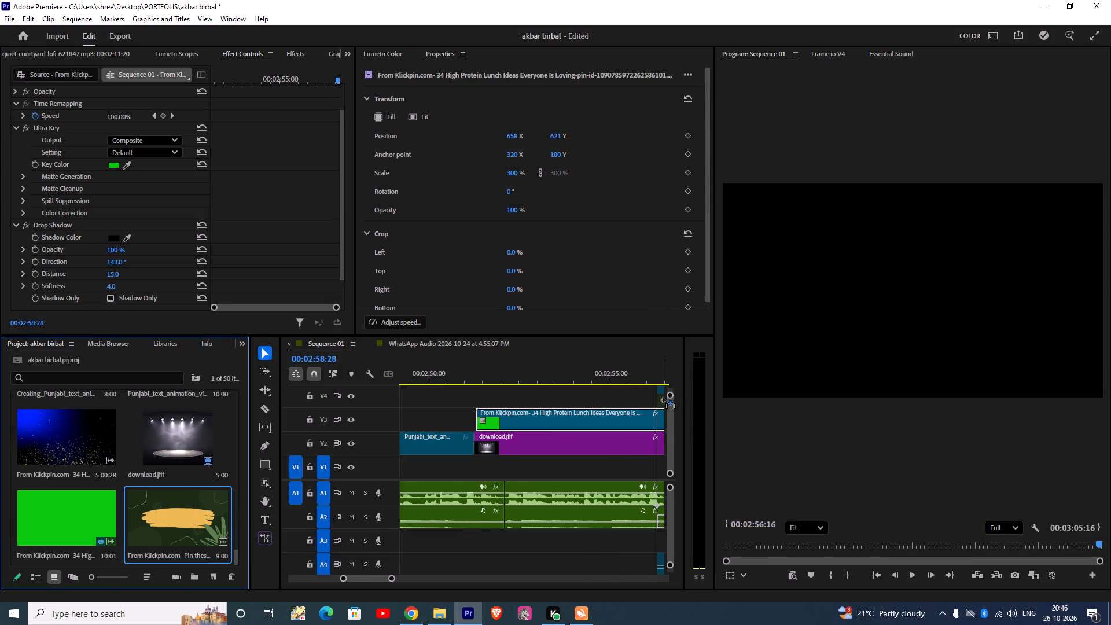
{"action": "left_click_drag", "start_coordinate": [663, 398], "coordinate": [474, 468]}
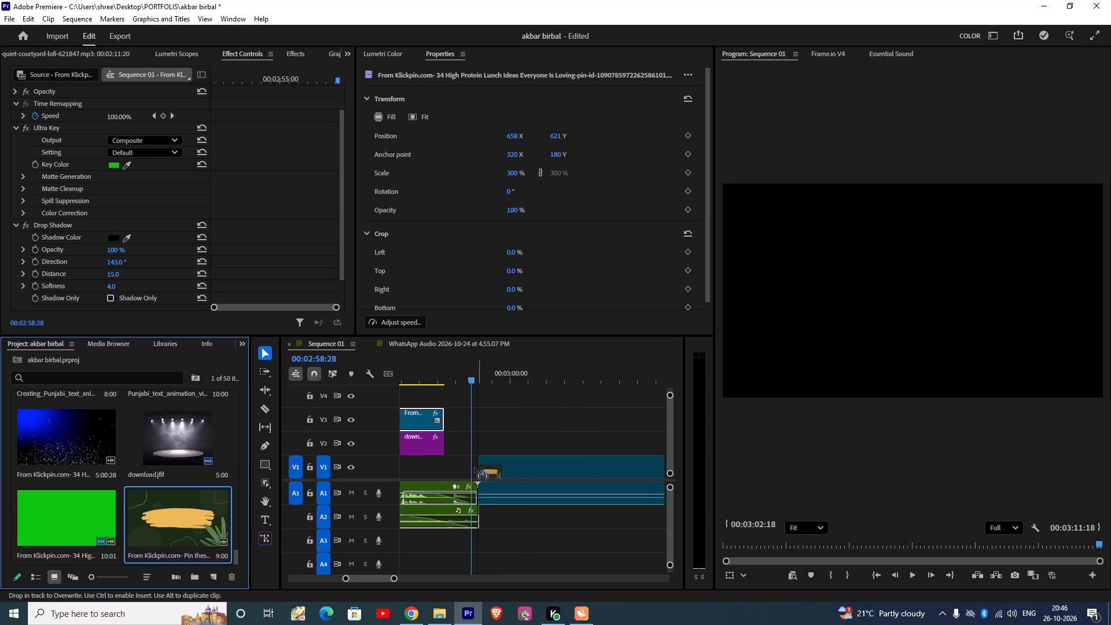
{"action": "left_click_drag", "start_coordinate": [474, 468], "coordinate": [449, 421]}
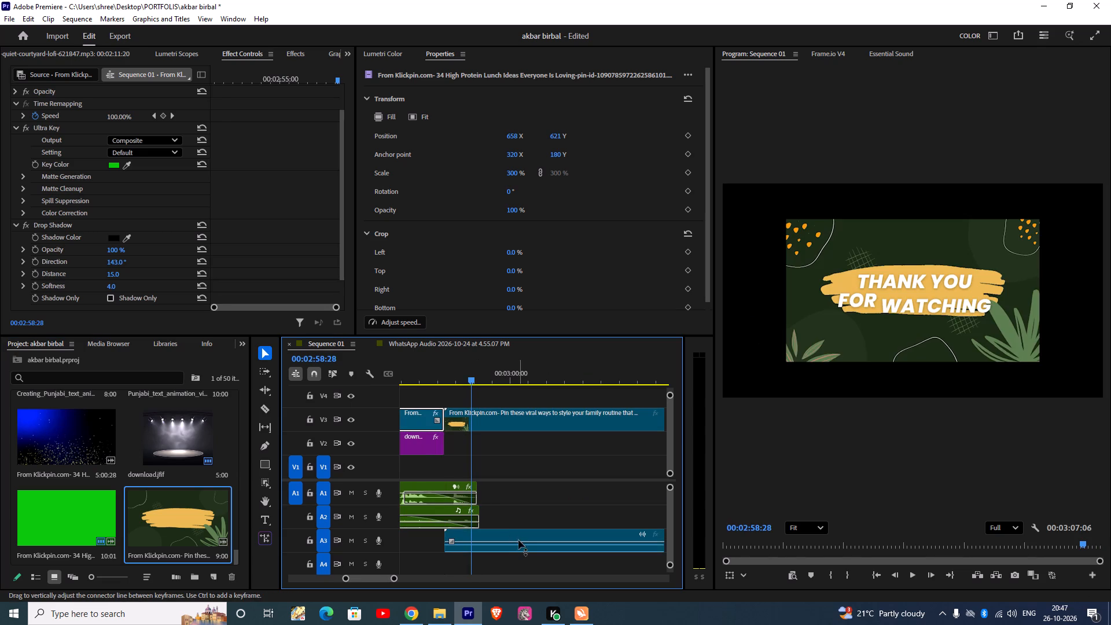
Delete the Thank You for Watching clip's audio from track A3 and briefly play back the ending.
{"action": "left_click", "coordinate": [518, 540]}
{"action": "key", "text": "Delete"}
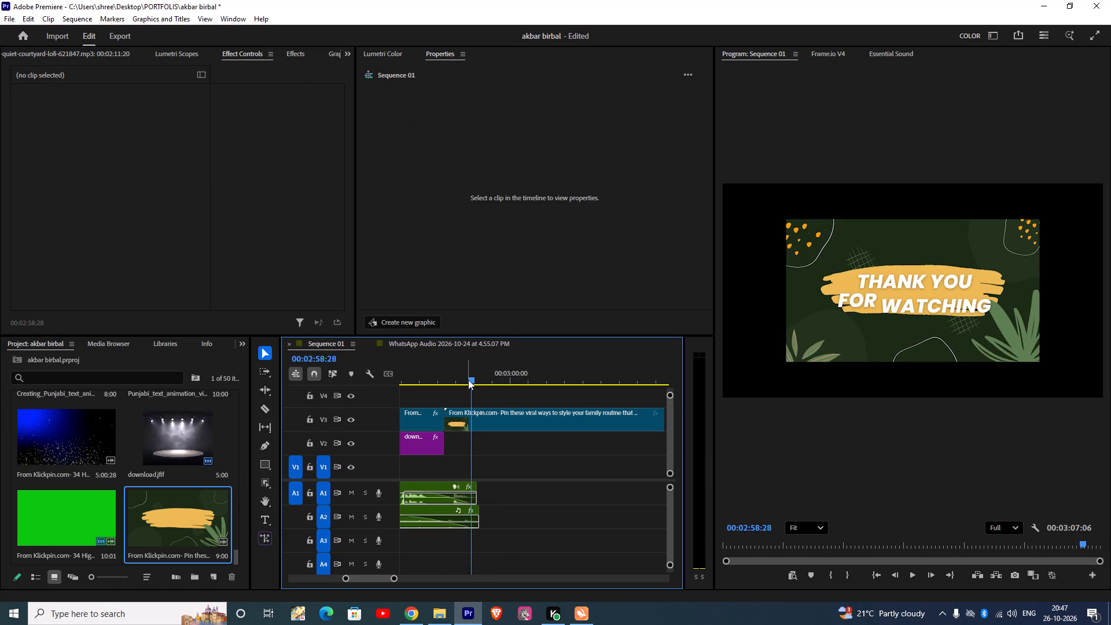
{"action": "key", "text": "space"}
{"action": "left_click_drag", "start_coordinate": [468, 380], "coordinate": [444, 380]}
{"action": "key", "text": "space"}
{"action": "key", "text": "space"}
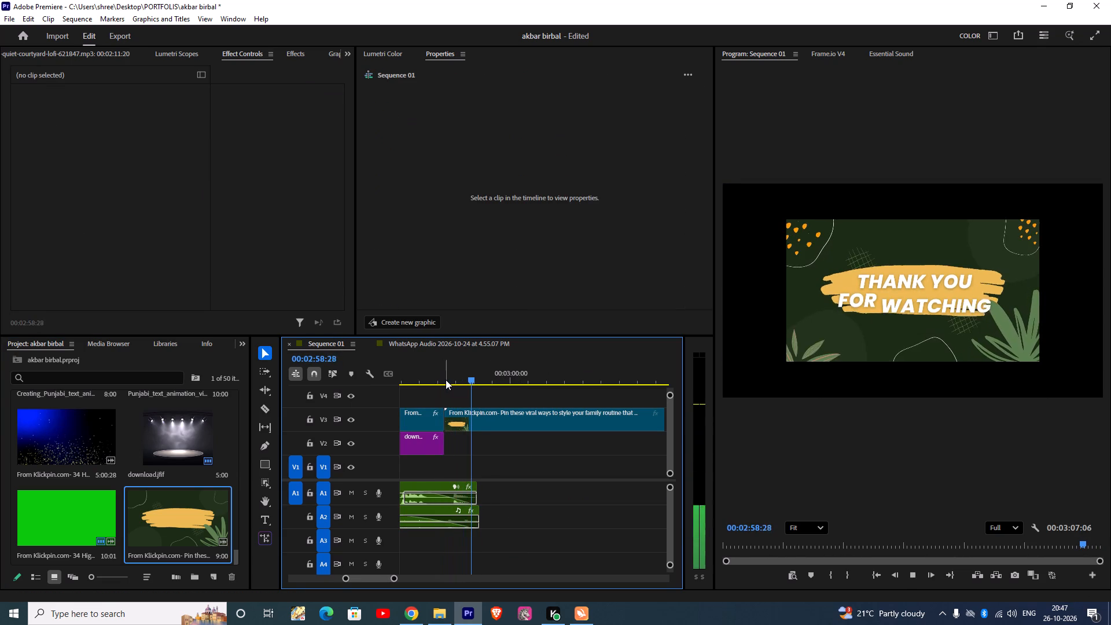
{"action": "key", "text": "space"}
Make the Thank You for Watching clip fill the frame and briefly play it back.
{"action": "right_click", "coordinate": [510, 418]}
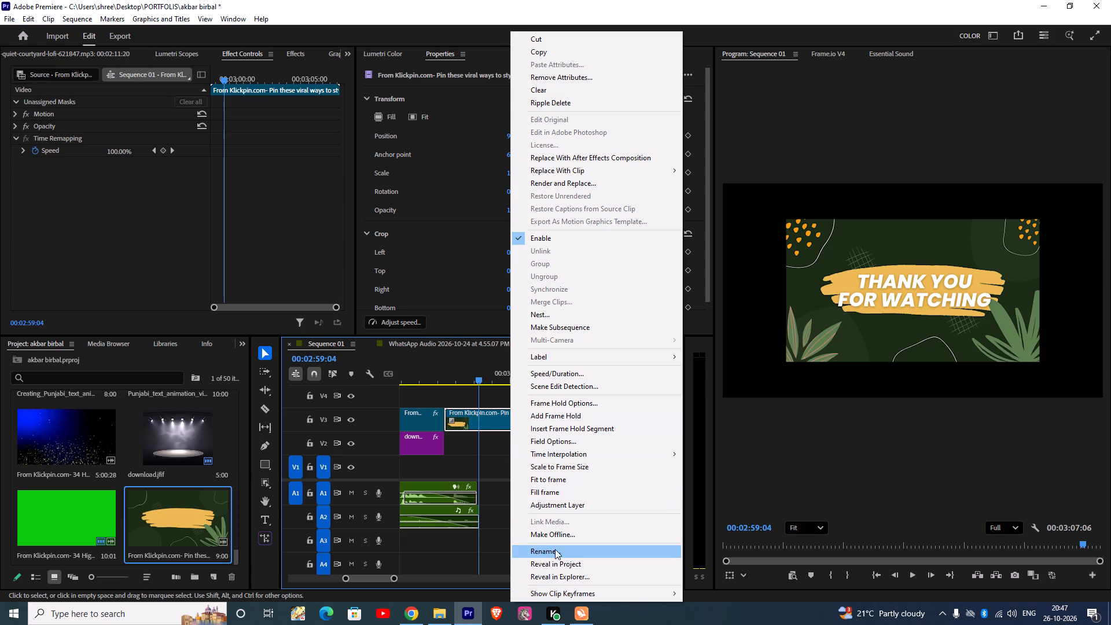
{"action": "left_click", "coordinate": [557, 492]}
{"action": "key", "text": "space"}
{"action": "key", "text": "space"}
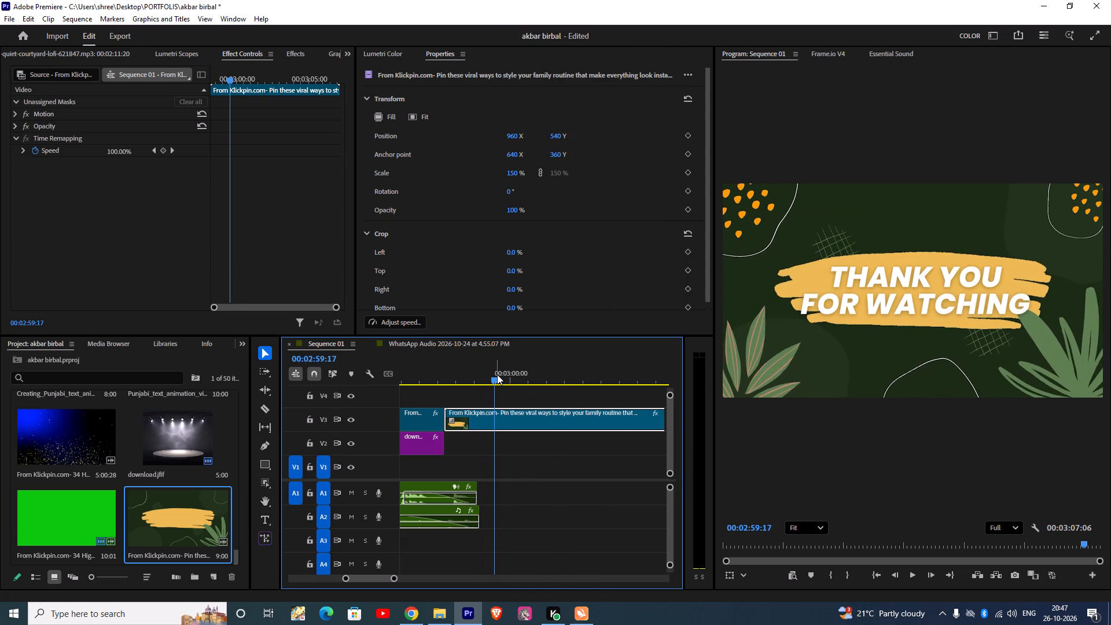
Extend the end of the last A1 audio clip to line up with the end of the A2 music.
{"action": "left_click_drag", "start_coordinate": [497, 374], "coordinate": [494, 380]}
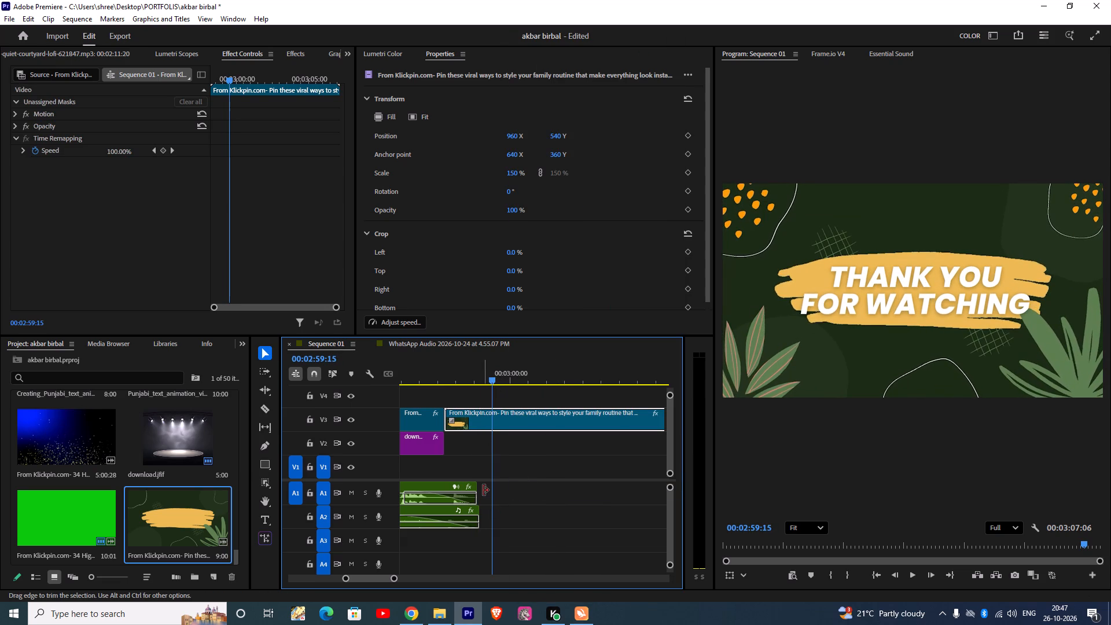
{"action": "left_click_drag", "start_coordinate": [477, 487], "coordinate": [483, 487]}
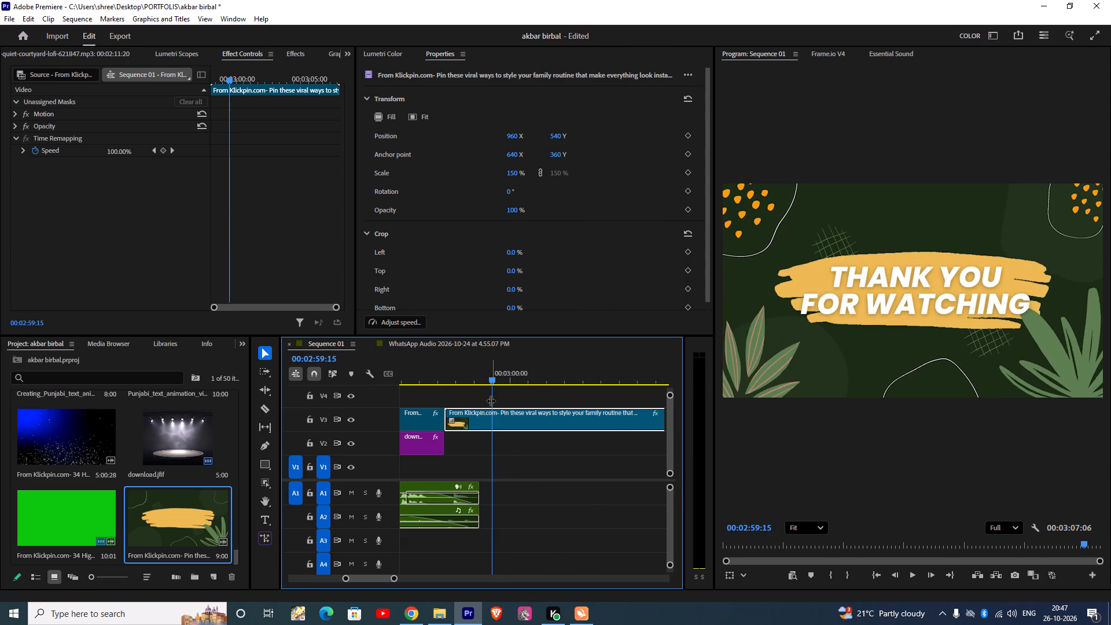
Split the Thank You for Watching clip at 00:02:59:05, where the audio ends, and delete the remainder.
{"action": "left_click_drag", "start_coordinate": [494, 388], "coordinate": [481, 385]}
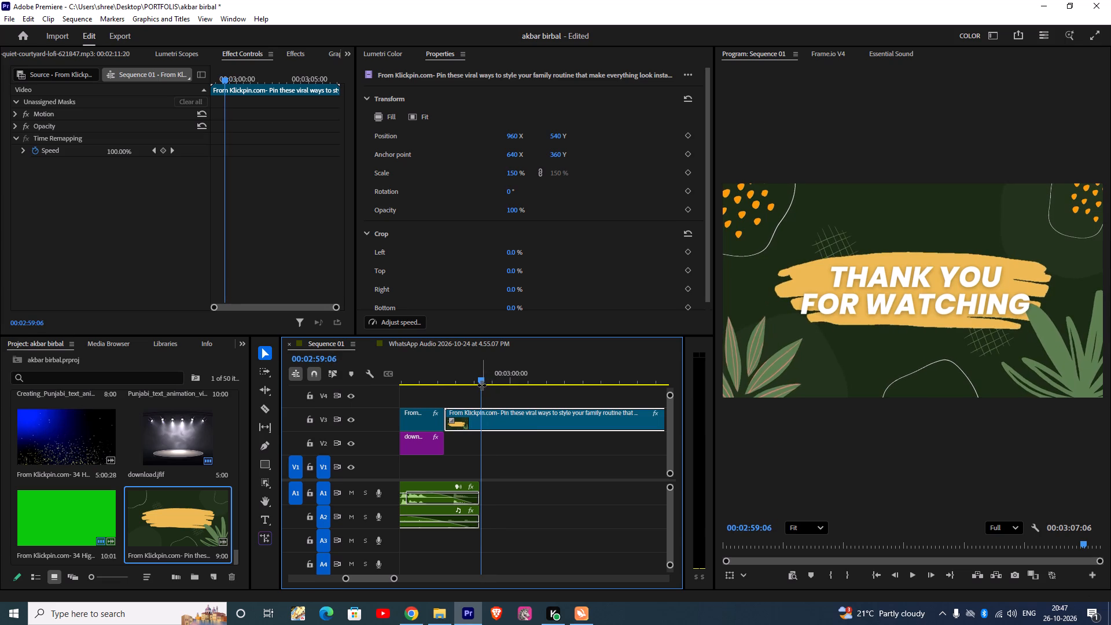
{"action": "left_click_drag", "start_coordinate": [481, 385], "coordinate": [480, 384]}
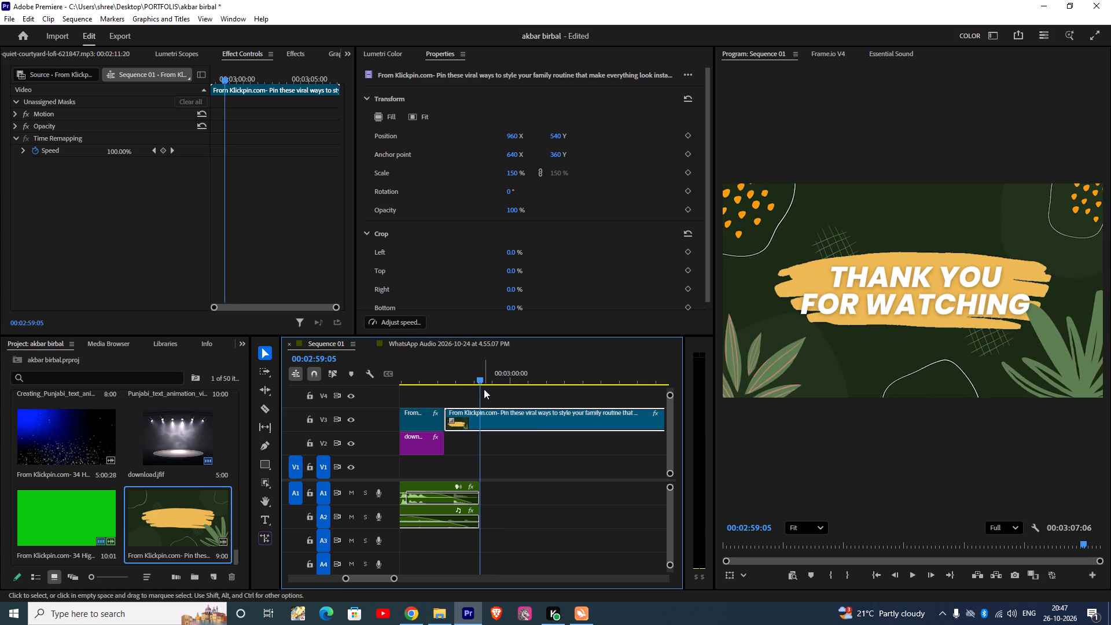
{"action": "key", "text": "ctrl+k"}
{"action": "left_click", "coordinate": [517, 410]}
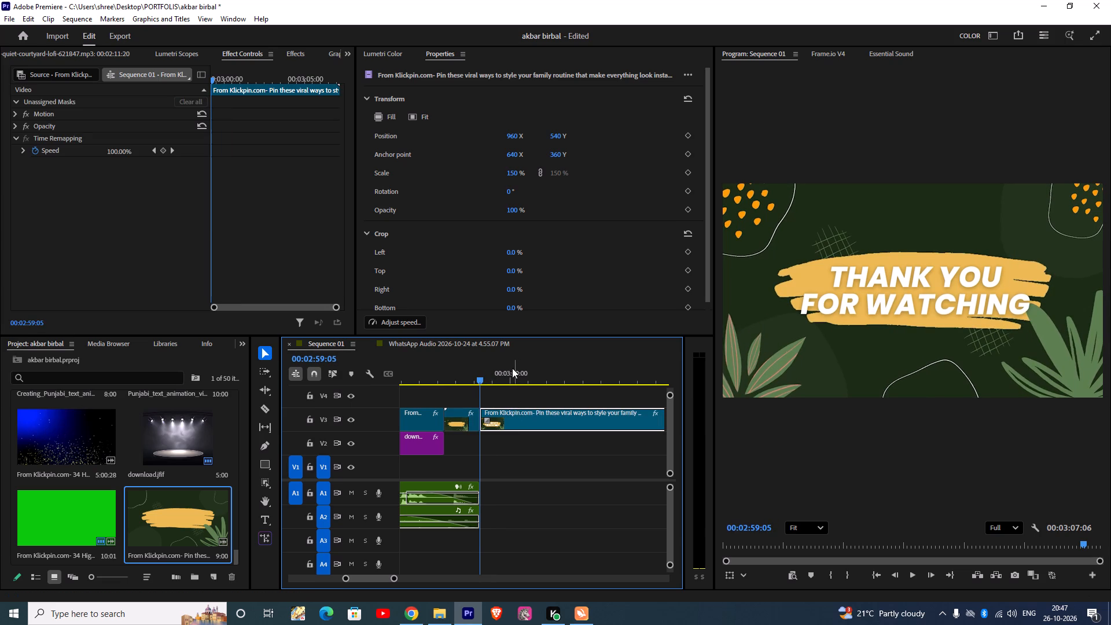
{"action": "key", "text": "Delete"}
Add a short fade-out transition at the end of the Thank You for Watching clip and start playback.
{"action": "left_click_drag", "start_coordinate": [469, 419], "coordinate": [461, 417]}
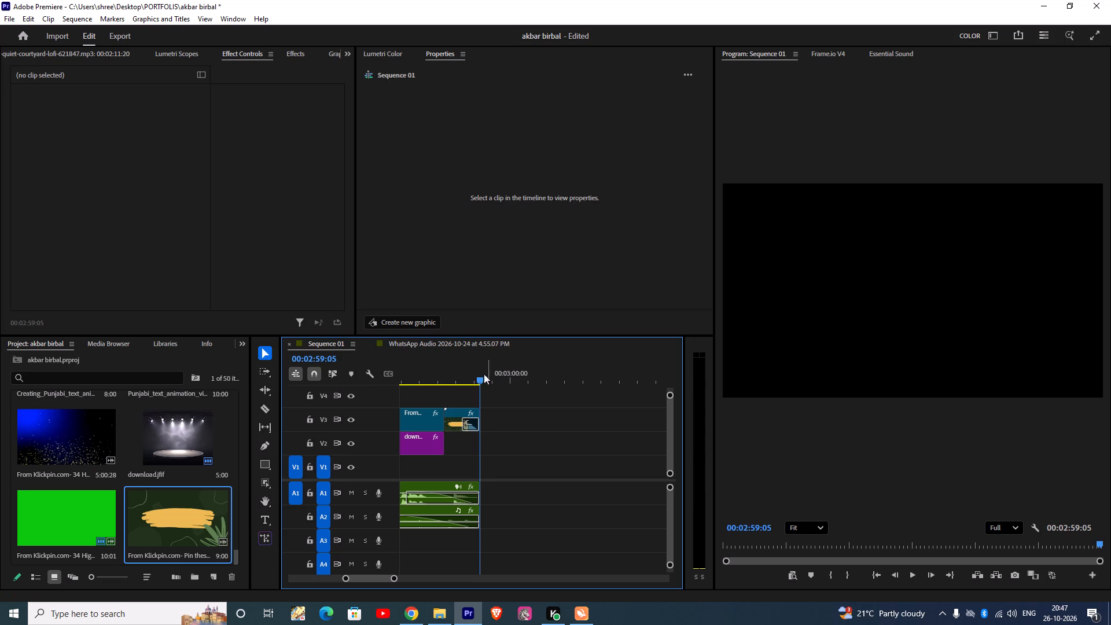
{"action": "left_click_drag", "start_coordinate": [474, 374], "coordinate": [457, 372]}
{"action": "key", "text": "space"}
{"action": "key", "text": "space"}
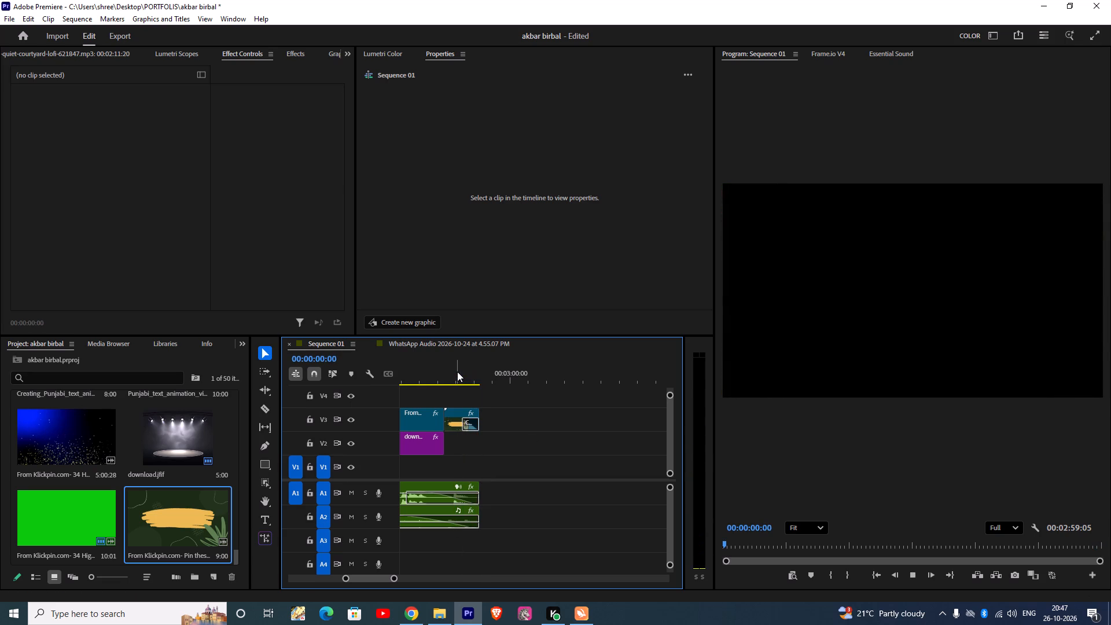
{"action": "key", "text": "space"}
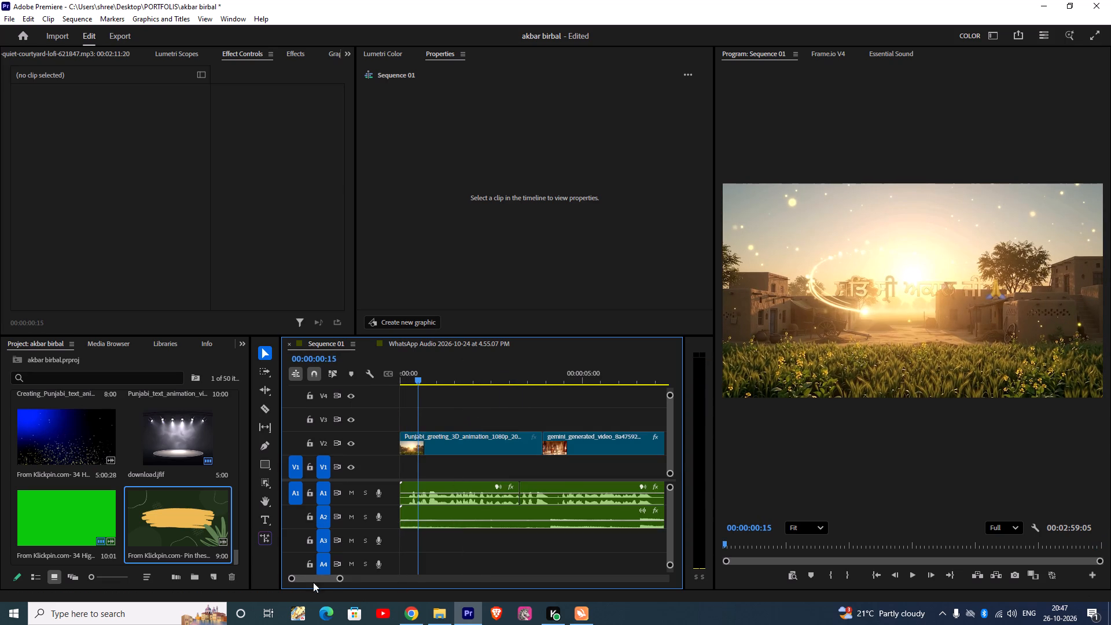
Shorten the transition at the end of the Thank You for Watching clip to about 11 frames and play back the ending.
{"action": "left_click_drag", "start_coordinate": [343, 579], "coordinate": [389, 581]}
{"action": "left_click_drag", "start_coordinate": [404, 376], "coordinate": [554, 358]}
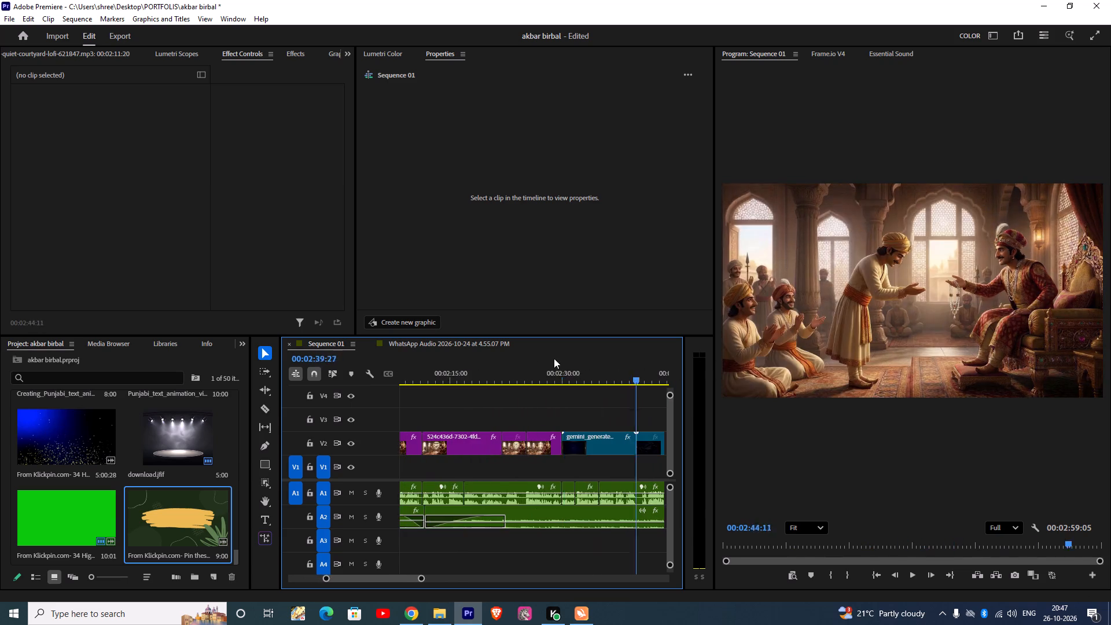
{"action": "left_click_drag", "start_coordinate": [554, 358], "coordinate": [507, 363]}
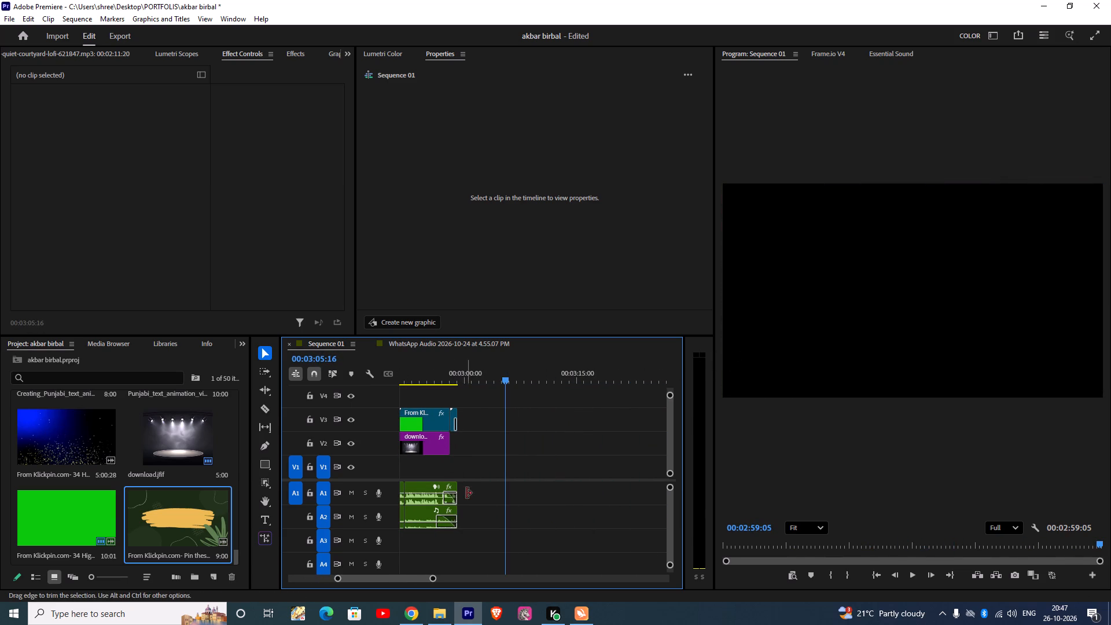
{"action": "left_click_drag", "start_coordinate": [432, 576], "coordinate": [411, 567]}
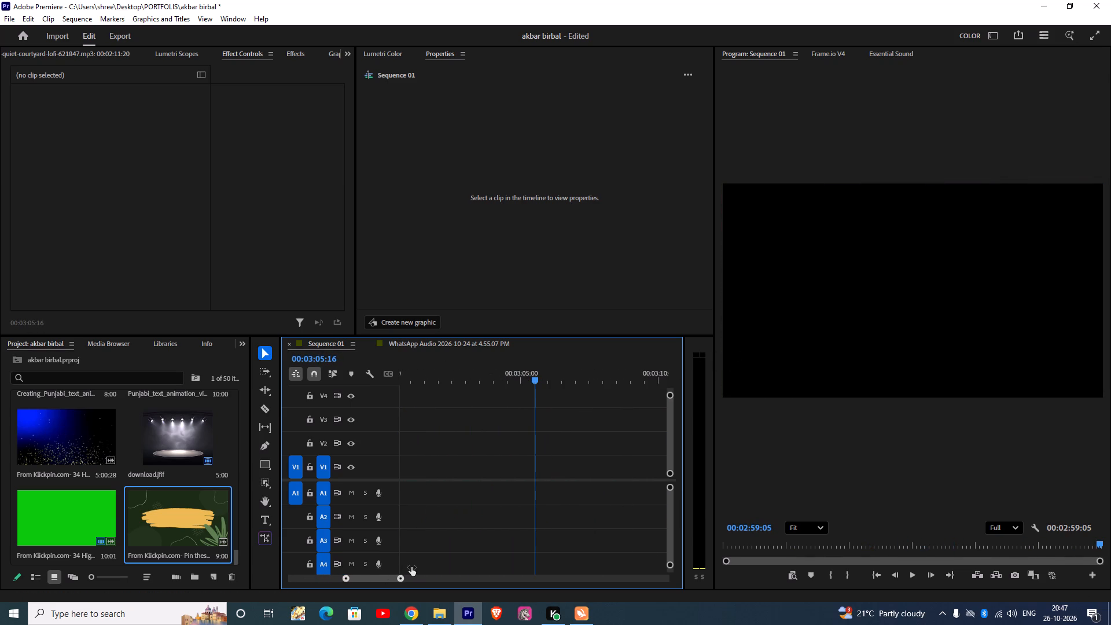
{"action": "left_click_drag", "start_coordinate": [411, 567], "coordinate": [412, 567]}
{"action": "left_click_drag", "start_coordinate": [525, 377], "coordinate": [468, 376]}
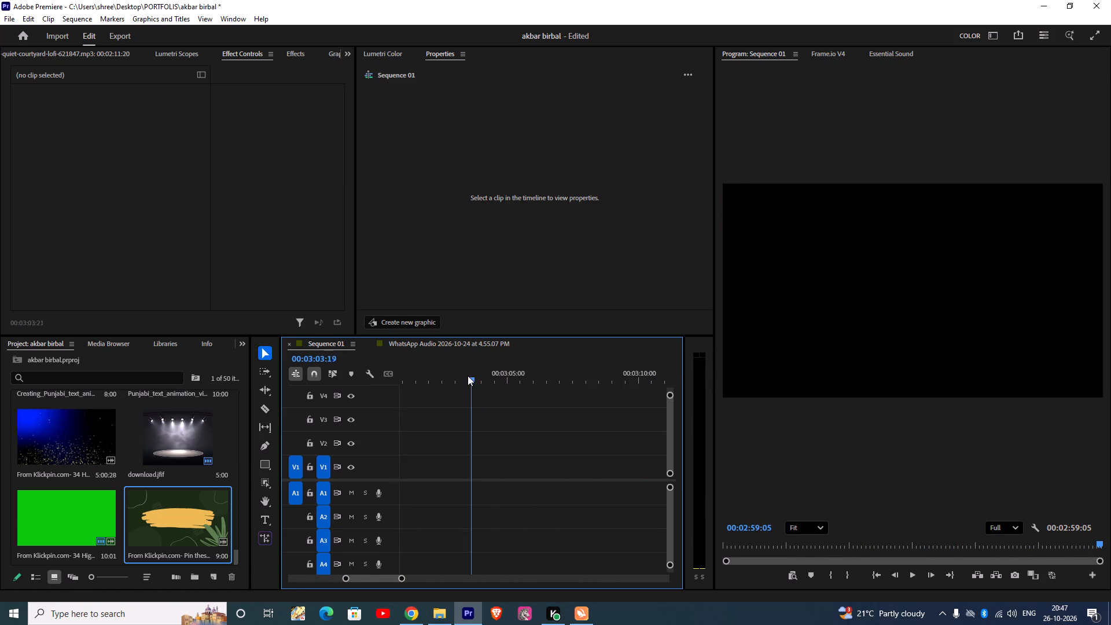
{"action": "left_click_drag", "start_coordinate": [468, 376], "coordinate": [543, 385]}
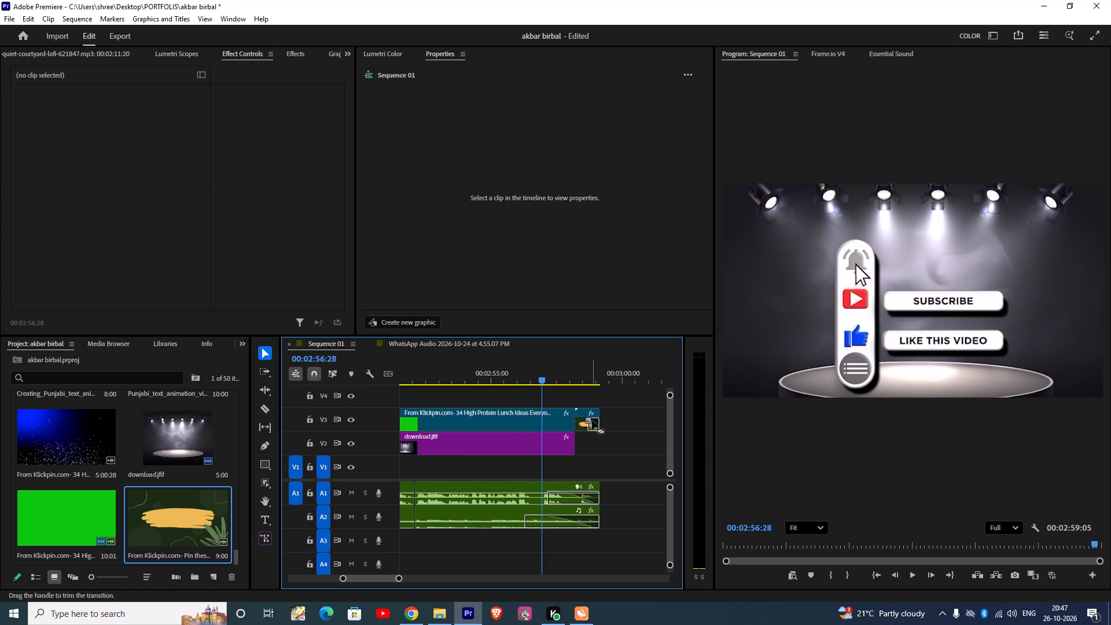
{"action": "left_click", "coordinate": [590, 420]}
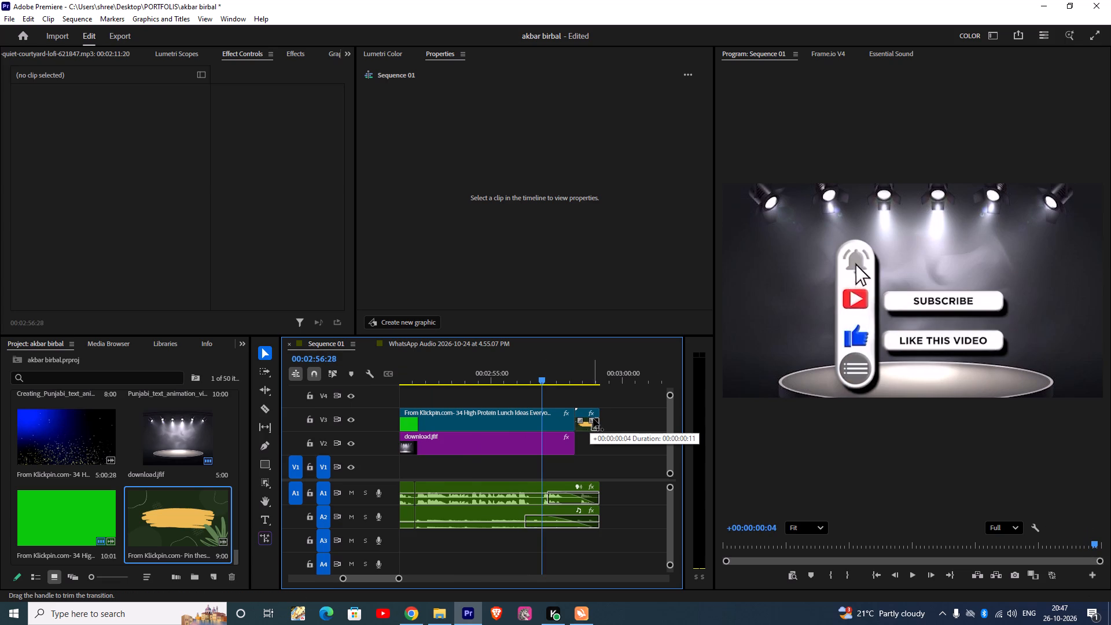
{"action": "key", "text": "space"}
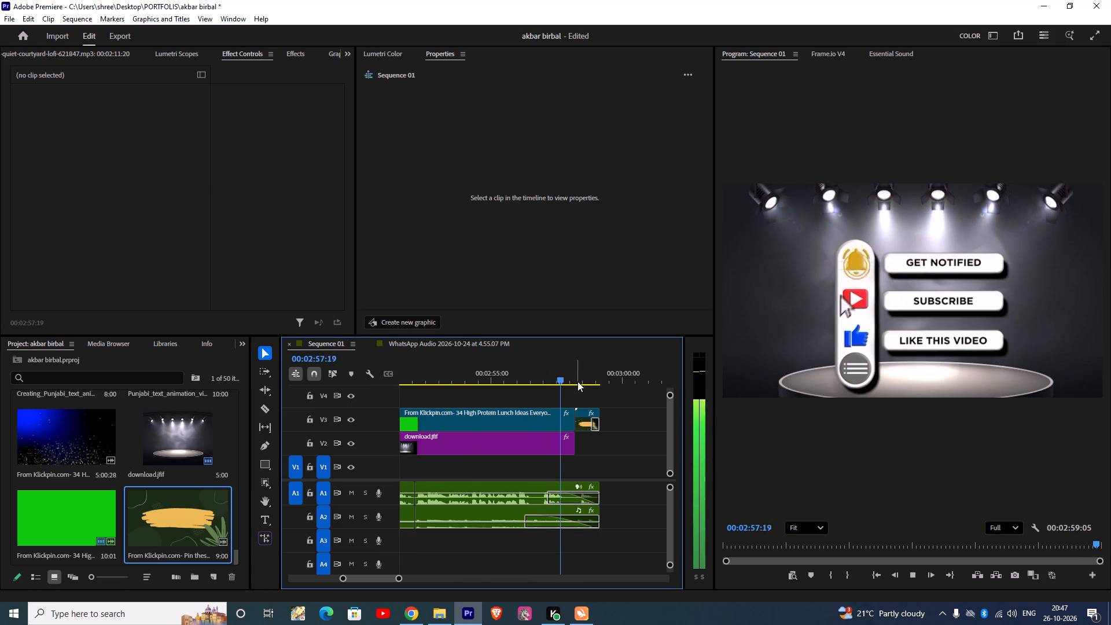
{"action": "key", "text": "space"}
Scrub through the closing section to review the moral text, the like and subscribe animation, and the Thank You for Watching clip.
{"action": "left_click_drag", "start_coordinate": [594, 377], "coordinate": [594, 377]}
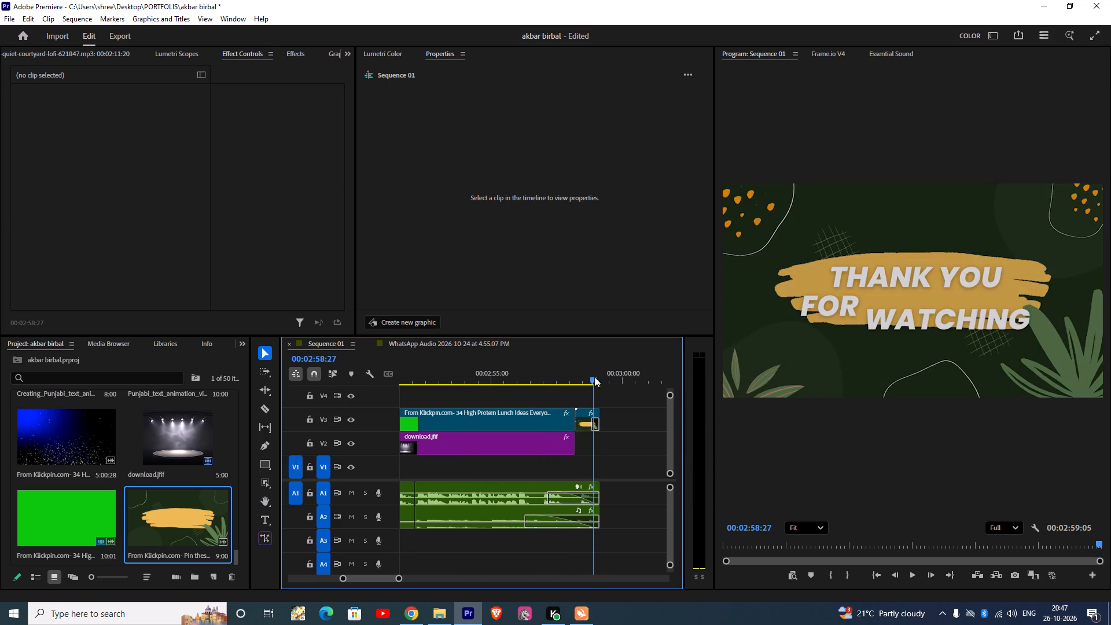
{"action": "left_click_drag", "start_coordinate": [594, 377], "coordinate": [475, 364]}
{"action": "left_click_drag", "start_coordinate": [470, 373], "coordinate": [457, 372]}
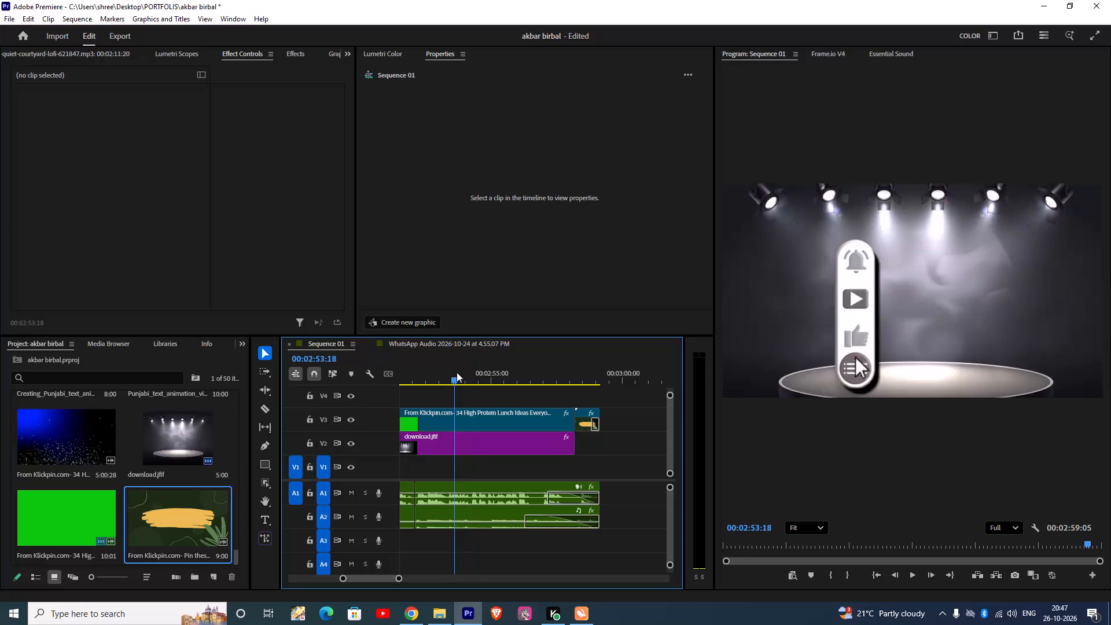
{"action": "left_click_drag", "start_coordinate": [457, 372], "coordinate": [418, 358]}
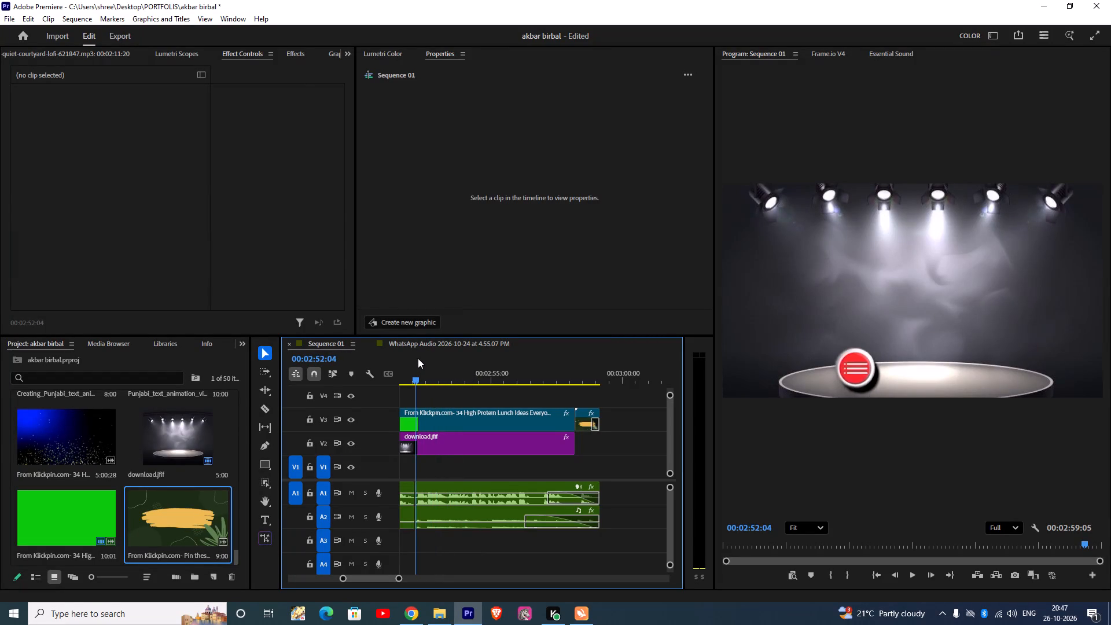
{"action": "left_click_drag", "start_coordinate": [418, 358], "coordinate": [599, 380]}
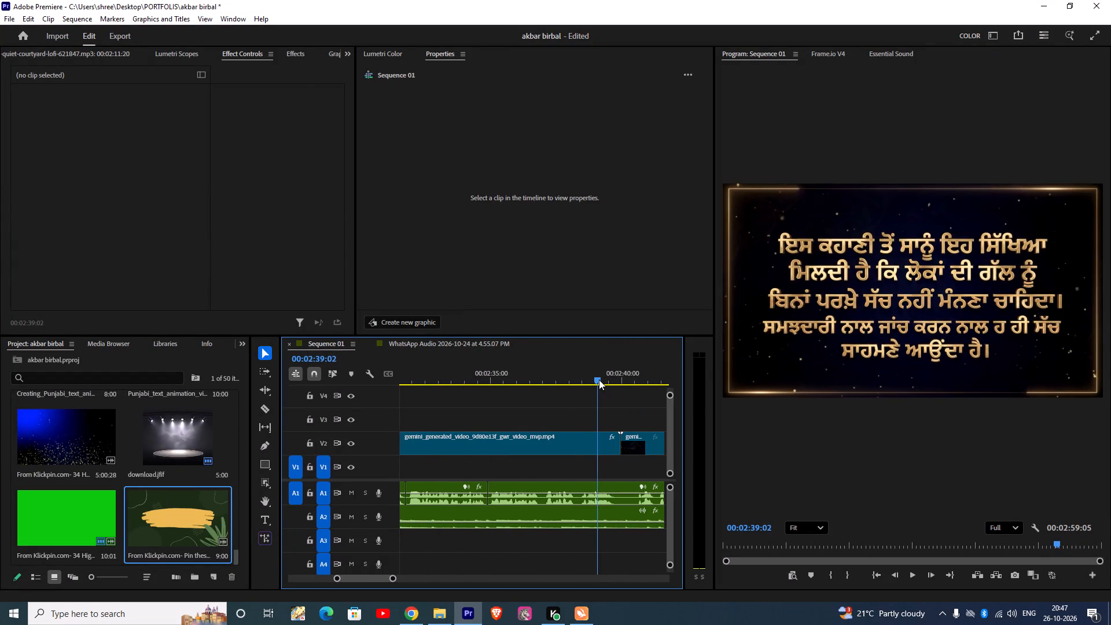
{"action": "left_click_drag", "start_coordinate": [599, 380], "coordinate": [601, 378]}
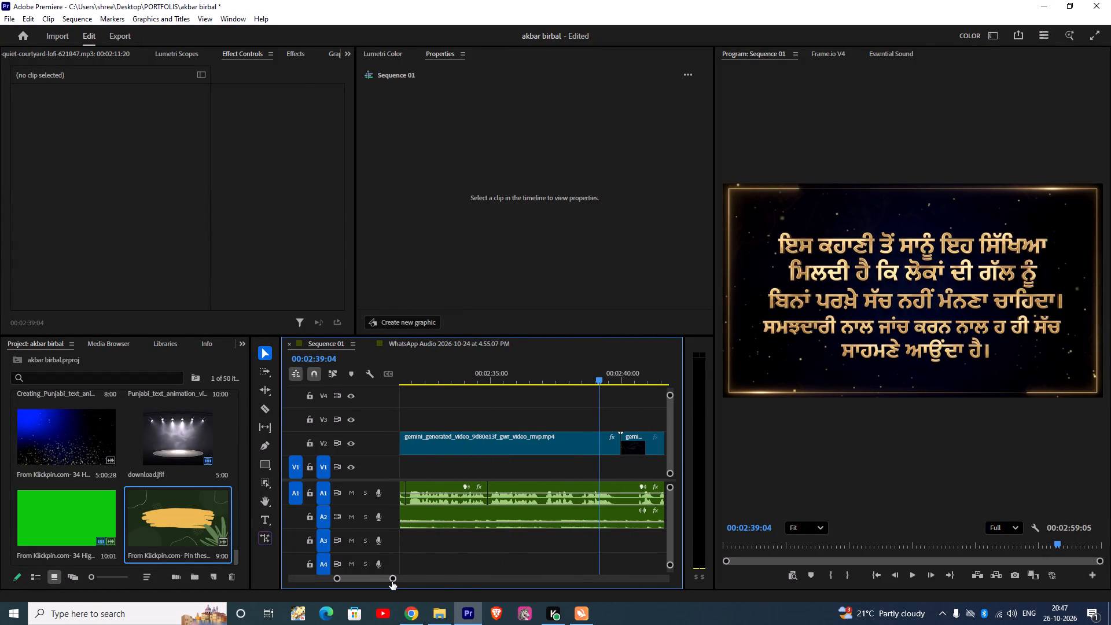
{"action": "left_click_drag", "start_coordinate": [392, 580], "coordinate": [426, 575]}
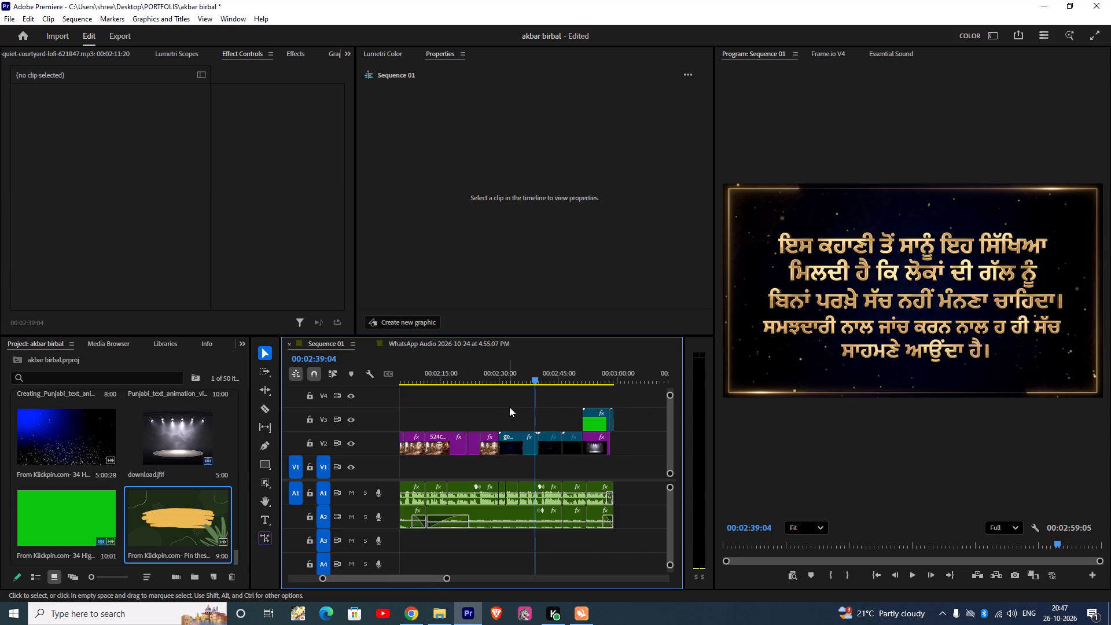
{"action": "left_click_drag", "start_coordinate": [532, 384], "coordinate": [578, 388]}
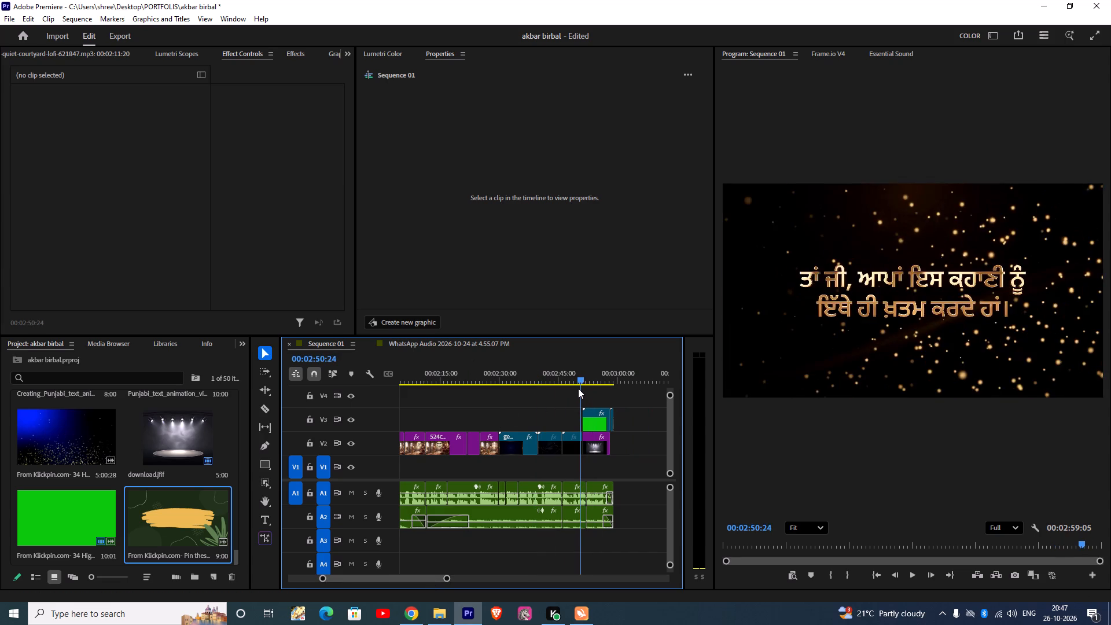
{"action": "left_click_drag", "start_coordinate": [578, 388], "coordinate": [582, 389]}
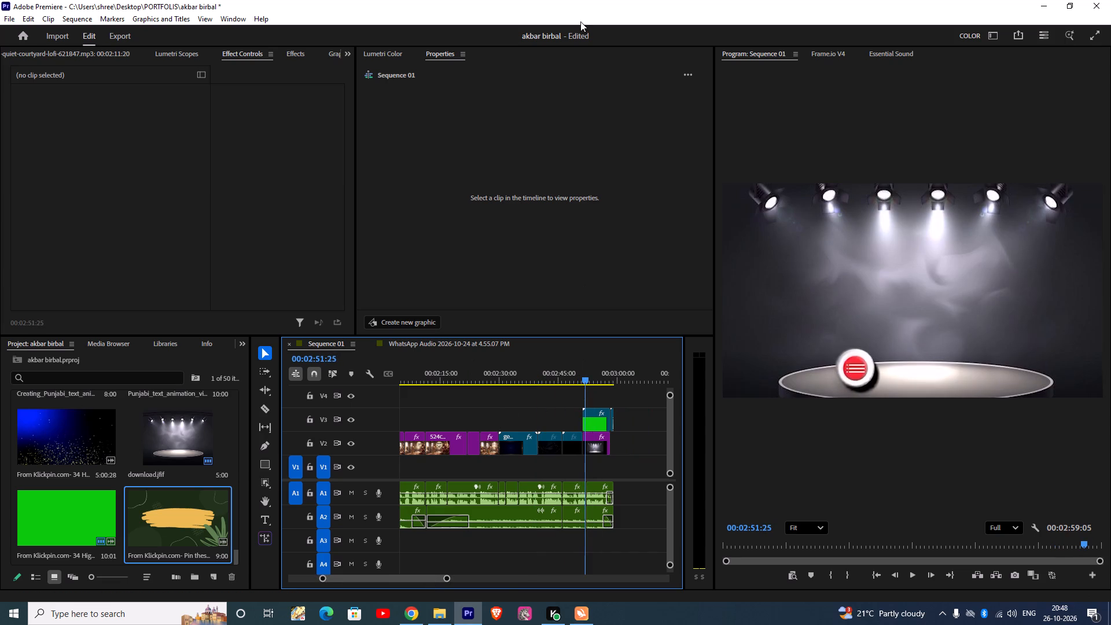
Search the Downloads folder for "cli" and import the mouse-click-290204 (1) MP3 into the Premiere project.
{"action": "left_click", "coordinate": [434, 609]}
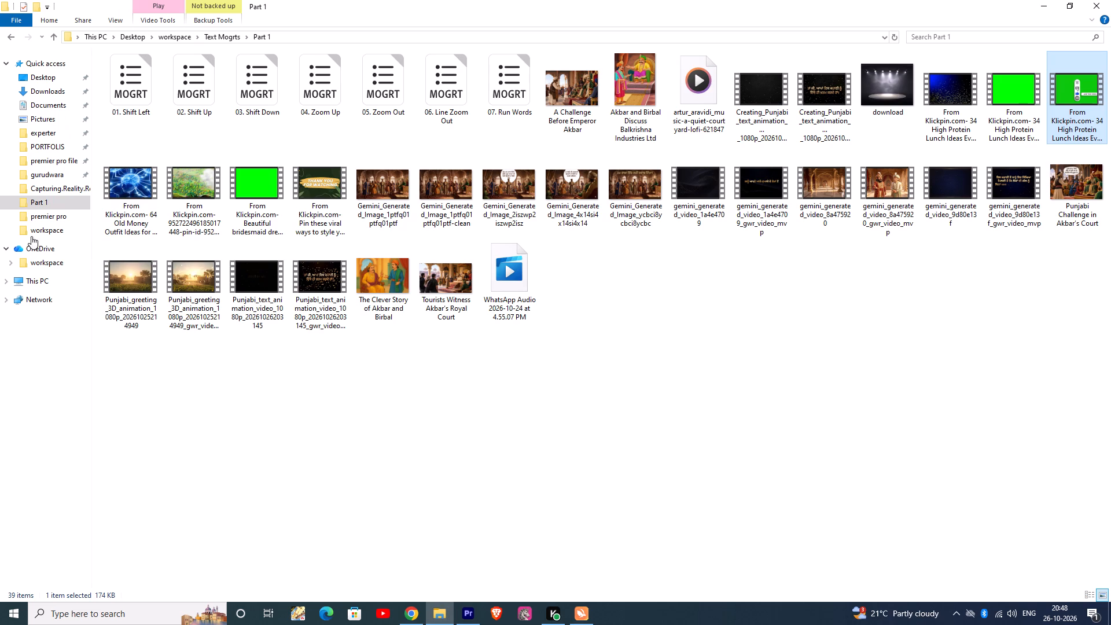
{"action": "left_click", "coordinate": [50, 93]}
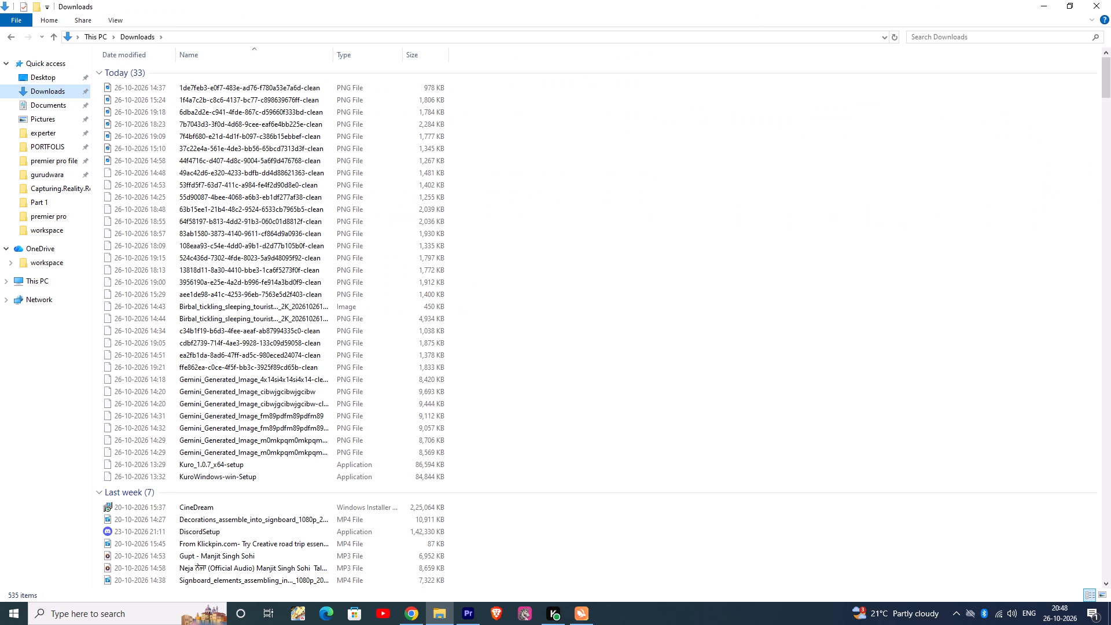
{"action": "left_click", "coordinate": [959, 34]}
{"action": "type", "text": "cli"}
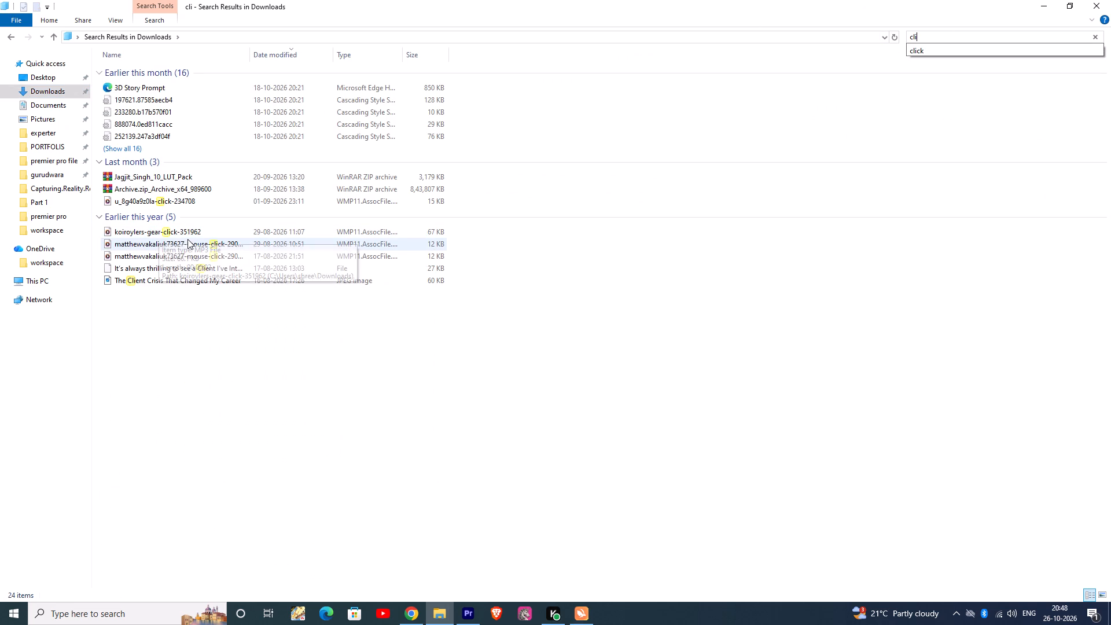
{"action": "left_click_drag", "start_coordinate": [193, 241], "coordinate": [542, 600]}
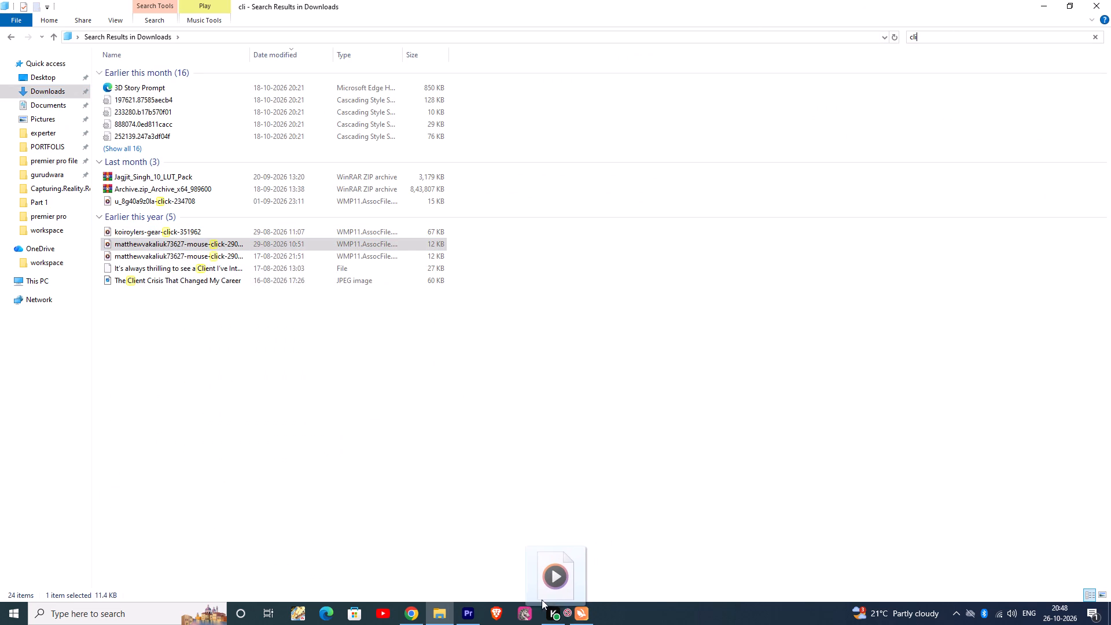
{"action": "left_click_drag", "start_coordinate": [542, 600], "coordinate": [585, 541]}
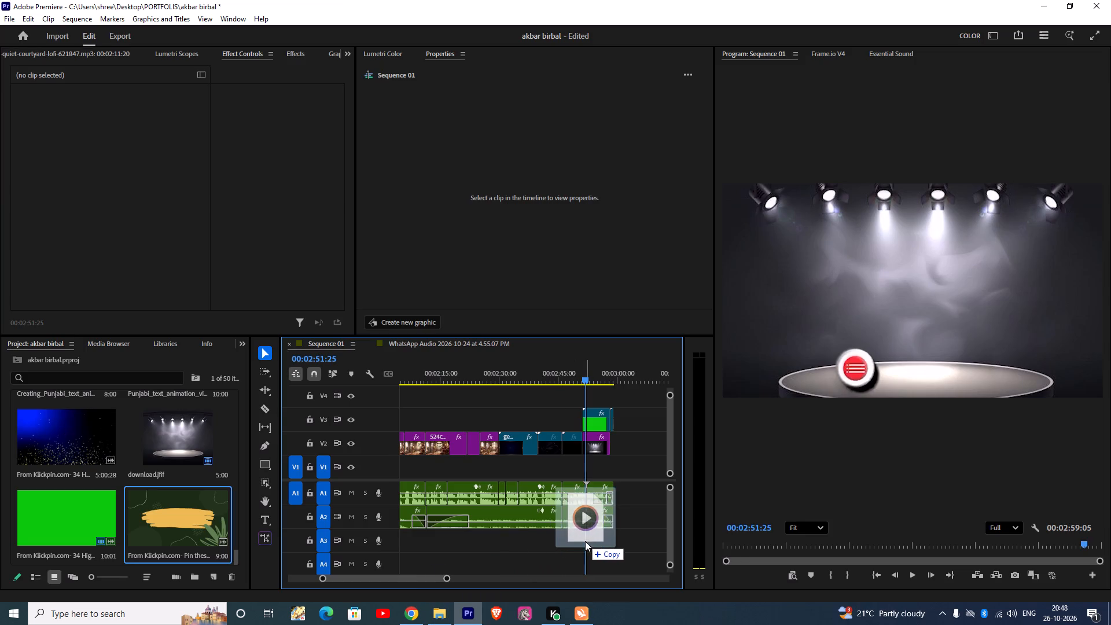
{"action": "left_click_drag", "start_coordinate": [585, 541], "coordinate": [212, 542]}
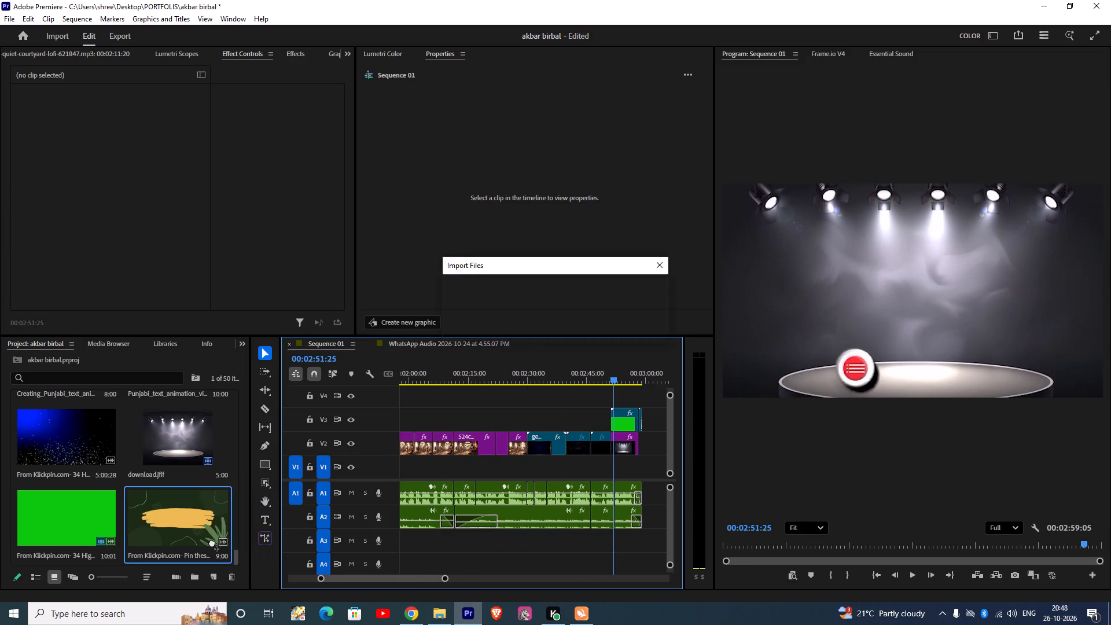
Place the imported mouse-click sound on track A3 at the start of the like and subscribe animation.
{"action": "left_click_drag", "start_coordinate": [49, 517], "coordinate": [480, 530]}
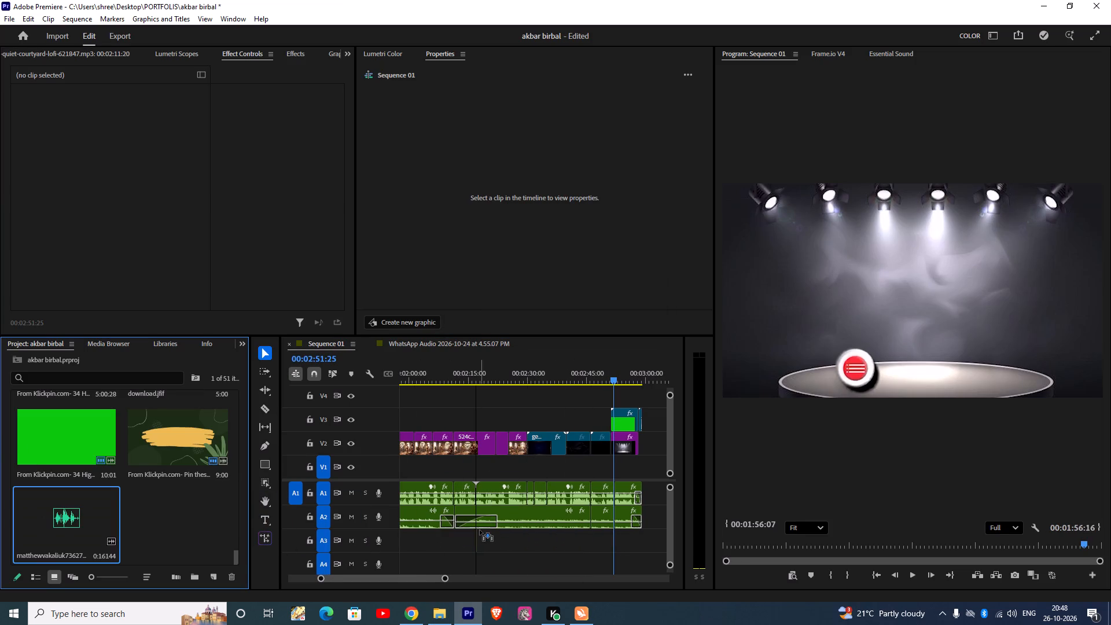
{"action": "left_click_drag", "start_coordinate": [480, 530], "coordinate": [611, 542]}
{"action": "left_click_drag", "start_coordinate": [611, 542], "coordinate": [611, 545]}
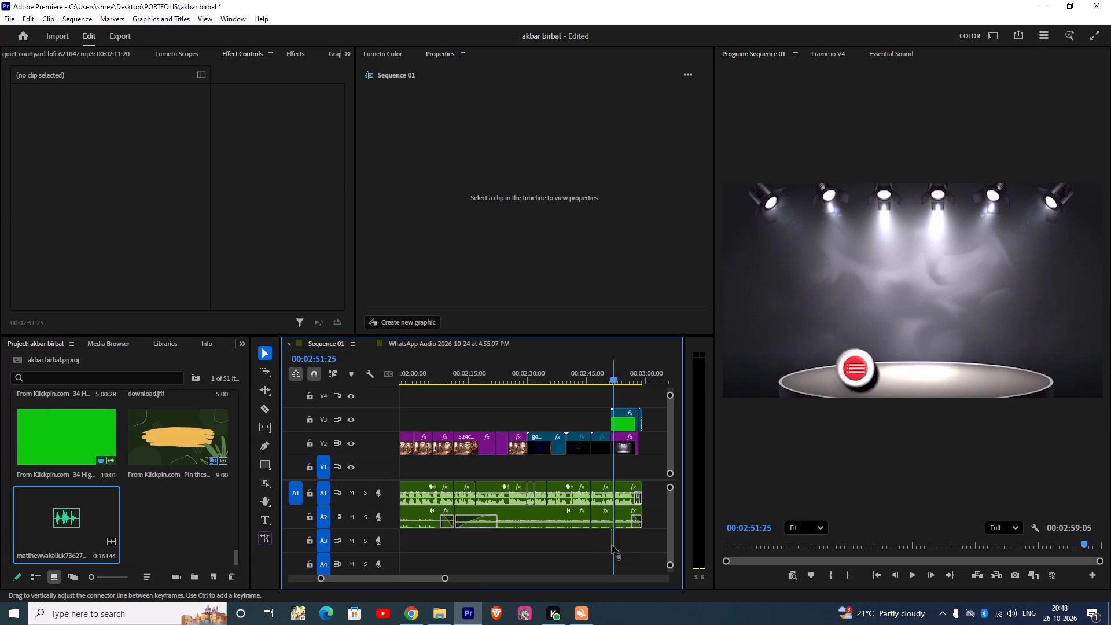
Play to the animation's first button click, turn off timeline snapping, and move the mouse-click sound to about 00:02:53:07.
{"action": "left_click_drag", "start_coordinate": [446, 579], "coordinate": [429, 577]}
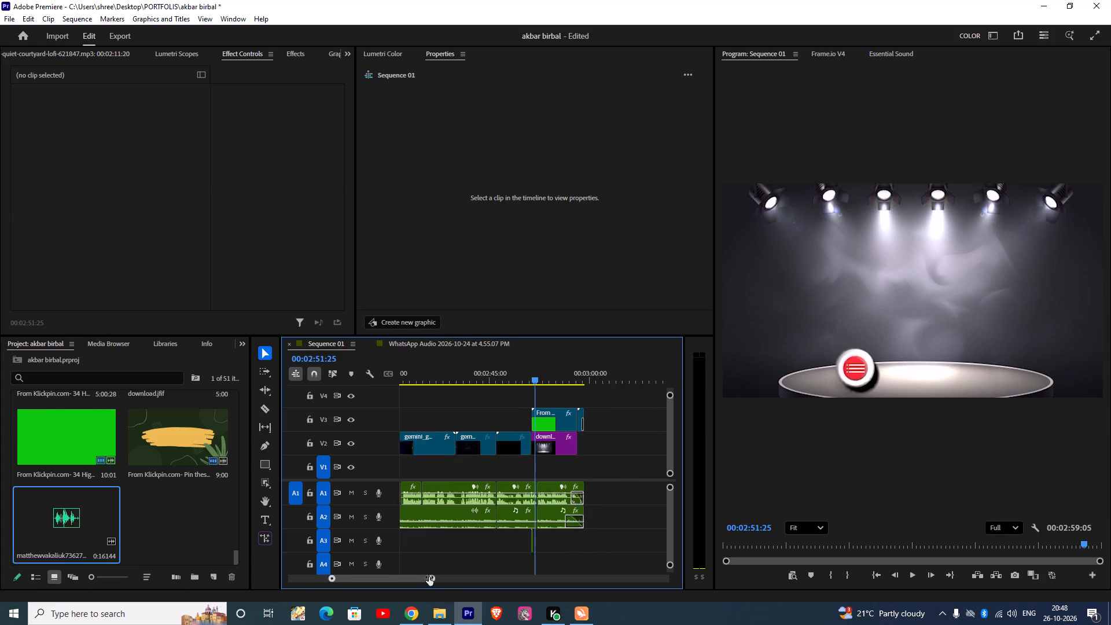
{"action": "left_click_drag", "start_coordinate": [429, 577], "coordinate": [407, 567]}
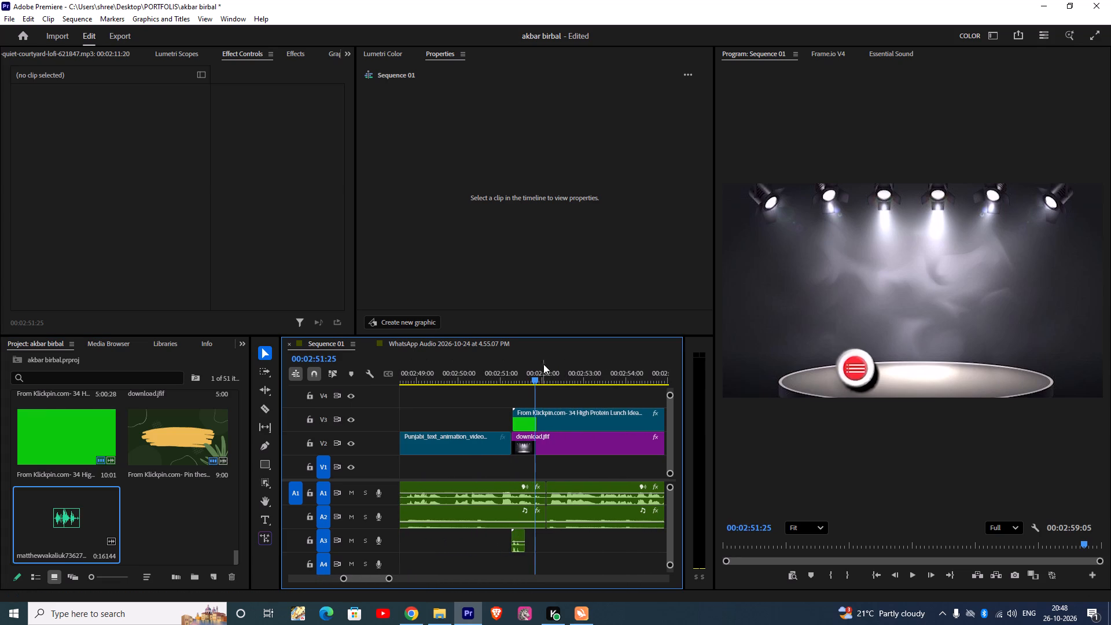
{"action": "left_click_drag", "start_coordinate": [529, 382], "coordinate": [503, 378]}
{"action": "key", "text": "space"}
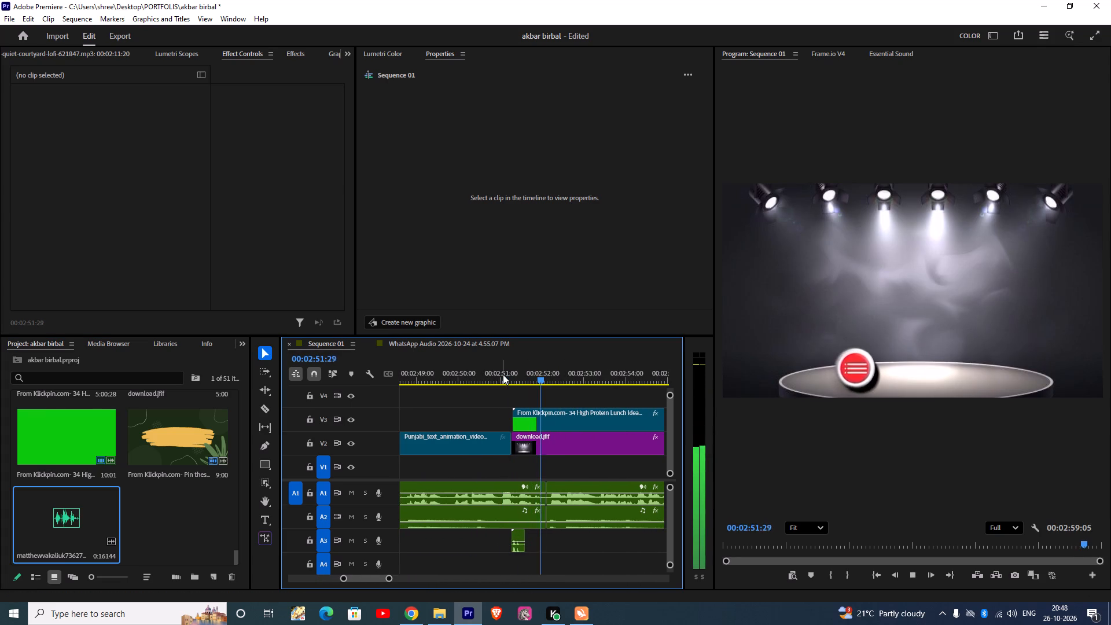
{"action": "key", "text": "space"}
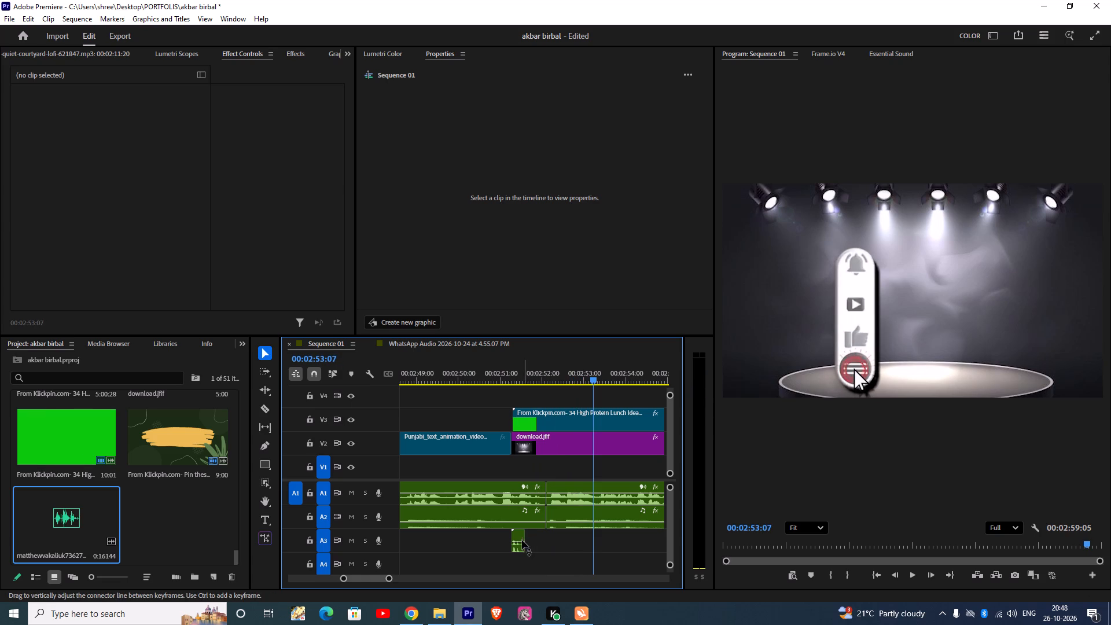
{"action": "left_click_drag", "start_coordinate": [516, 536], "coordinate": [526, 536]}
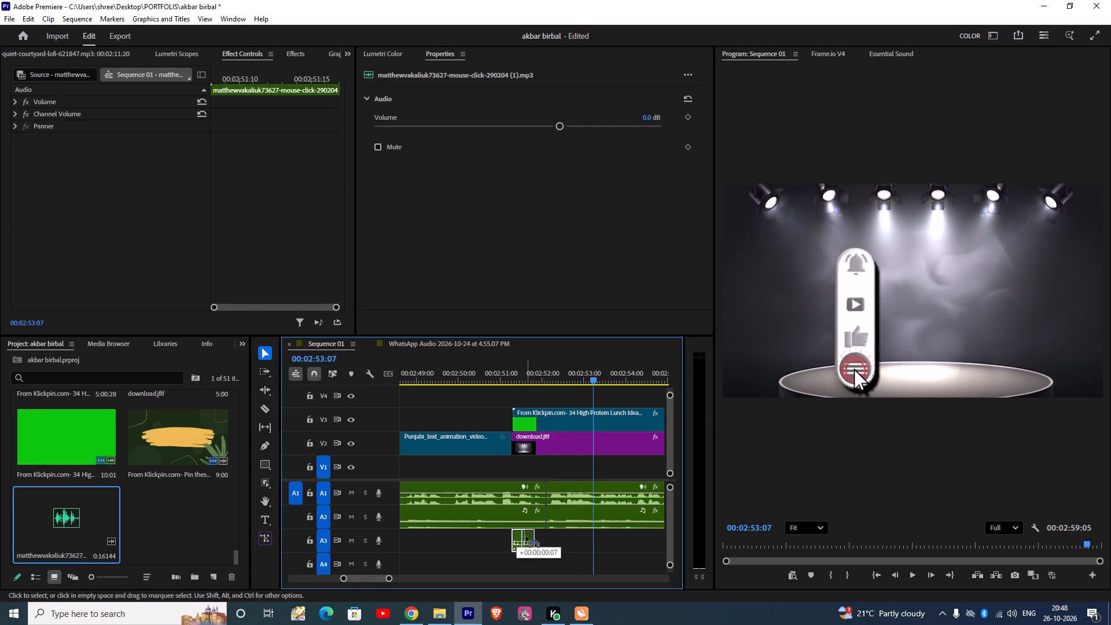
{"action": "left_click_drag", "start_coordinate": [526, 536], "coordinate": [584, 542]}
{"action": "left_click_drag", "start_coordinate": [584, 542], "coordinate": [591, 543]}
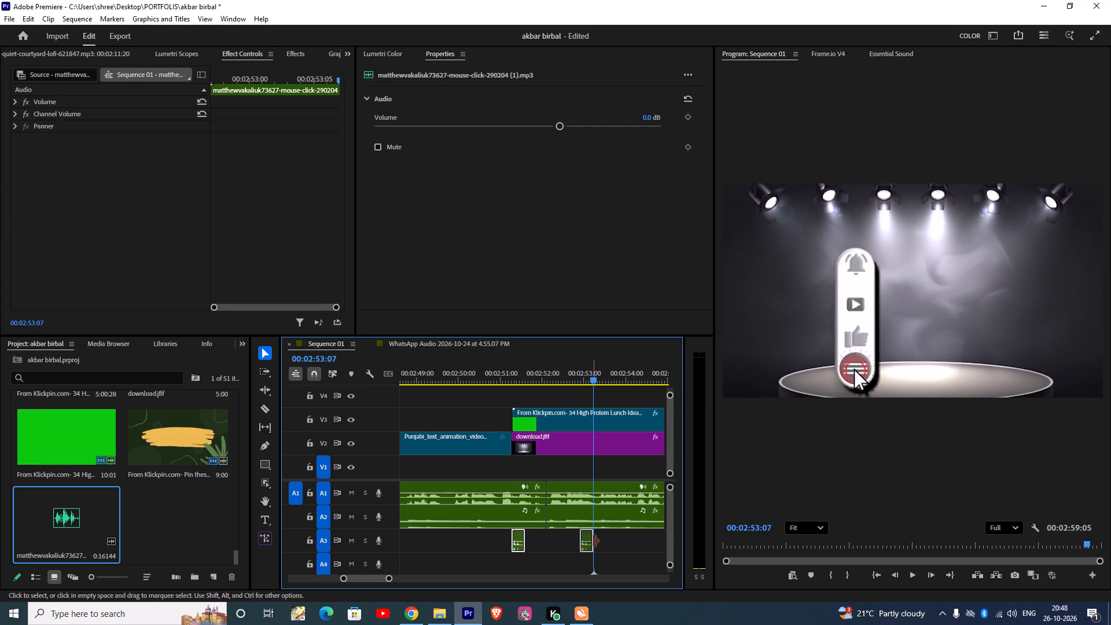
{"action": "left_click", "coordinate": [316, 371]}
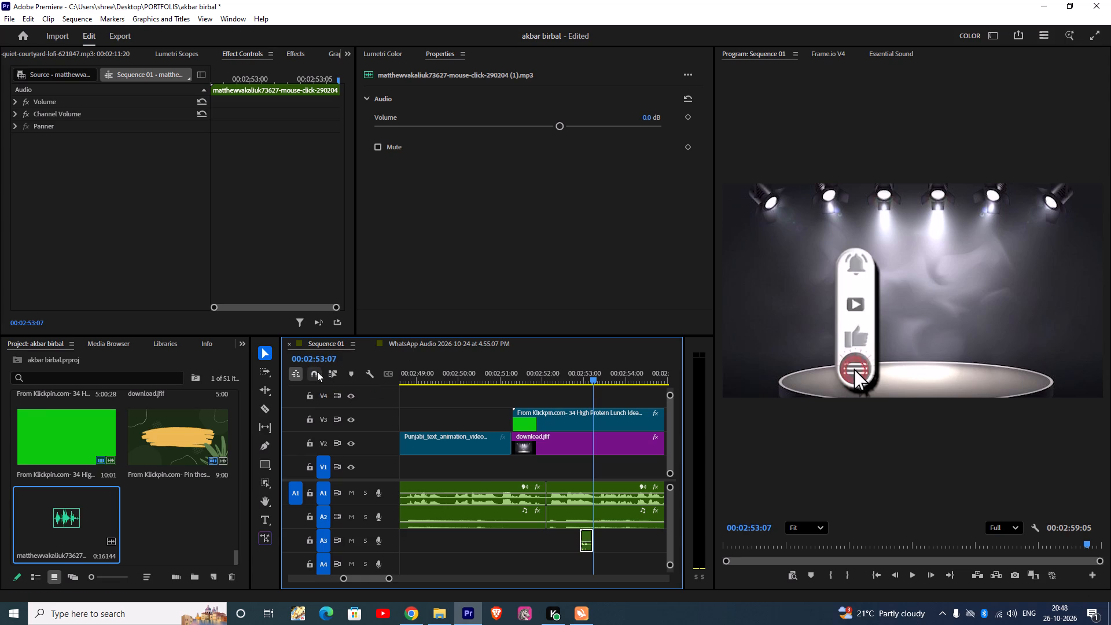
{"action": "left_click_drag", "start_coordinate": [585, 533], "coordinate": [591, 534]}
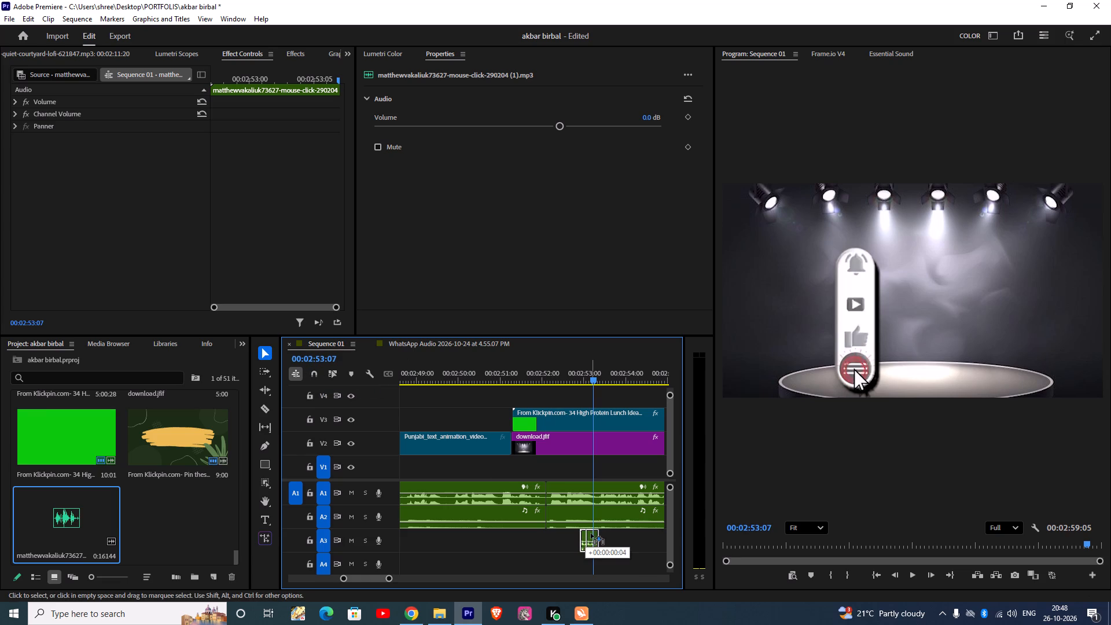
{"action": "left_click_drag", "start_coordinate": [591, 534], "coordinate": [592, 534]}
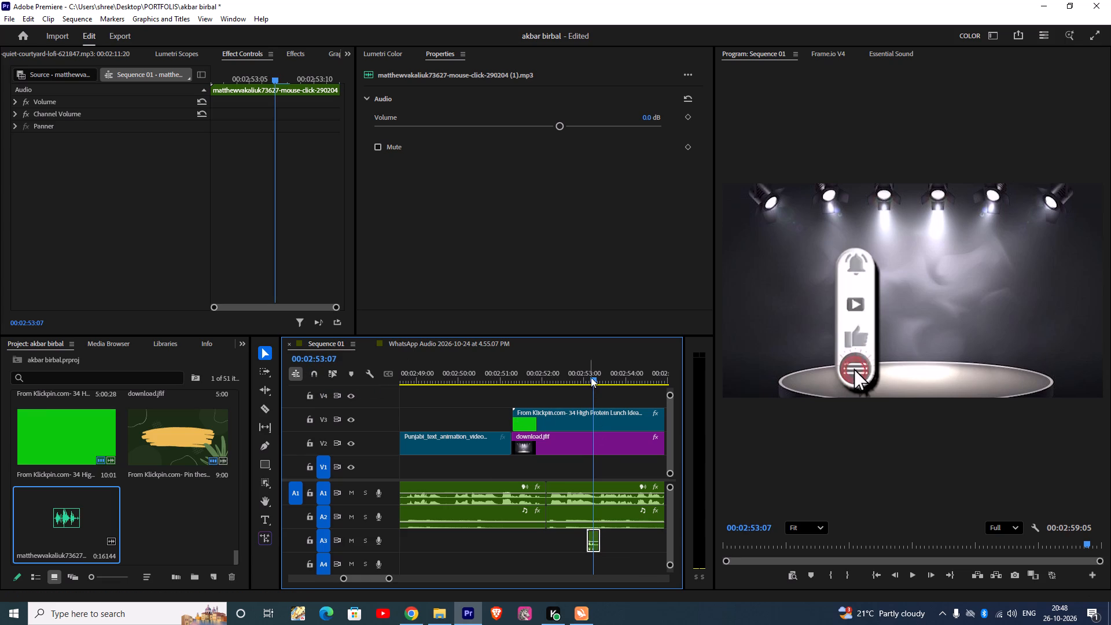
Play on to the like-button click and place a copy of the mouse-click sound on A3 at about 00:02:54:00.
{"action": "left_click_drag", "start_coordinate": [591, 377], "coordinate": [577, 377]}
{"action": "key", "text": "space"}
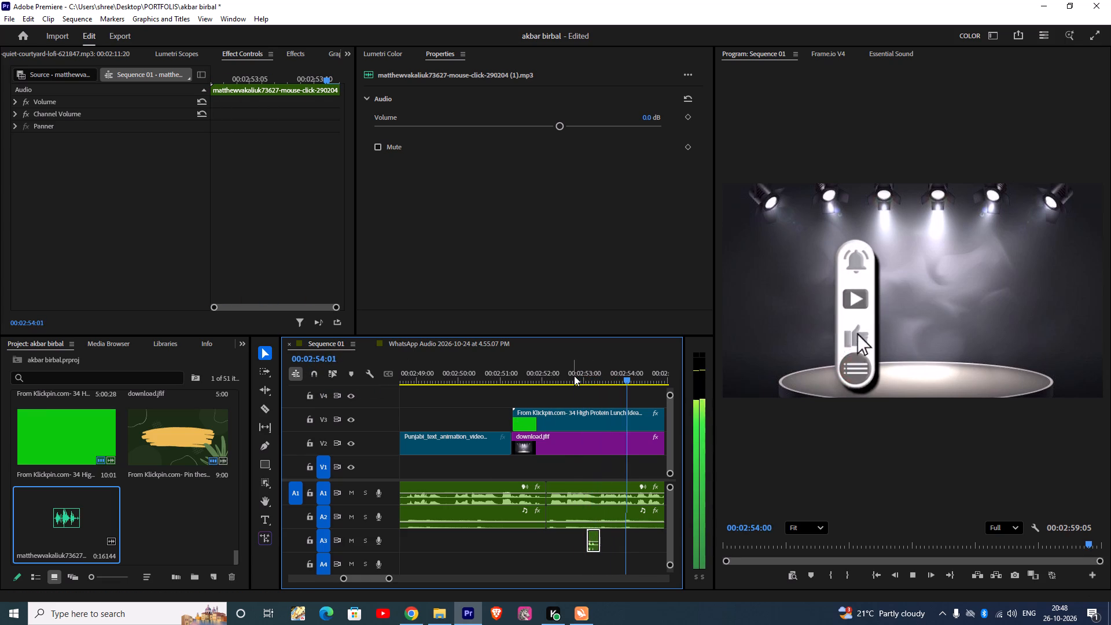
{"action": "key", "text": "space"}
{"action": "left_click_drag", "start_coordinate": [594, 536], "coordinate": [594, 537]}
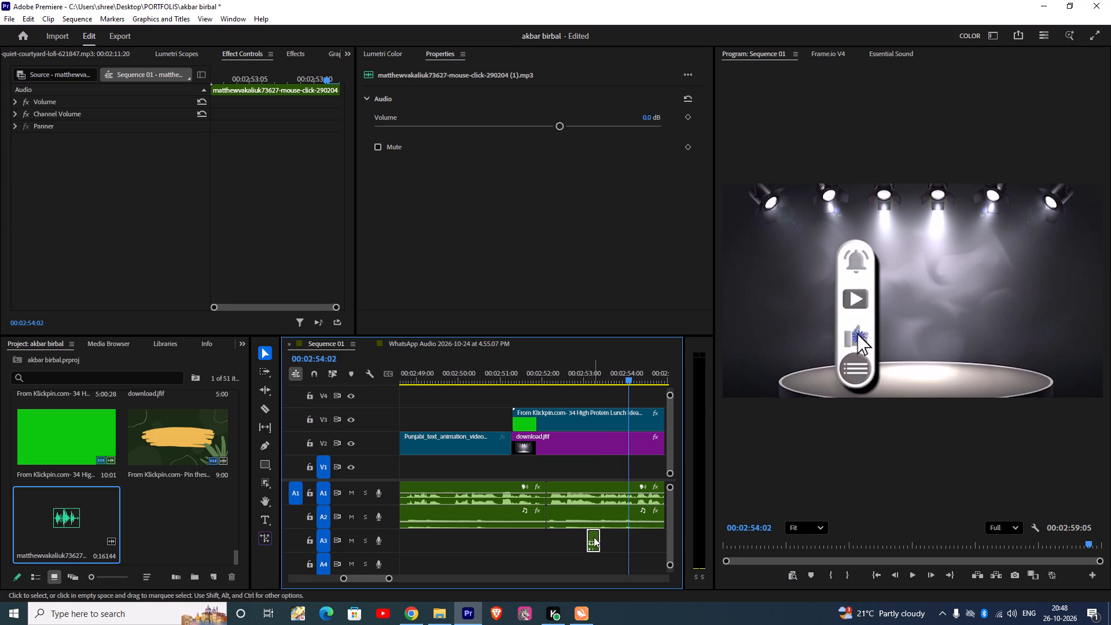
{"action": "left_click_drag", "start_coordinate": [594, 537], "coordinate": [665, 541]}
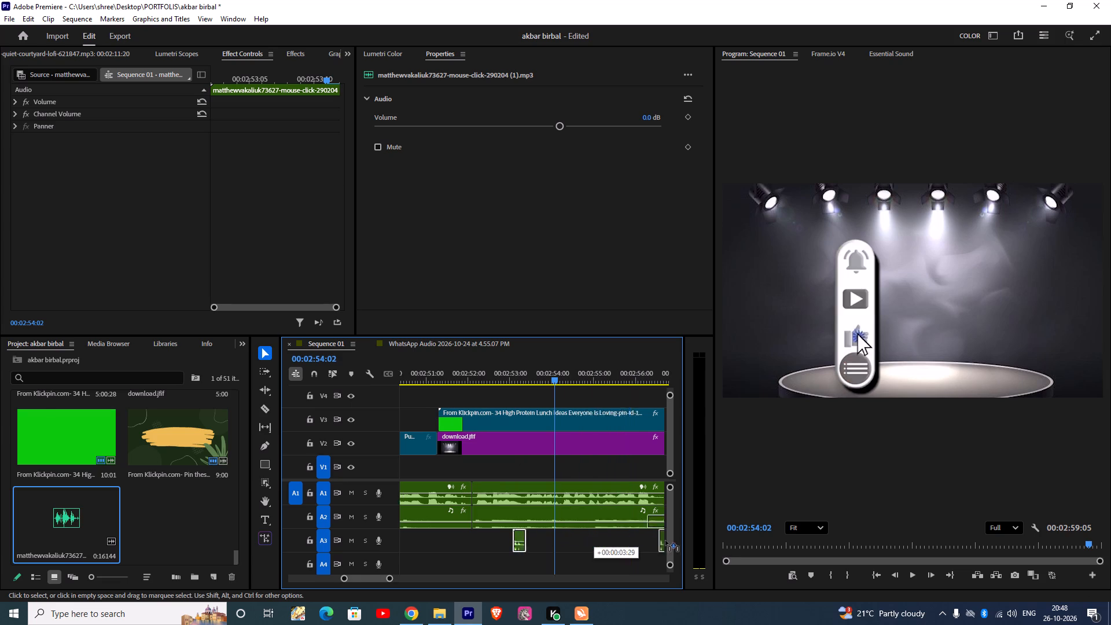
{"action": "left_click_drag", "start_coordinate": [665, 541], "coordinate": [432, 535]}
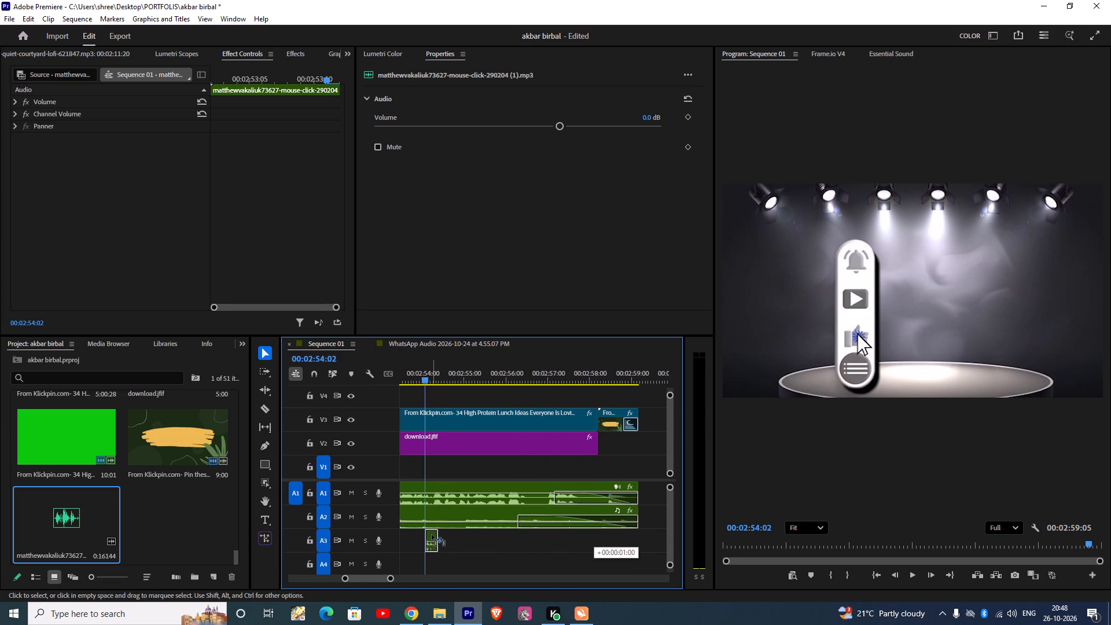
{"action": "left_click_drag", "start_coordinate": [432, 535], "coordinate": [428, 534]}
Copy the mouse-click sound on A3 to about 00:02:55:06, and advance the playhead to the subscribe click at 00:02:55:25.
{"action": "key", "text": "space"}
{"action": "key", "text": "space"}
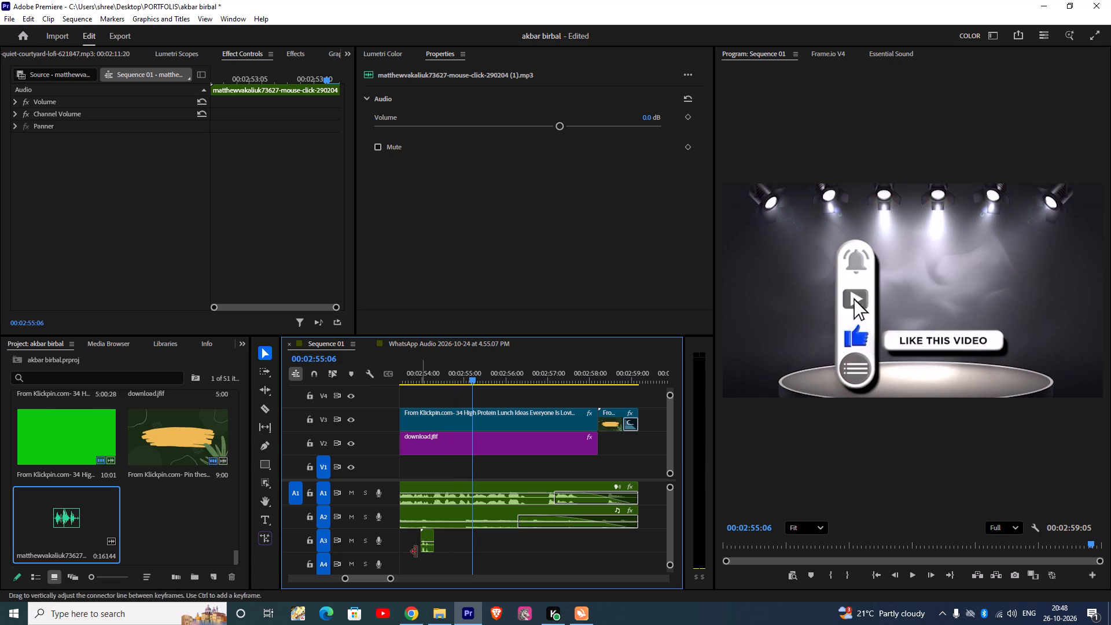
{"action": "left_click", "coordinate": [432, 538]}
{"action": "left_click_drag", "start_coordinate": [429, 538], "coordinate": [479, 543]}
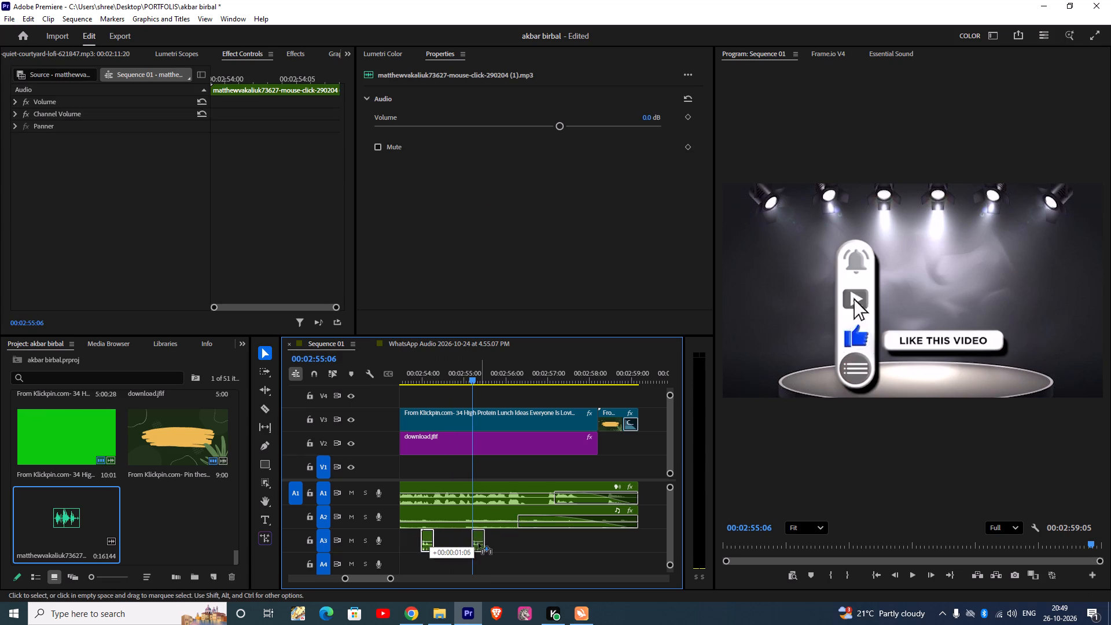
{"action": "left_click_drag", "start_coordinate": [479, 543], "coordinate": [478, 543]}
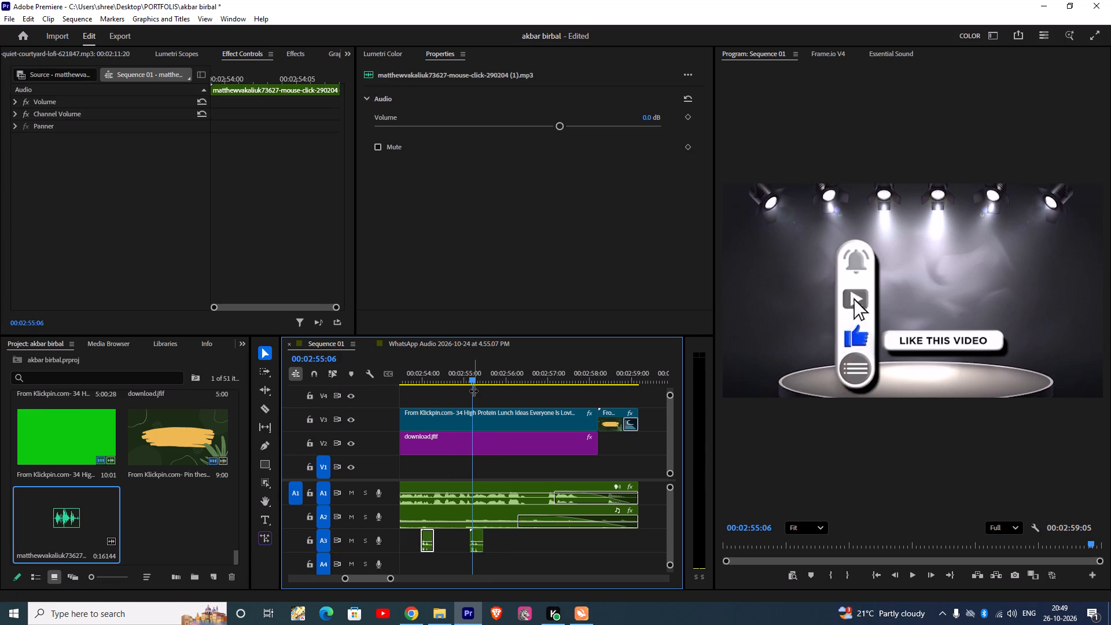
{"action": "left_click_drag", "start_coordinate": [473, 372], "coordinate": [501, 384]}
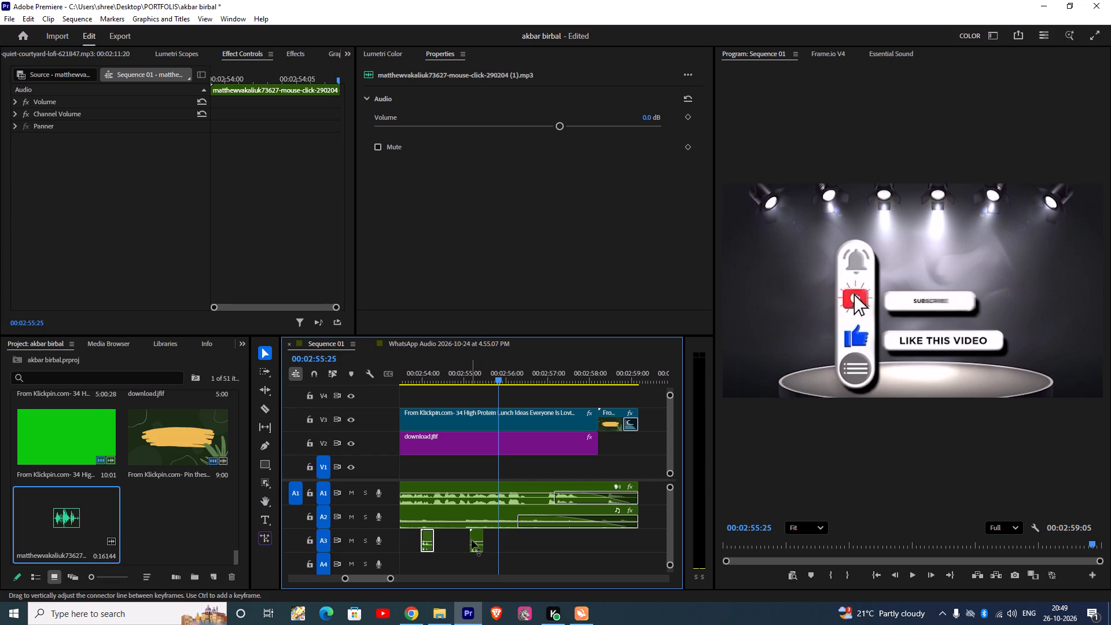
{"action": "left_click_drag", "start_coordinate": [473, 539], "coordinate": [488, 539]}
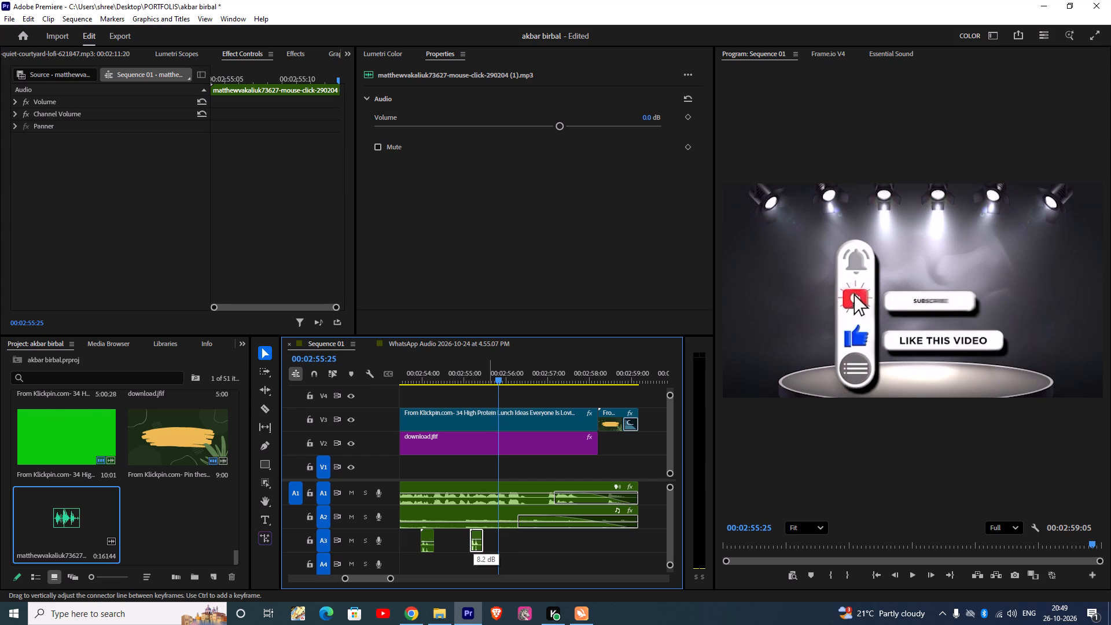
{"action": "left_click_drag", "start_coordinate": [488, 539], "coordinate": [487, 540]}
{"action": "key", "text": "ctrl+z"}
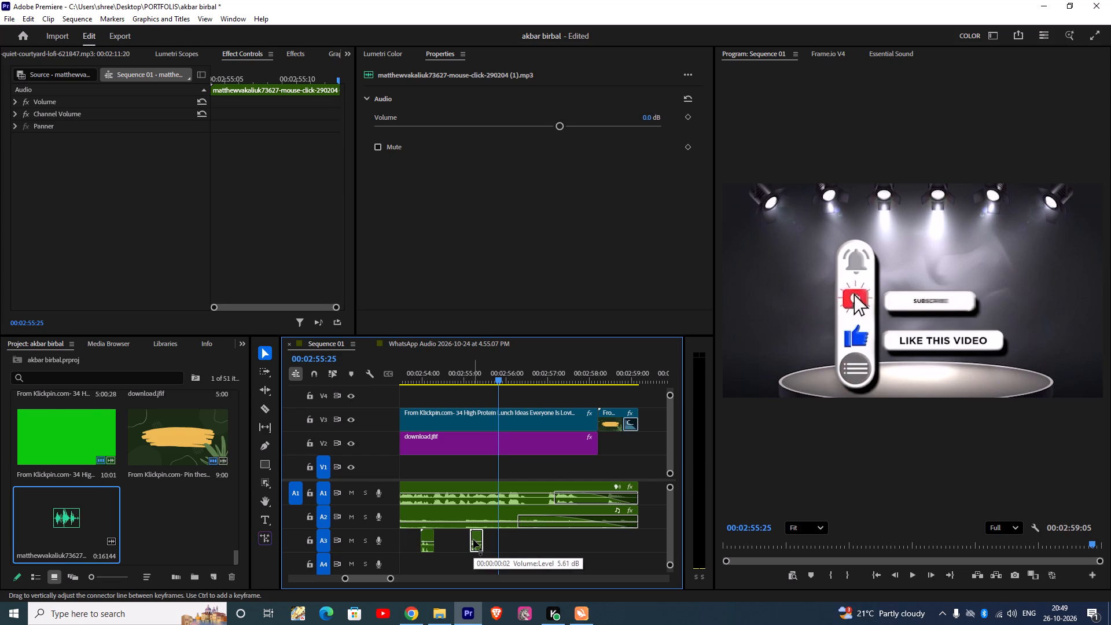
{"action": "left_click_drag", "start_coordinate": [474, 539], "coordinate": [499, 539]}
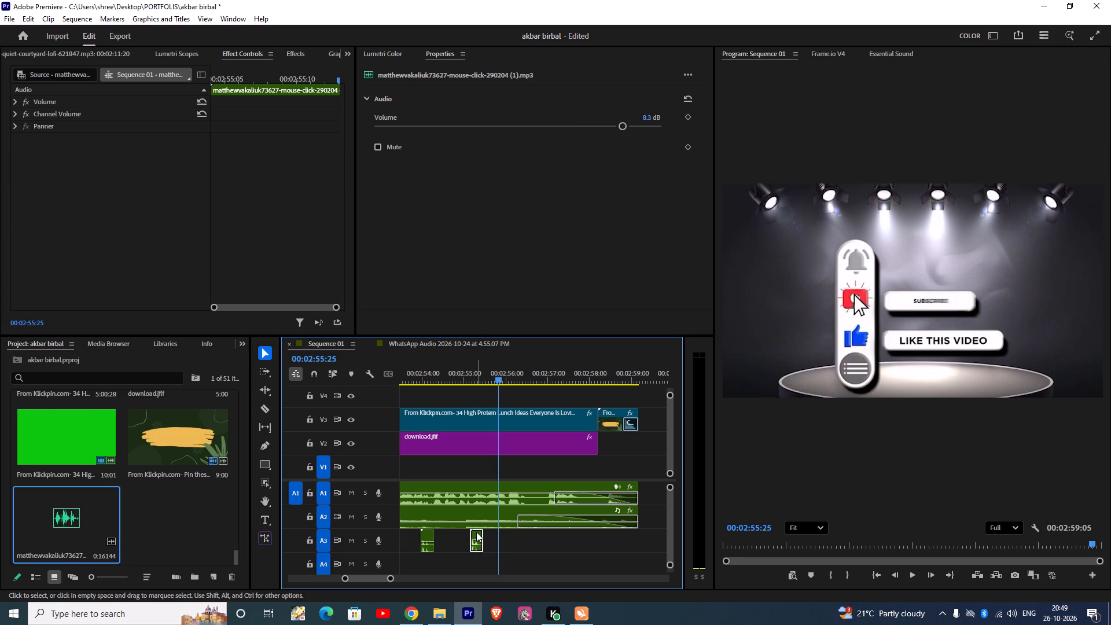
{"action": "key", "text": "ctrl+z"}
Move the latest mouse-click copy on A3 to the subscribe click at about 00:02:55:25.
{"action": "left_click_drag", "start_coordinate": [476, 532], "coordinate": [504, 541]}
{"action": "left_click_drag", "start_coordinate": [504, 541], "coordinate": [497, 538]}
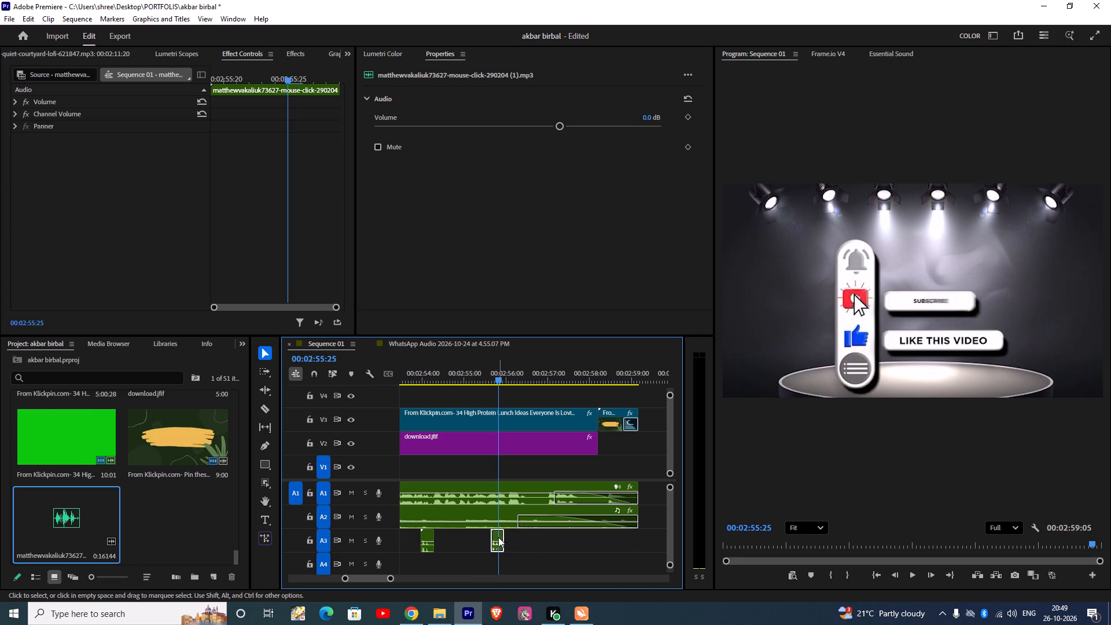
Advance to the notification bell click at 00:02:57:01 and move the mouse-click sound from the subscribe click to it on A3.
{"action": "left_click_drag", "start_coordinate": [501, 379], "coordinate": [513, 381]}
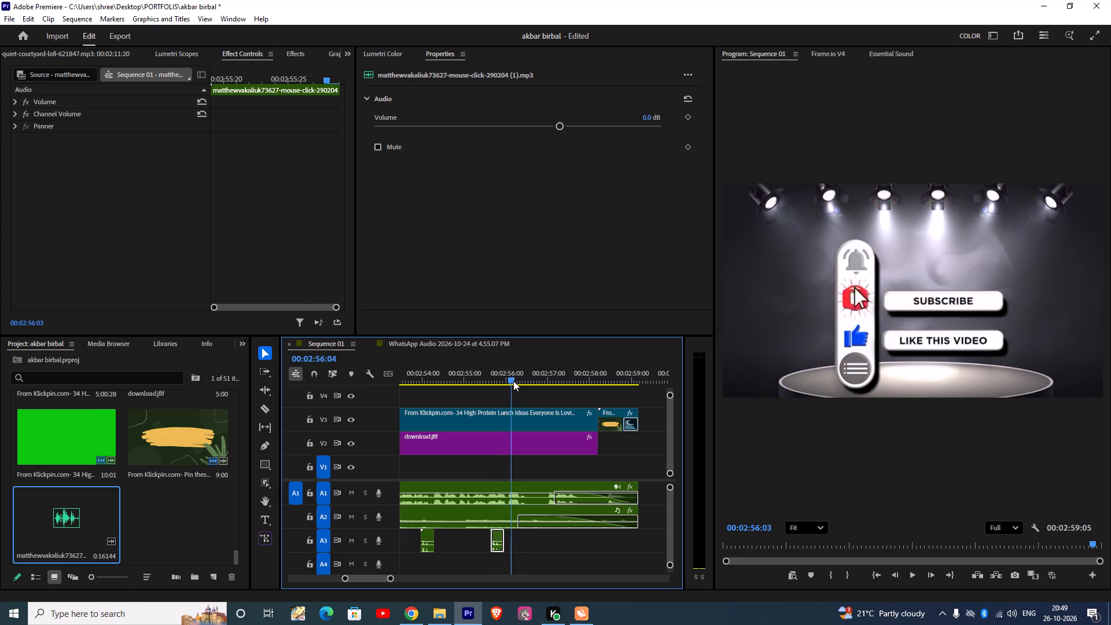
{"action": "left_click_drag", "start_coordinate": [513, 381], "coordinate": [551, 388]}
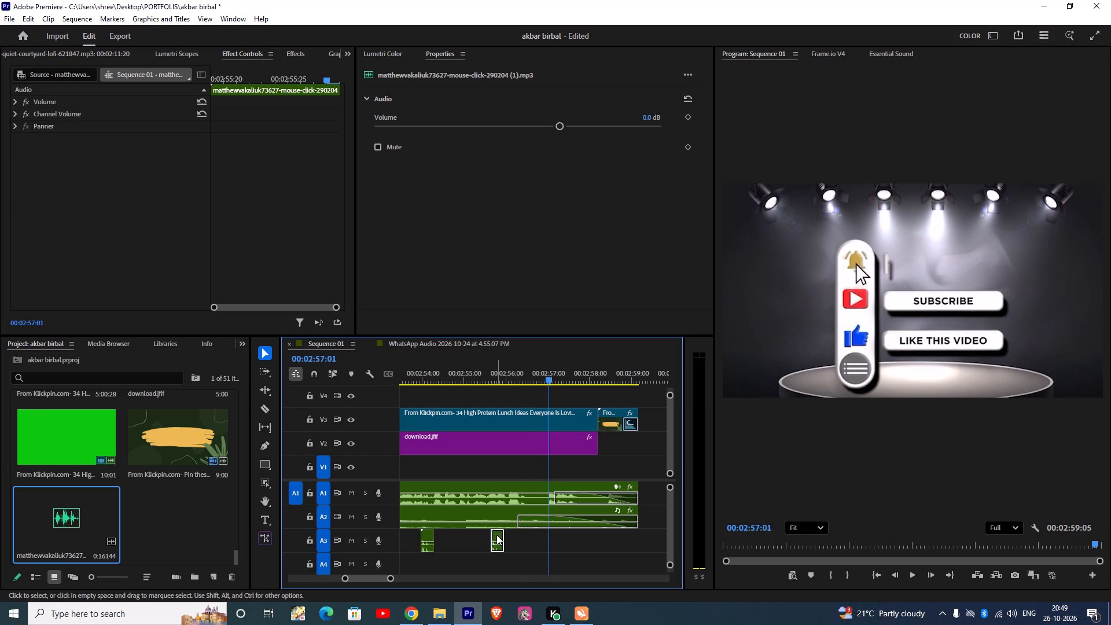
{"action": "left_click_drag", "start_coordinate": [497, 535], "coordinate": [550, 538]}
{"action": "left_click_drag", "start_coordinate": [550, 538], "coordinate": [548, 539]}
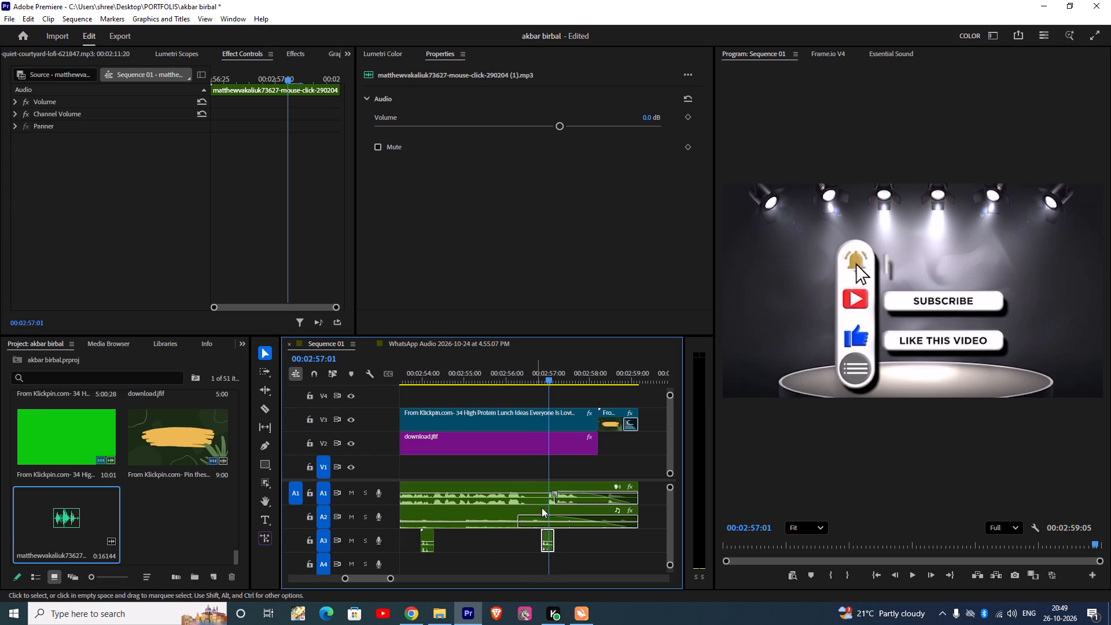
Copy the mouse-click sound from the bell click back to the subscribe click at about 00:02:55:20 on A3, and play the ending through.
{"action": "left_click_drag", "start_coordinate": [543, 379], "coordinate": [518, 377]}
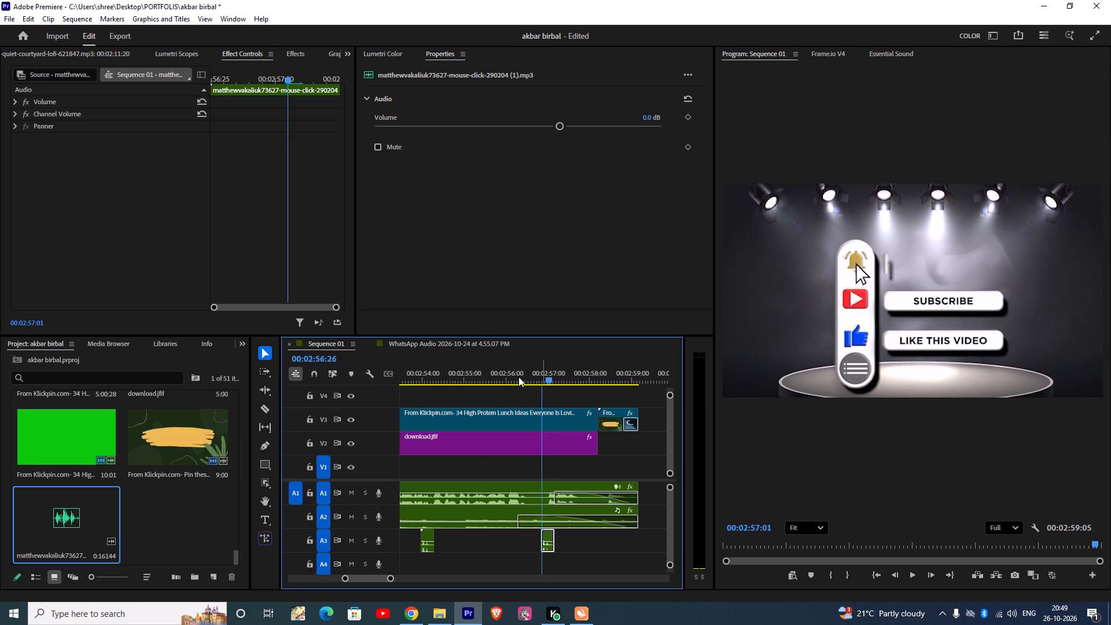
{"action": "left_click_drag", "start_coordinate": [518, 377], "coordinate": [493, 367]}
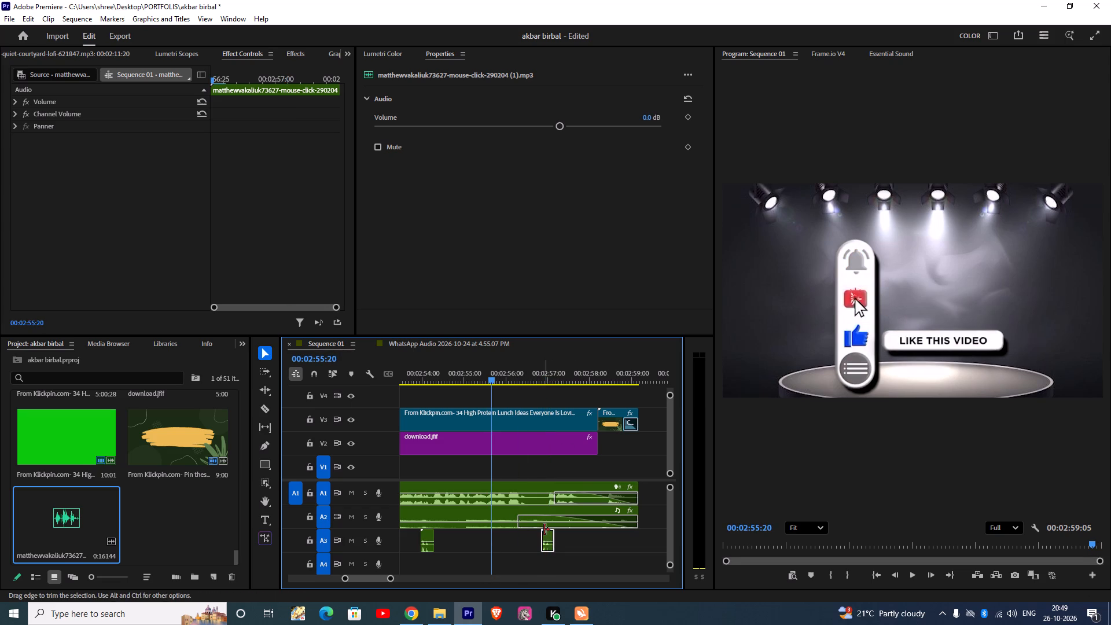
{"action": "left_click_drag", "start_coordinate": [545, 539], "coordinate": [512, 541], "text": "alt"}
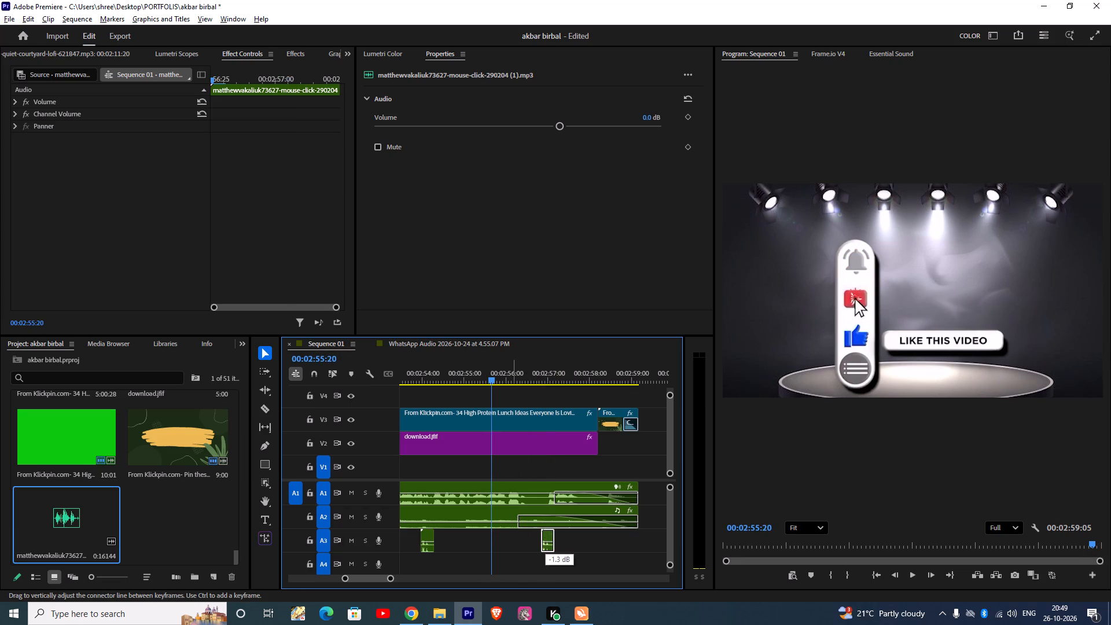
{"action": "left_click_drag", "start_coordinate": [512, 541], "coordinate": [514, 537], "text": "alt"}
{"action": "key", "text": "ctrl+z"}
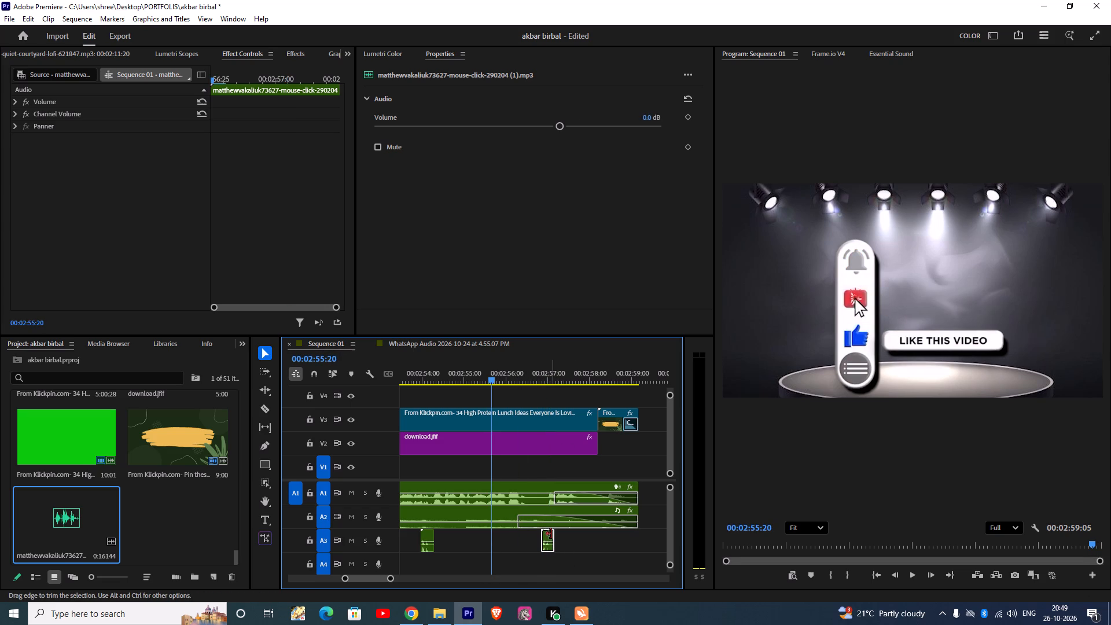
{"action": "left_click_drag", "start_coordinate": [549, 534], "coordinate": [499, 533], "text": "alt"}
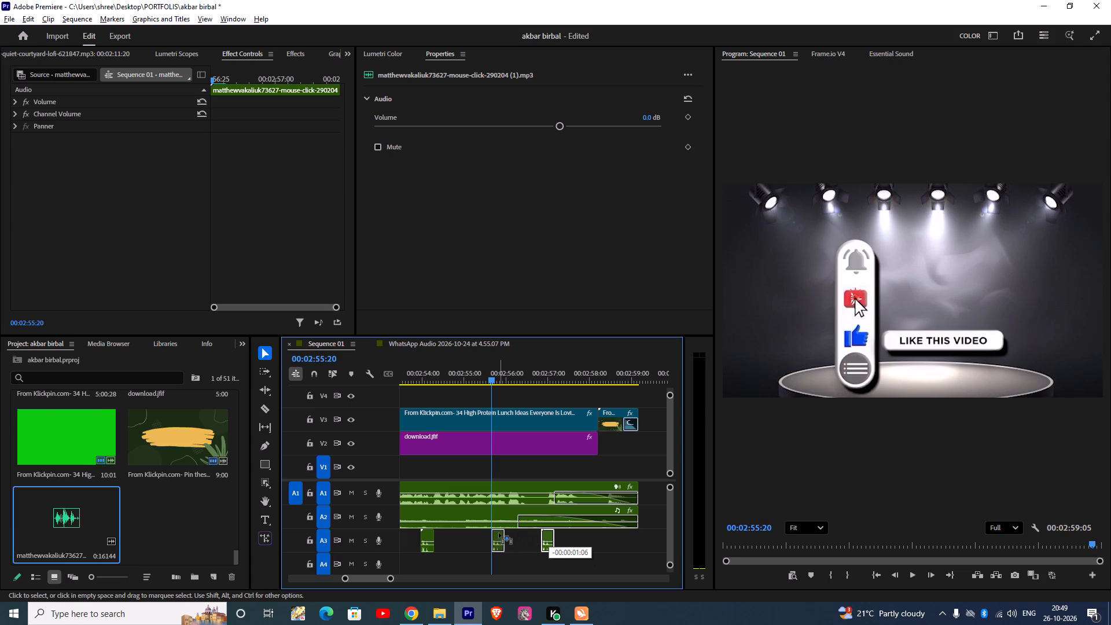
{"action": "left_click_drag", "start_coordinate": [499, 533], "coordinate": [495, 532], "text": "alt"}
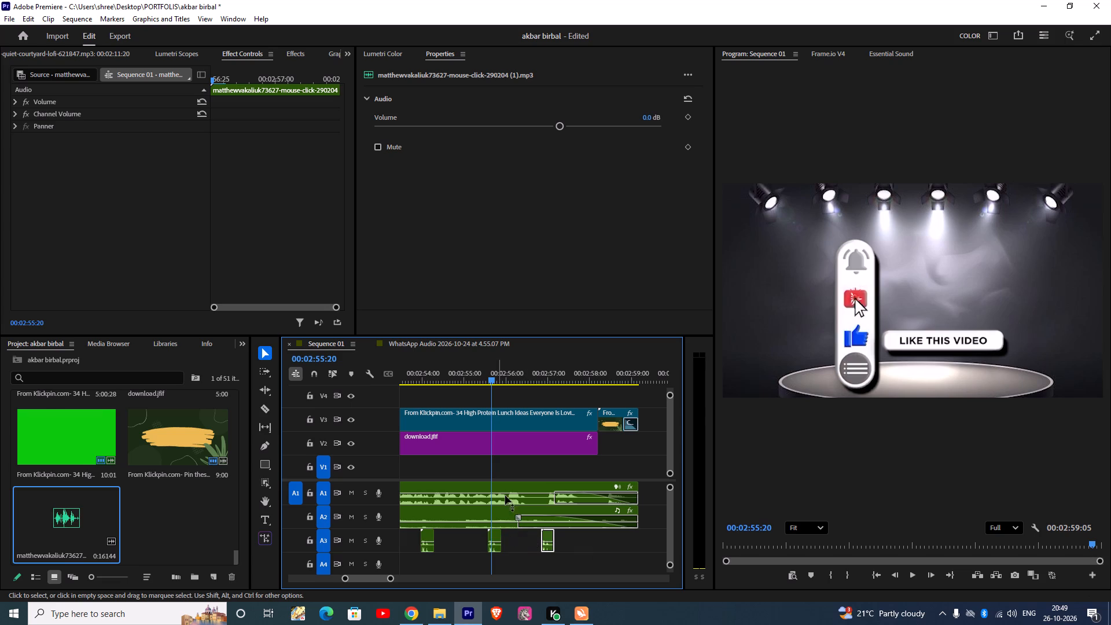
{"action": "left_click_drag", "start_coordinate": [487, 379], "coordinate": [414, 384]}
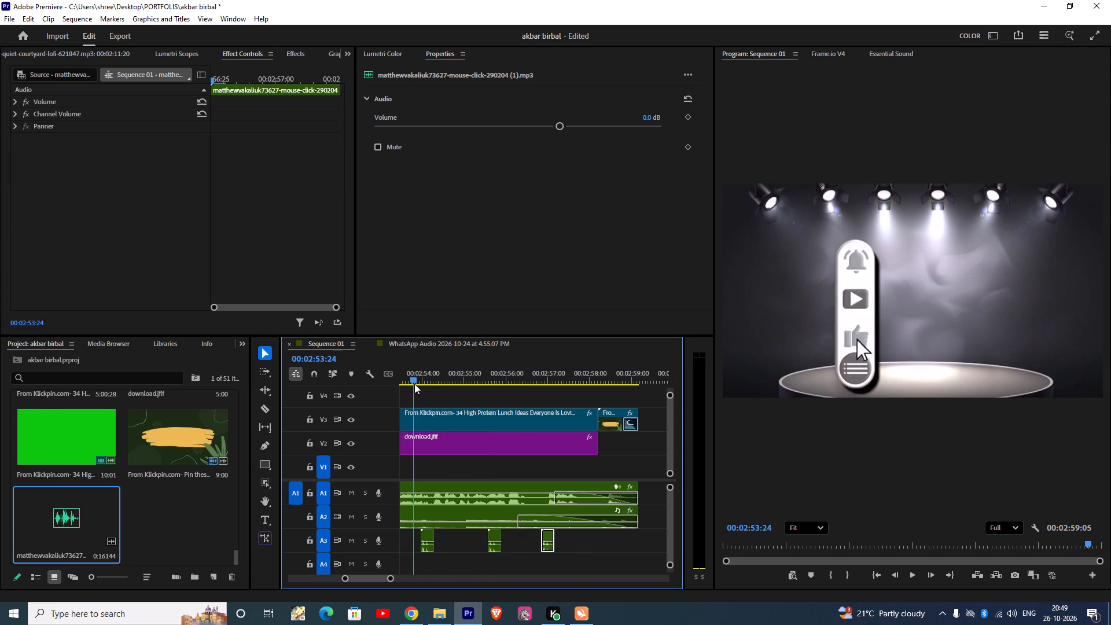
{"action": "left_click_drag", "start_coordinate": [414, 384], "coordinate": [412, 384]}
{"action": "key", "text": "space"}
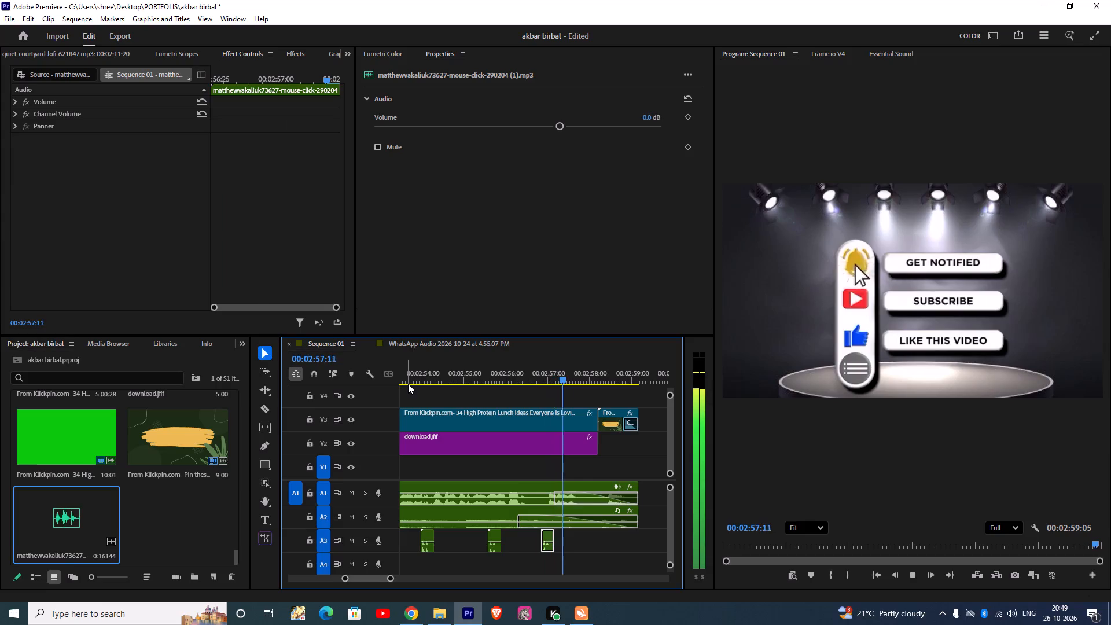
{"action": "key", "text": "space"}
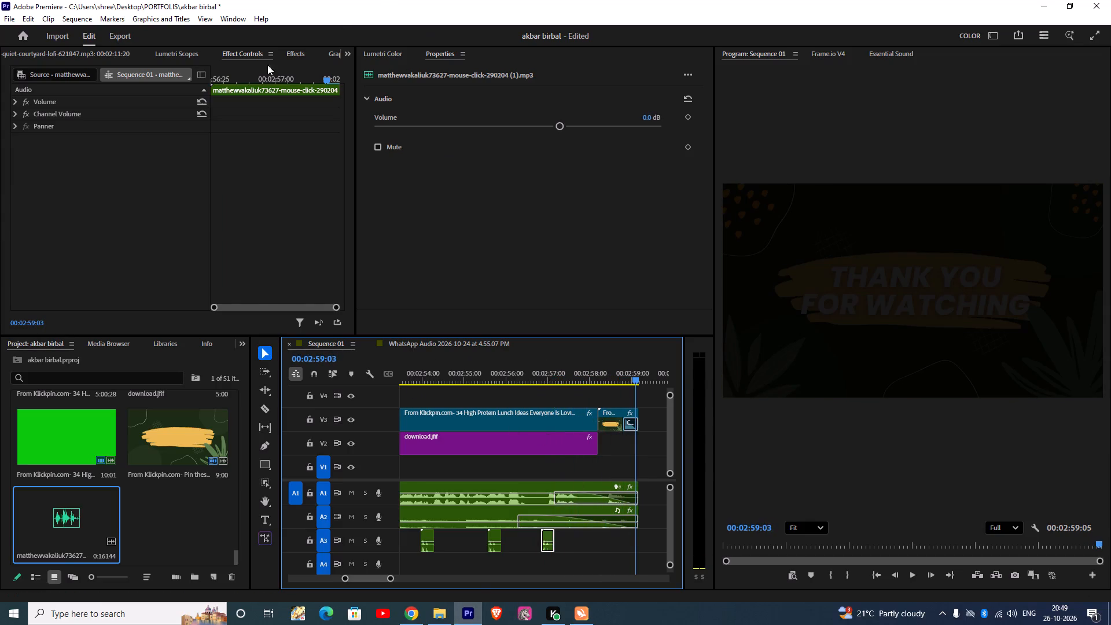
Open the Animation Composer extension.
{"action": "left_click", "coordinate": [244, 19]}
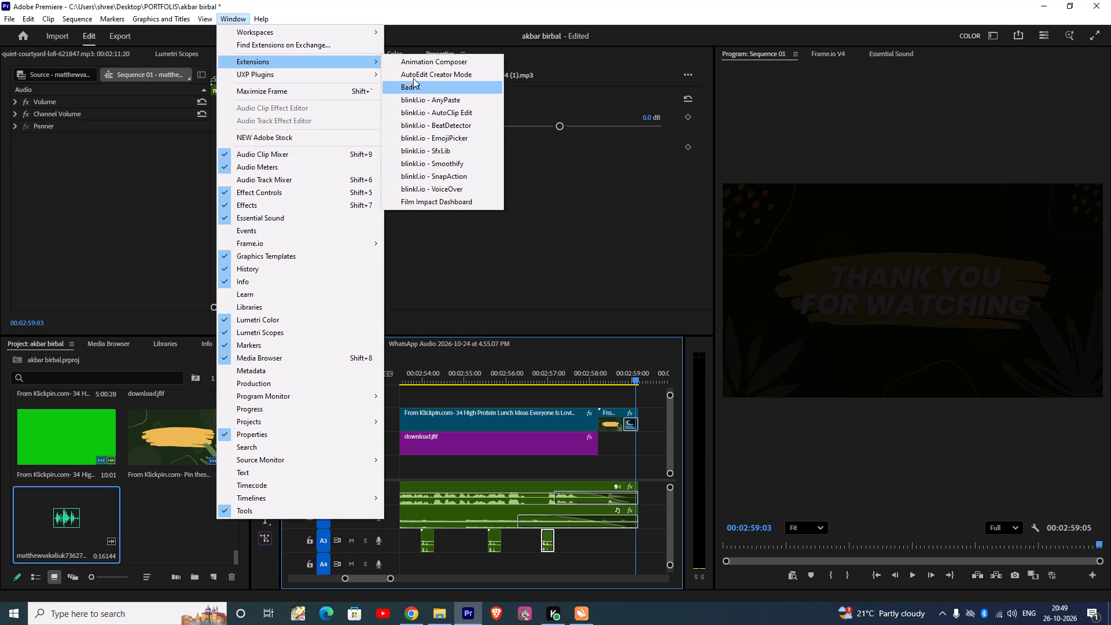
{"action": "left_click", "coordinate": [425, 57]}
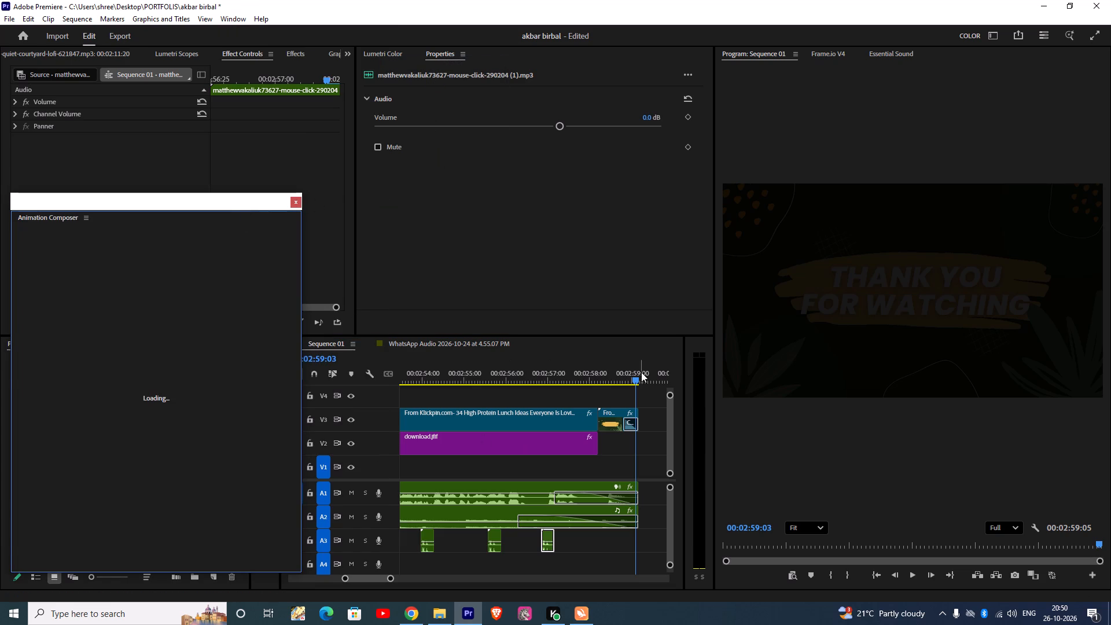
Go back to 00:02:23:18 and scale the small court scene image on V2 to fill the frame.
{"action": "left_click_drag", "start_coordinate": [634, 377], "coordinate": [302, 398]}
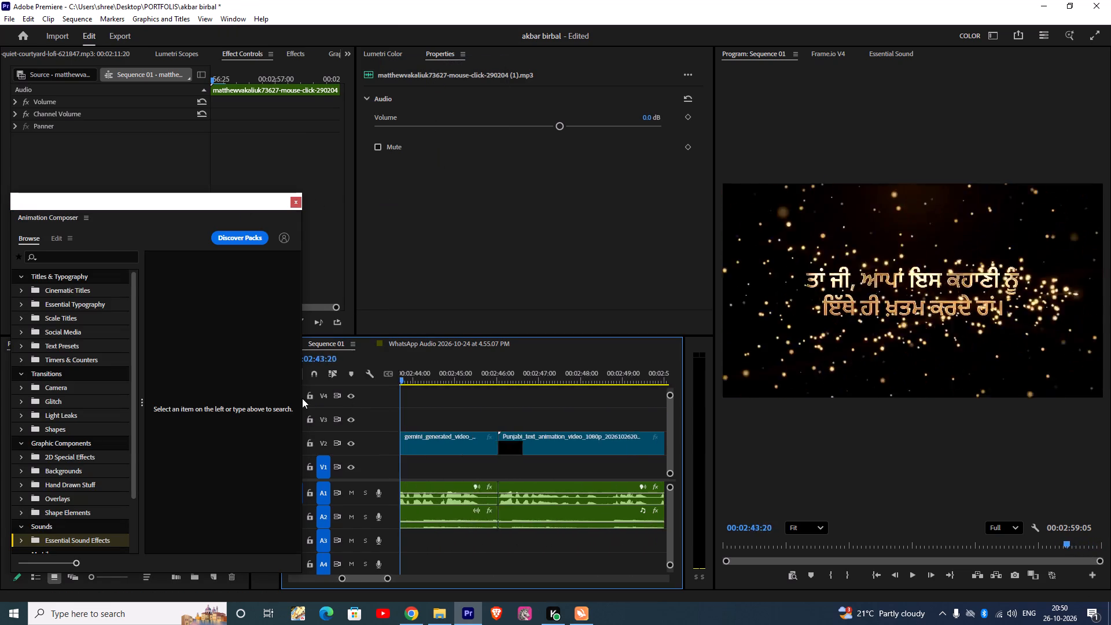
{"action": "left_click_drag", "start_coordinate": [302, 398], "coordinate": [637, 390]}
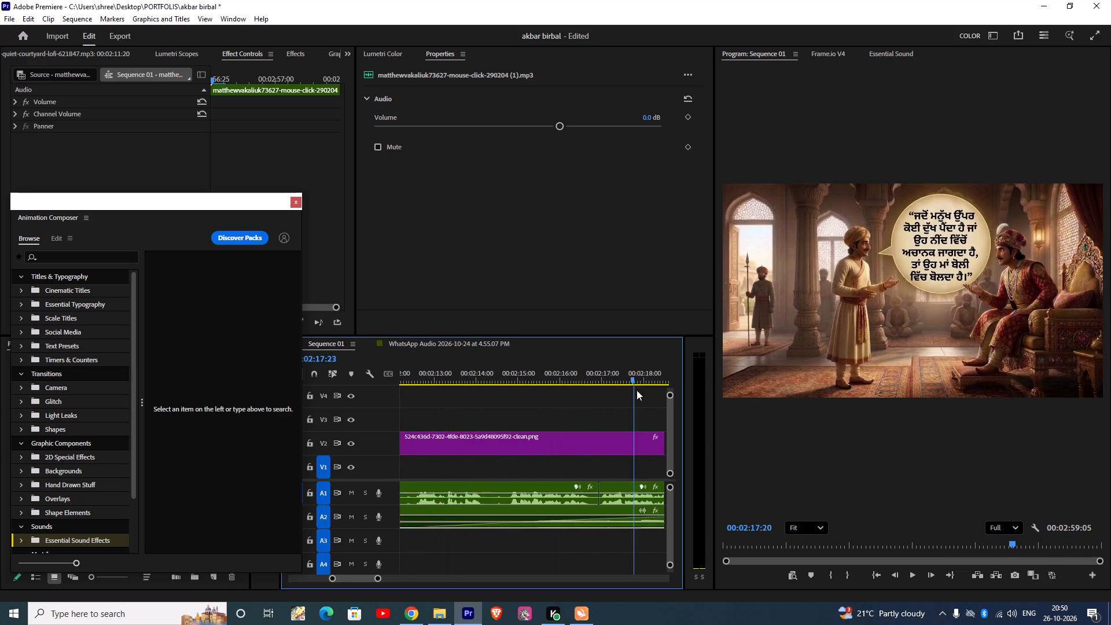
{"action": "left_click_drag", "start_coordinate": [637, 390], "coordinate": [411, 389]}
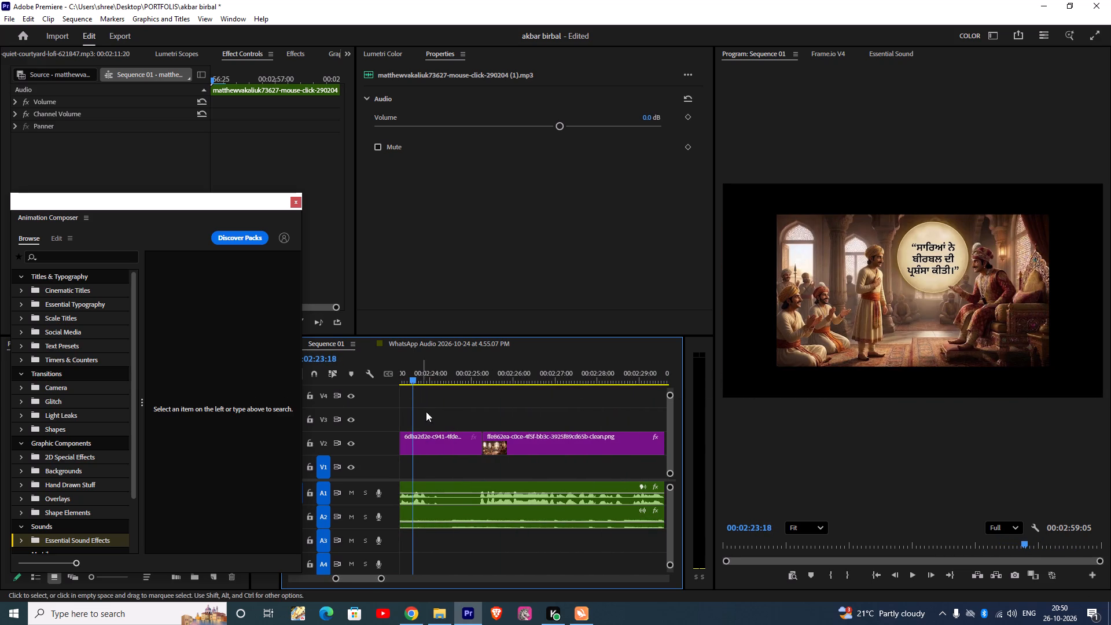
{"action": "left_click", "coordinate": [442, 446]}
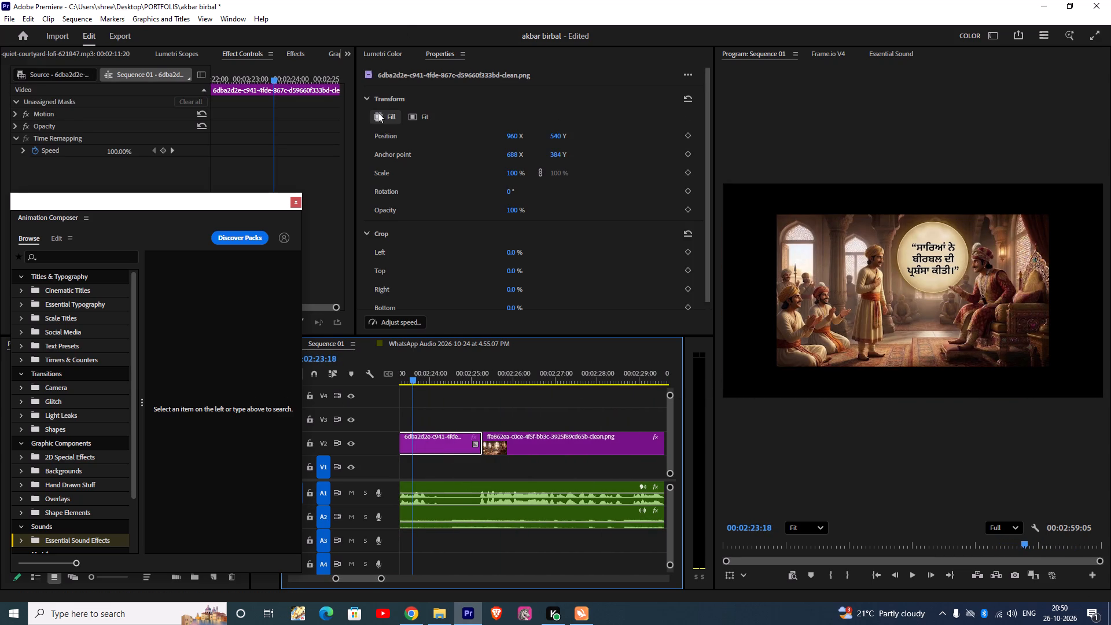
{"action": "left_click", "coordinate": [378, 112]}
Enlarge the court scene image at 00:02:00:23 on V2 to about 173% and shift it down to about Y 604.
{"action": "left_click_drag", "start_coordinate": [410, 379], "coordinate": [275, 391]}
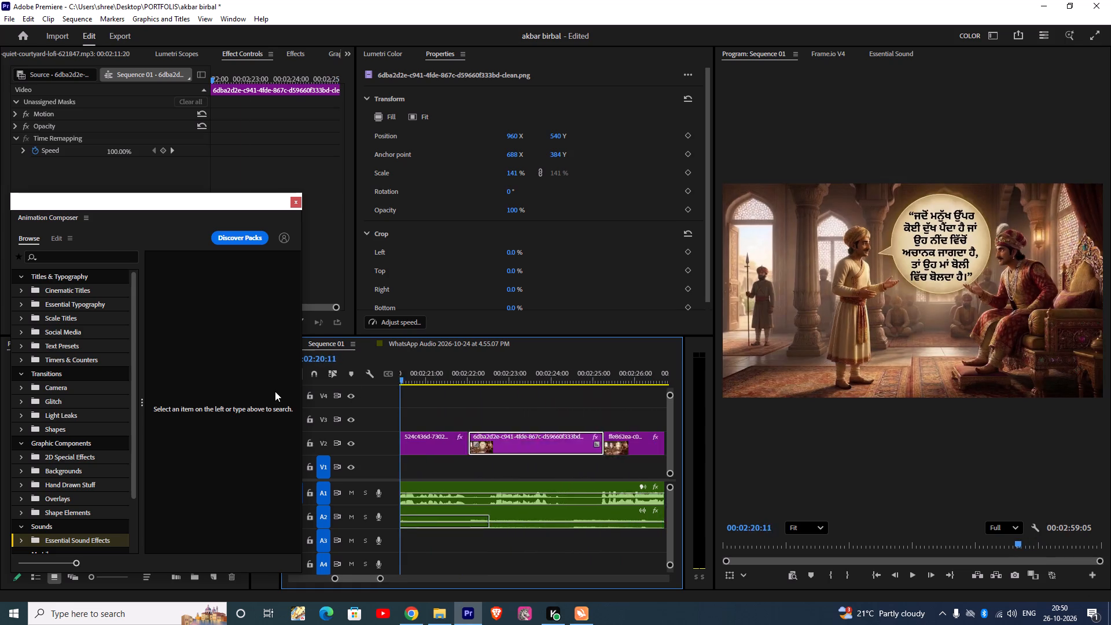
{"action": "left_click_drag", "start_coordinate": [275, 391], "coordinate": [464, 356]}
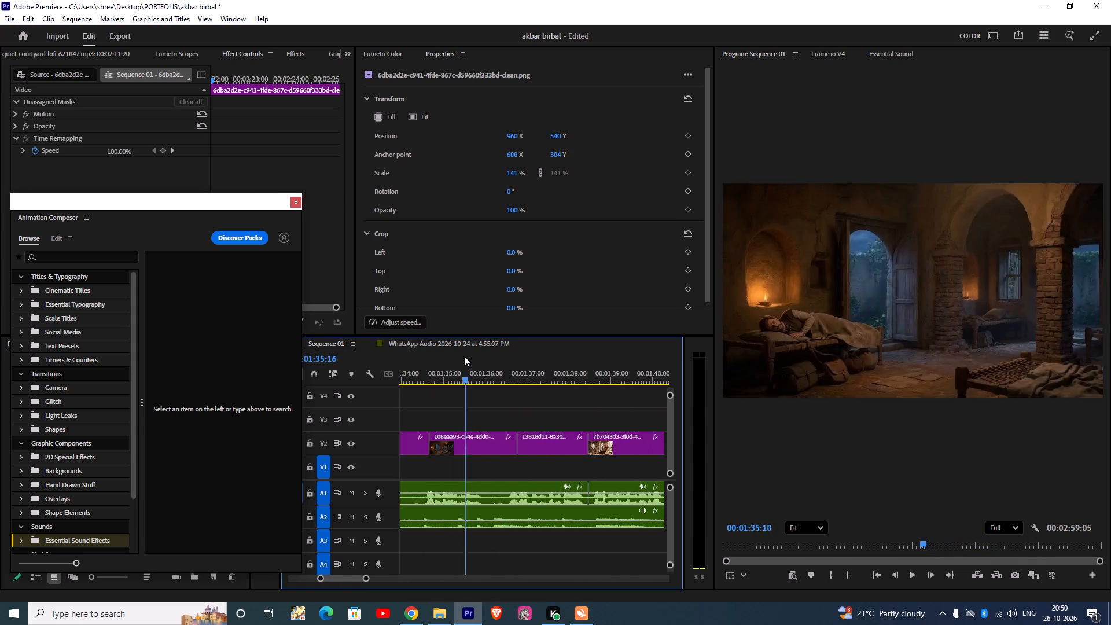
{"action": "left_click_drag", "start_coordinate": [464, 356], "coordinate": [612, 322]}
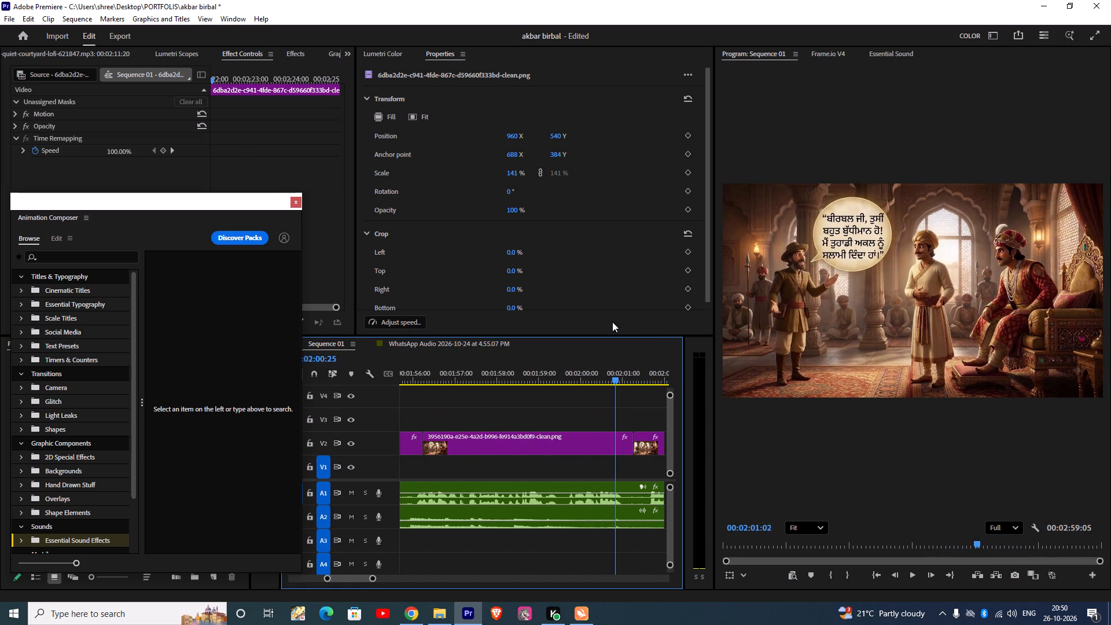
{"action": "left_click_drag", "start_coordinate": [612, 322], "coordinate": [609, 322]}
{"action": "left_click", "coordinate": [598, 445]}
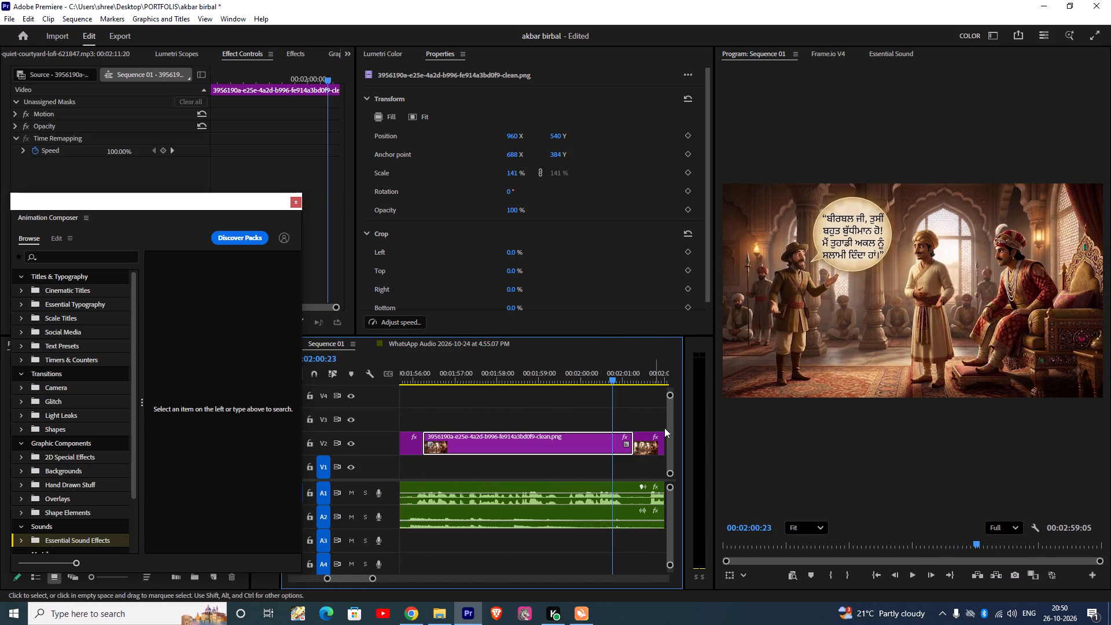
{"action": "left_click", "coordinate": [998, 372]}
{"action": "left_click", "coordinate": [998, 372]}
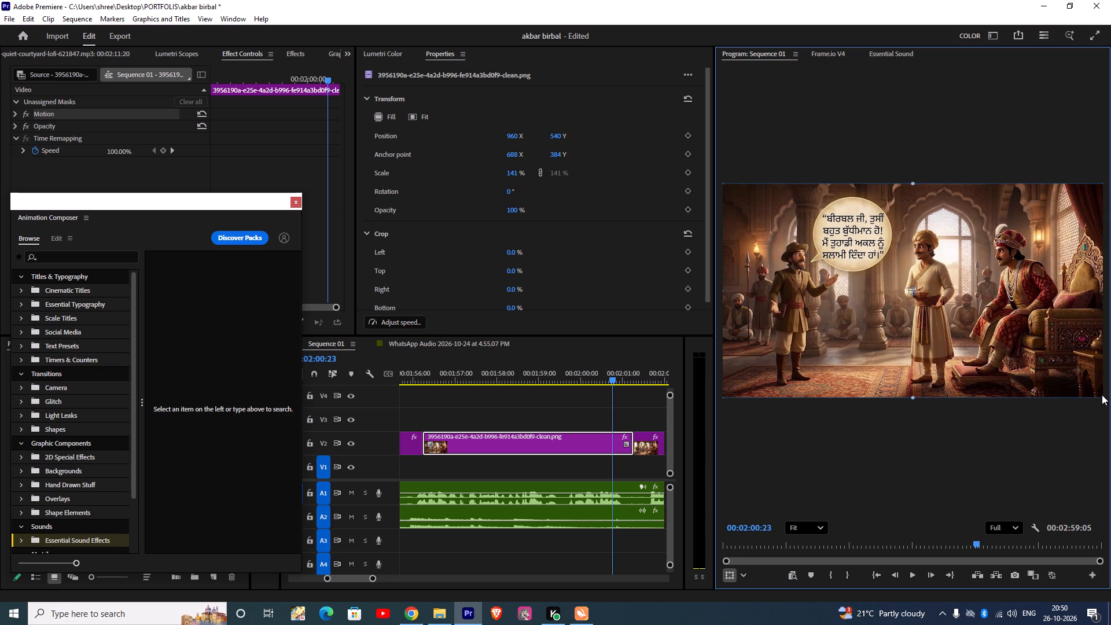
{"action": "left_click_drag", "start_coordinate": [1102, 396], "coordinate": [1110, 421]}
{"action": "left_click_drag", "start_coordinate": [1017, 353], "coordinate": [1017, 366]}
Play on to 00:02:07:16, enlarge the scene image there to about 169%, and reposition it to about 963, 598.
{"action": "key", "text": "space"}
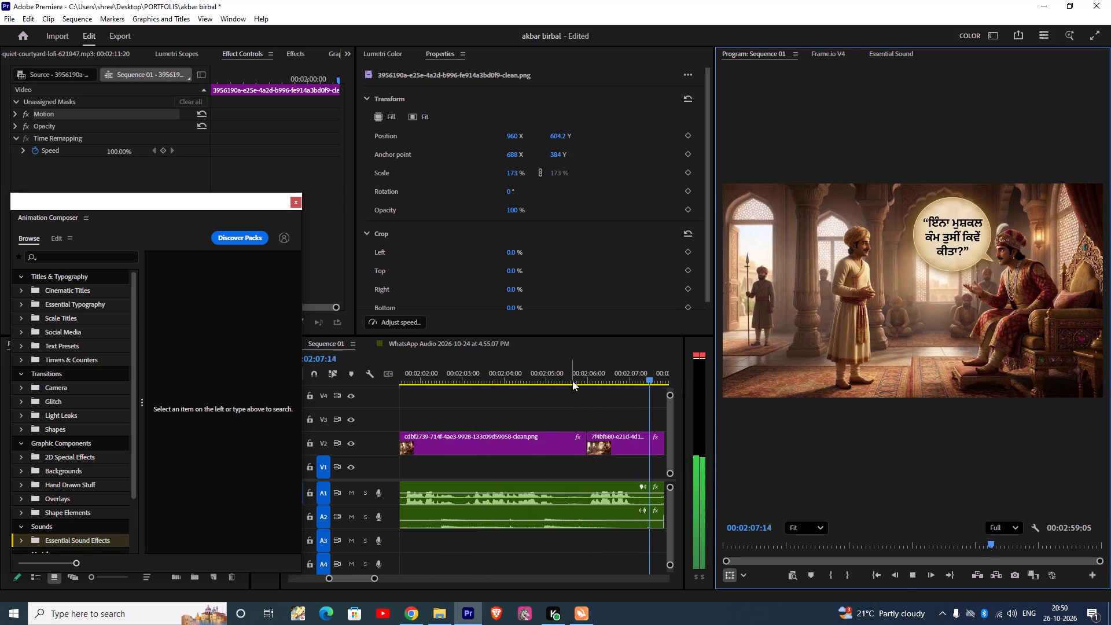
{"action": "key", "text": "space"}
{"action": "left_click", "coordinate": [829, 356]}
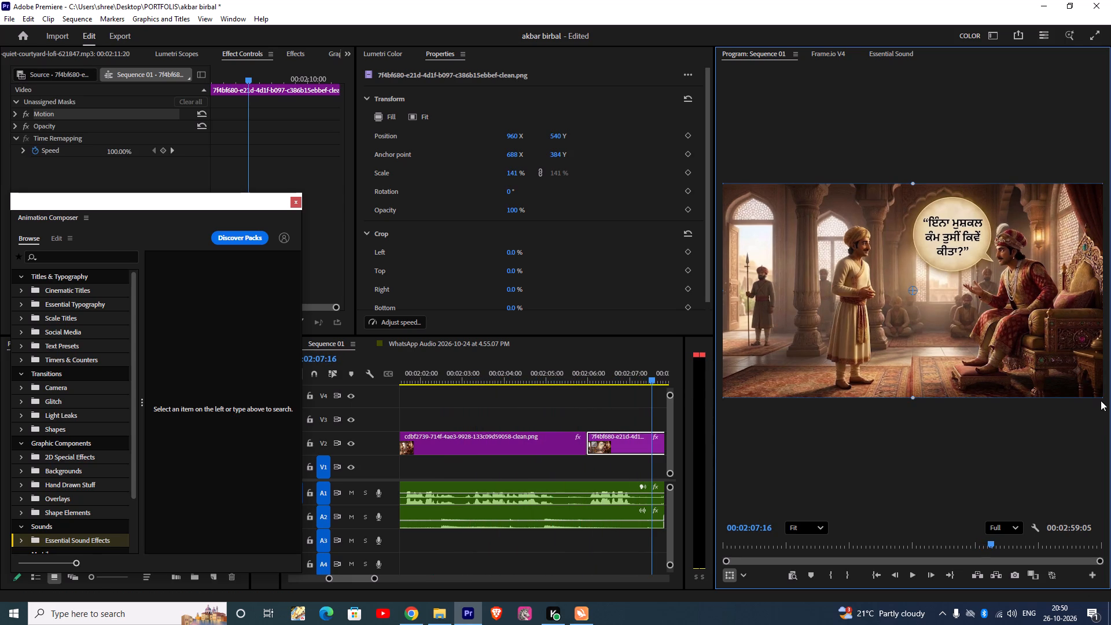
{"action": "left_click_drag", "start_coordinate": [1102, 398], "coordinate": [1110, 421]}
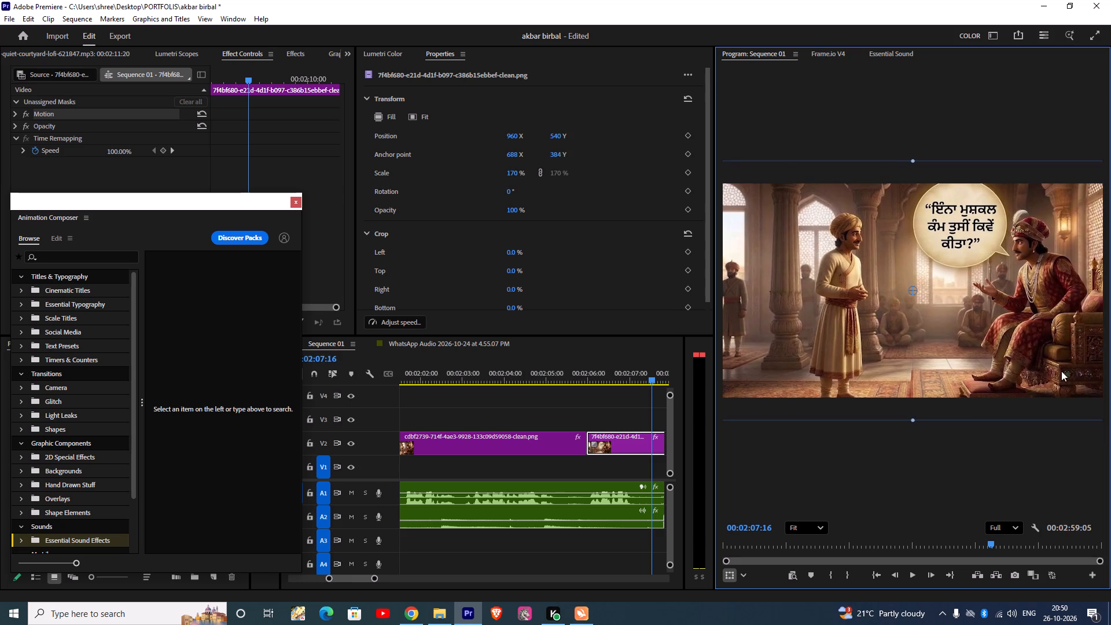
{"action": "left_click_drag", "start_coordinate": [1013, 336], "coordinate": [1014, 347]}
Play on to 00:02:16:11, enlarge the speech-bubble scene image there to about 173%, and reposition it to about 899, 642.
{"action": "key", "text": "space"}
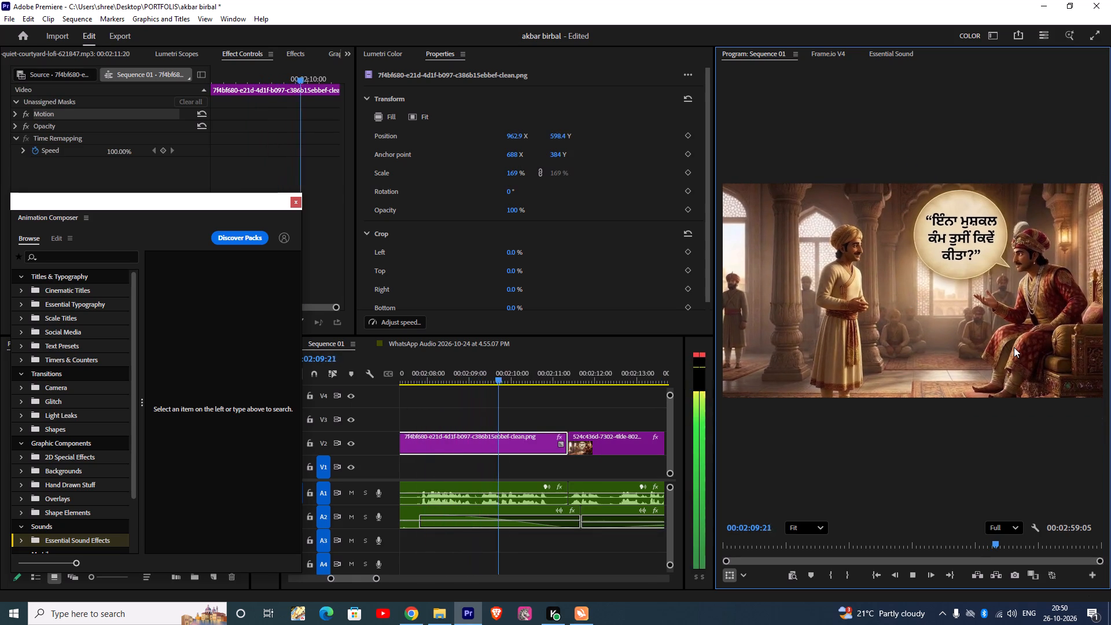
{"action": "key", "text": "space"}
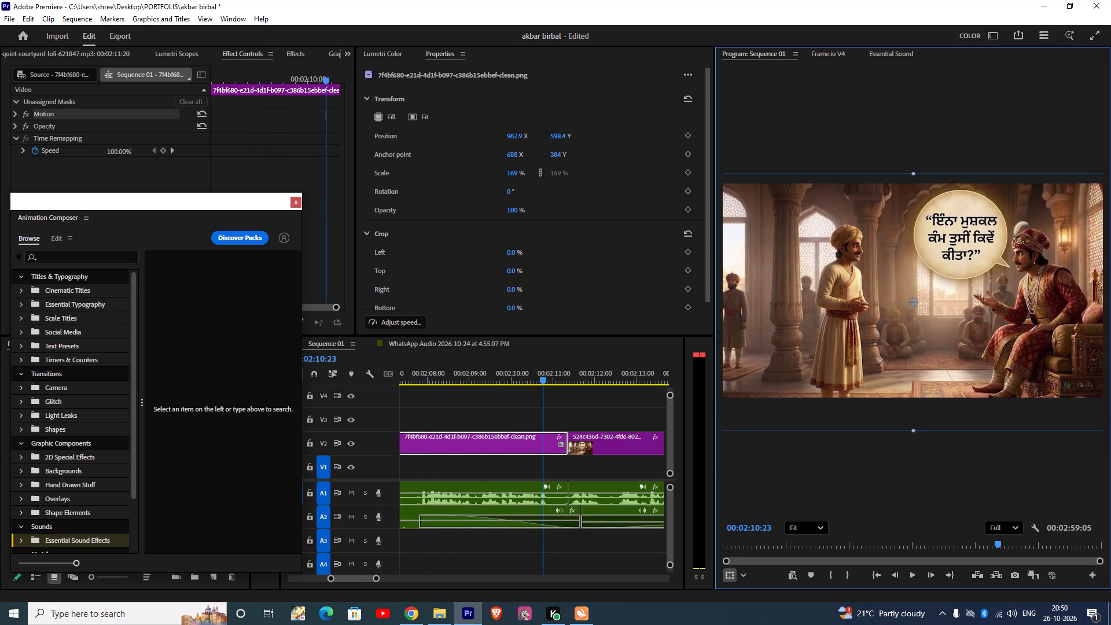
{"action": "key", "text": "space"}
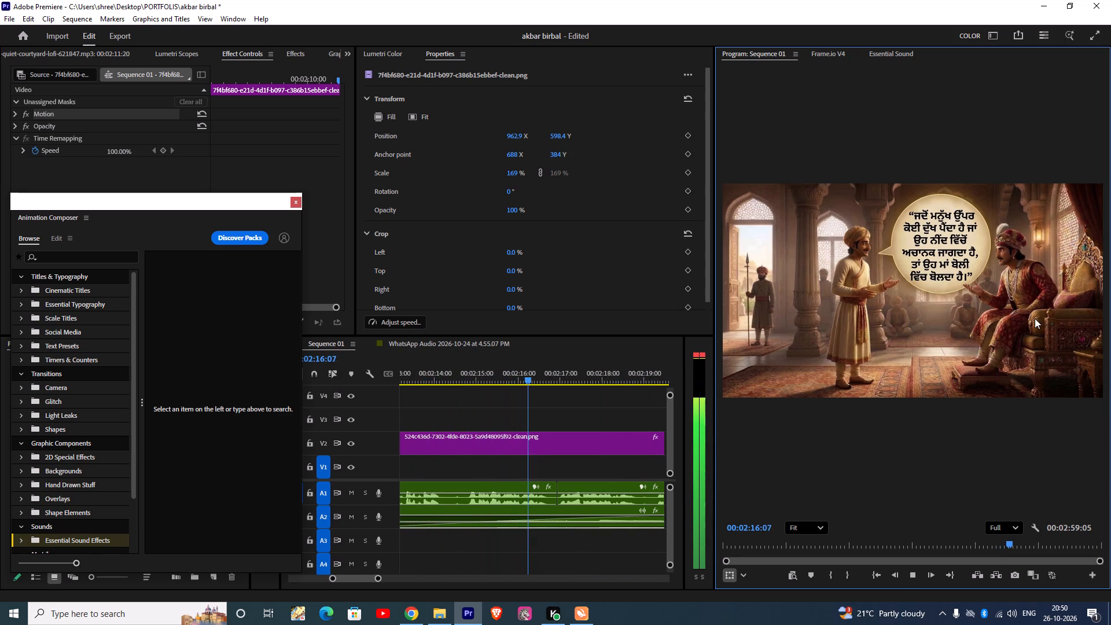
{"action": "key", "text": "space"}
{"action": "left_click_drag", "start_coordinate": [601, 450], "coordinate": [607, 447]}
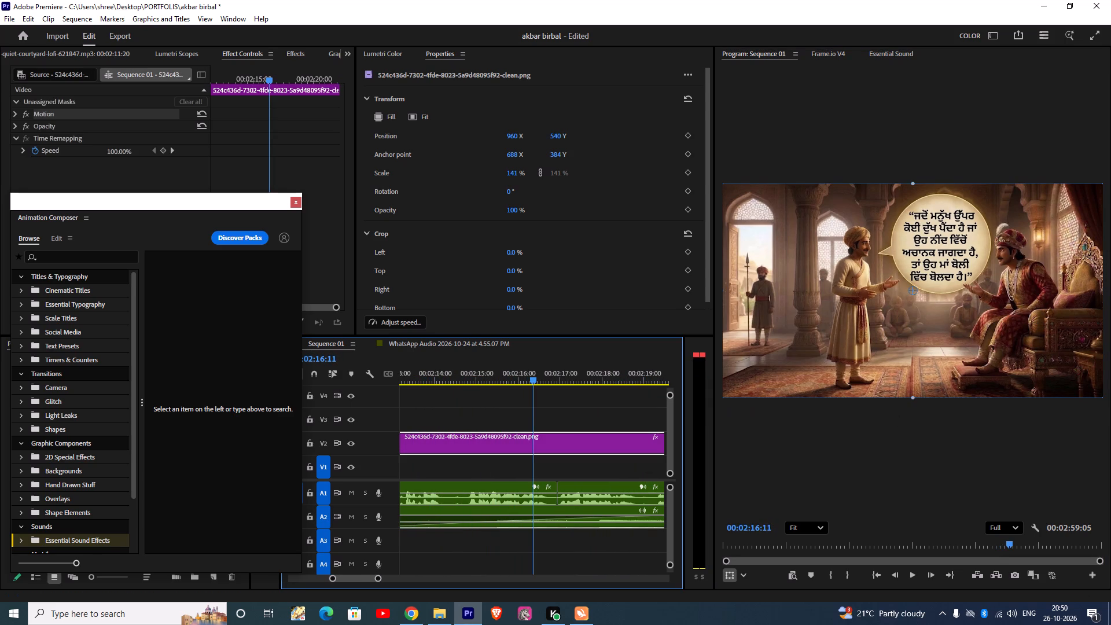
{"action": "left_click_drag", "start_coordinate": [1102, 396], "coordinate": [1110, 406]}
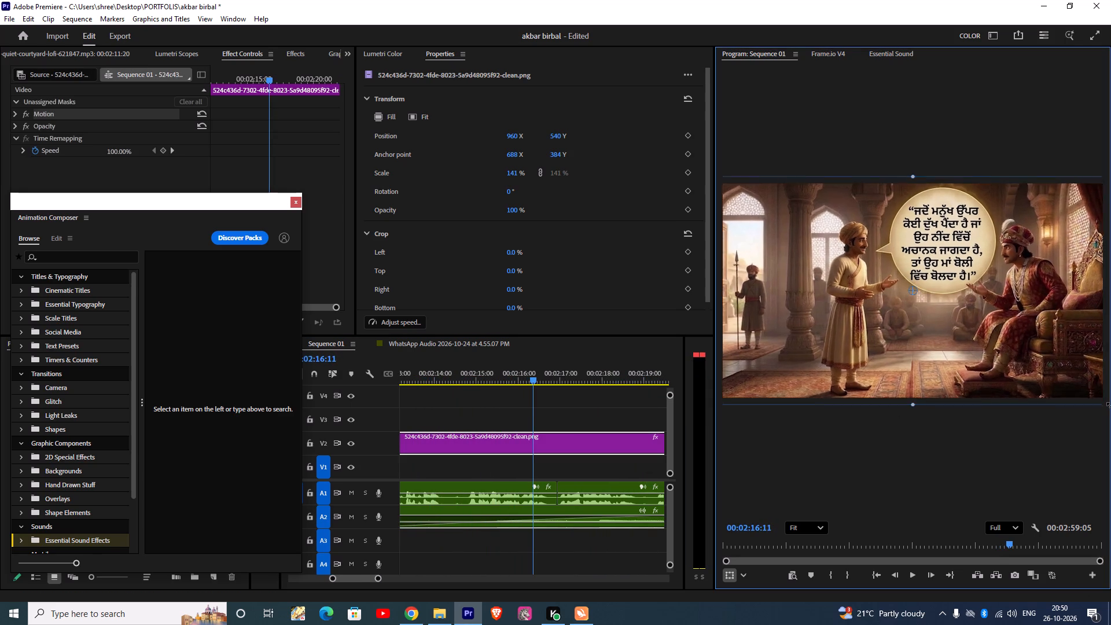
{"action": "left_click_drag", "start_coordinate": [1110, 406], "coordinate": [1110, 421]}
{"action": "left_click_drag", "start_coordinate": [1077, 355], "coordinate": [1064, 382]}
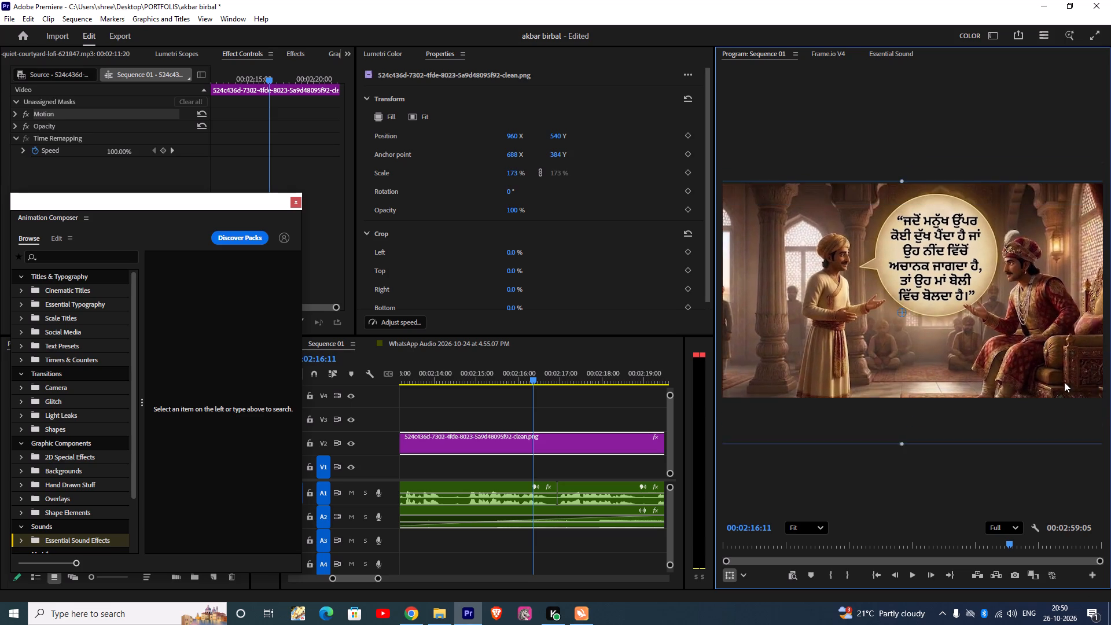
{"action": "left_click_drag", "start_coordinate": [1064, 382], "coordinate": [1065, 375]}
Play on to 00:02:23:12, enlarge the speech-bubble scene image there to about 172%, and reposition it to about 966, 633.
{"action": "key", "text": "space"}
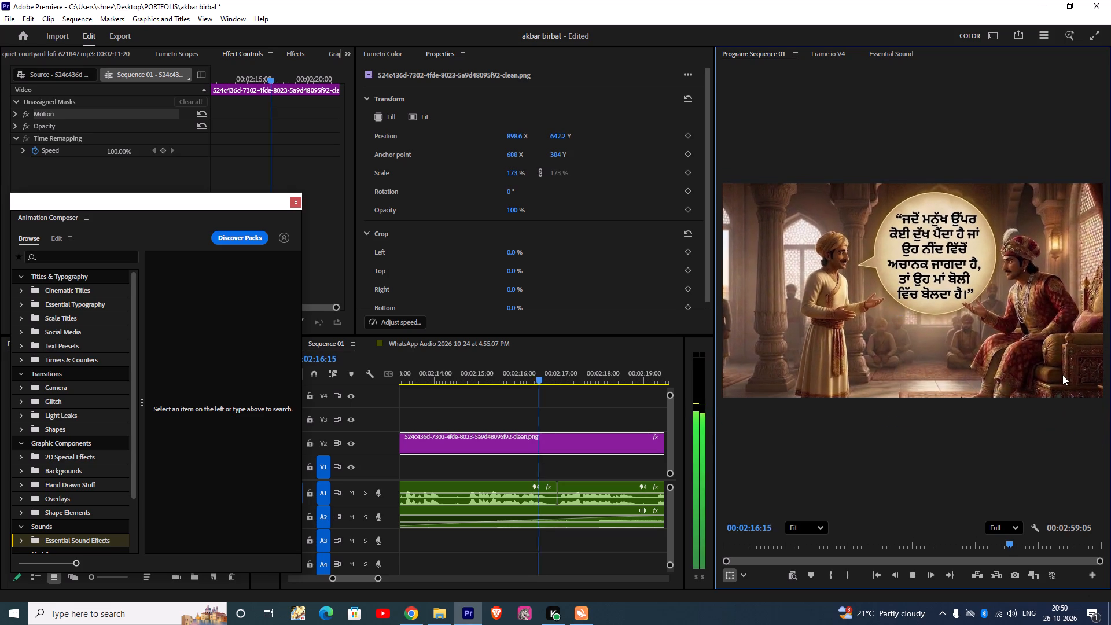
{"action": "key", "text": "space"}
{"action": "key", "text": "space"}
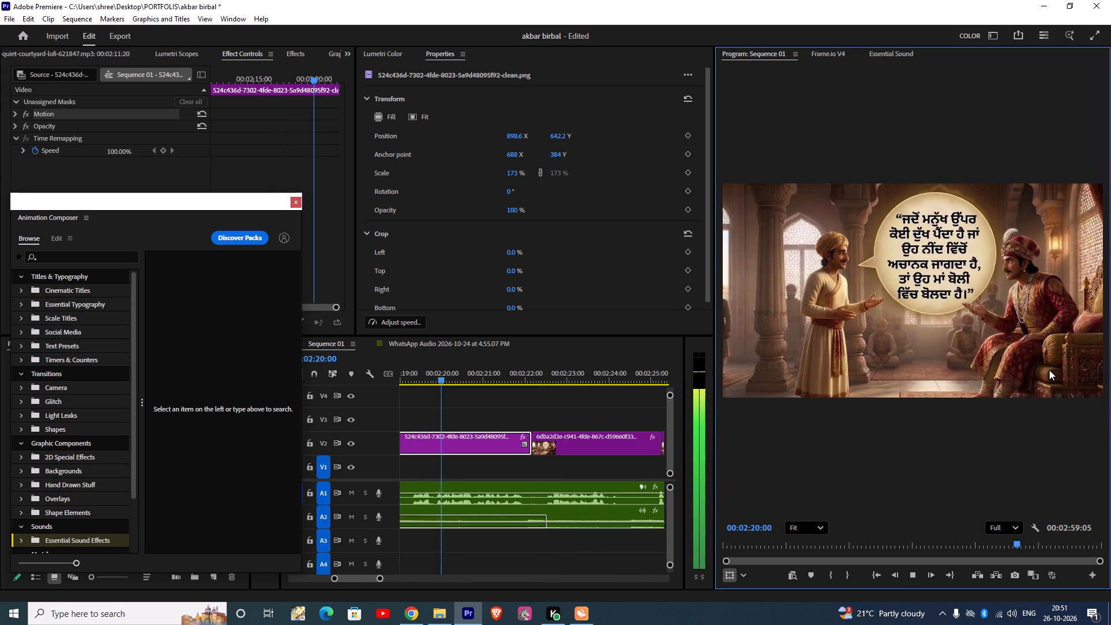
{"action": "key", "text": "space"}
{"action": "left_click", "coordinate": [1036, 343]}
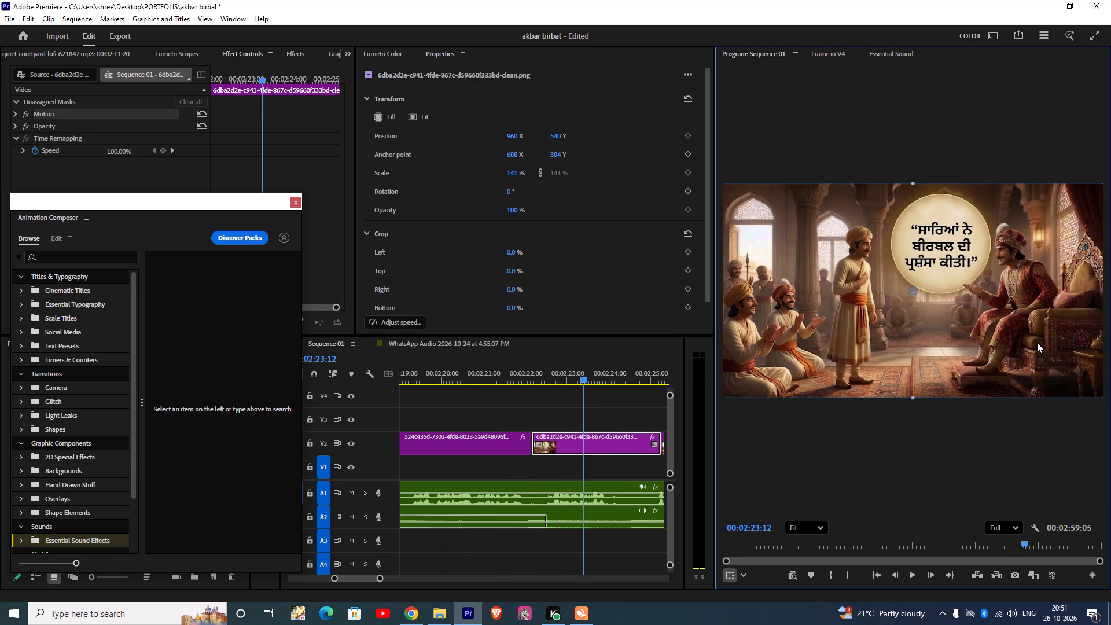
{"action": "left_click_drag", "start_coordinate": [1102, 396], "coordinate": [1110, 422]}
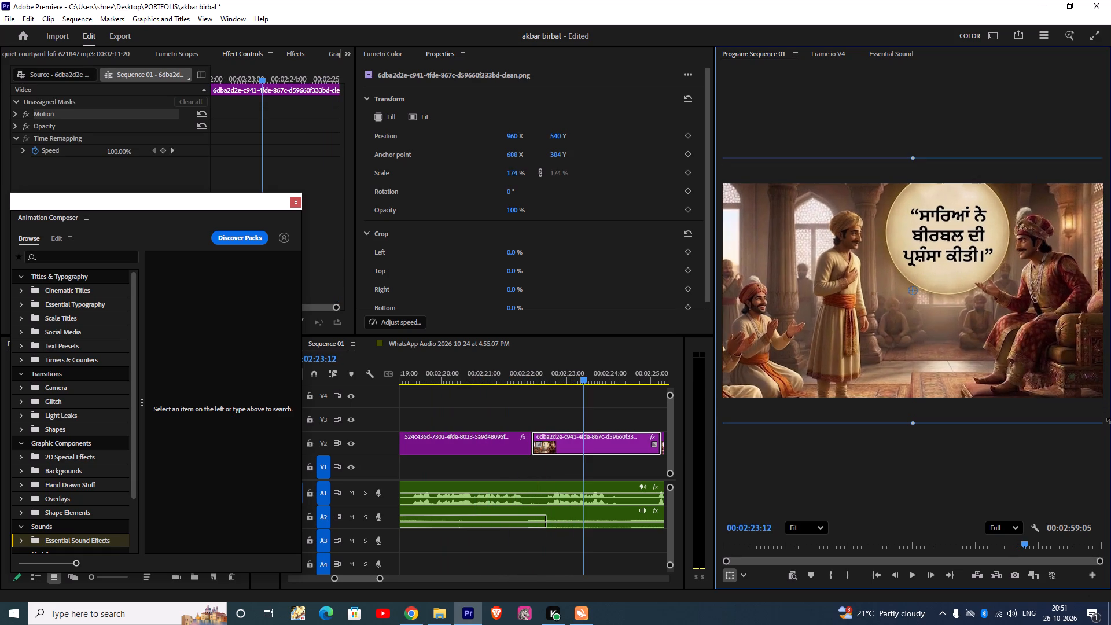
{"action": "left_click_drag", "start_coordinate": [1110, 422], "coordinate": [1107, 424]}
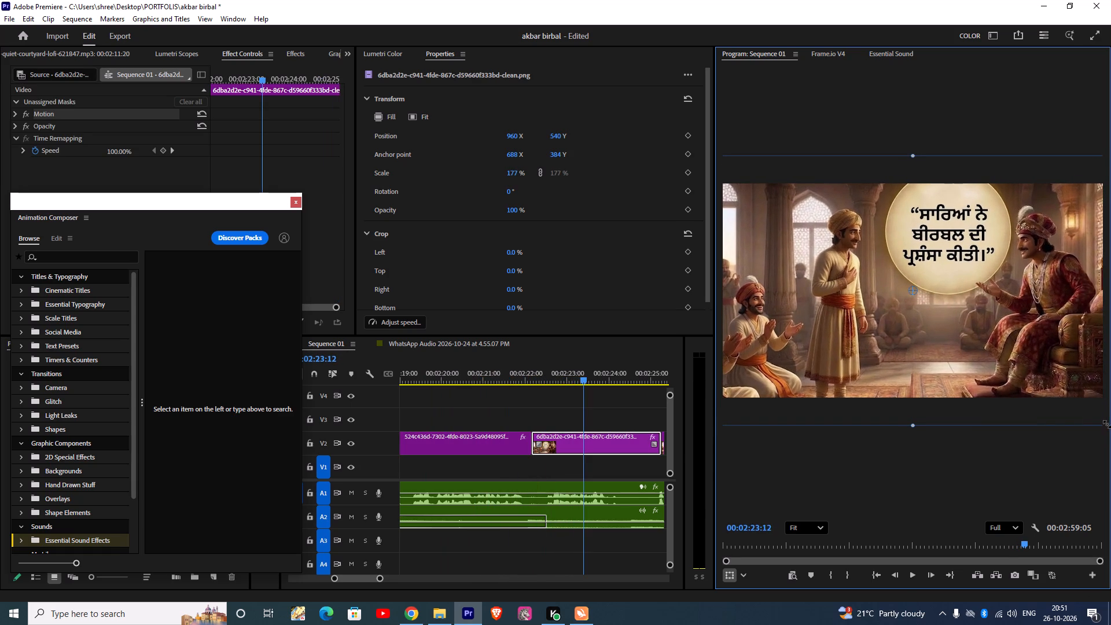
{"action": "left_click_drag", "start_coordinate": [1107, 424], "coordinate": [1081, 407]}
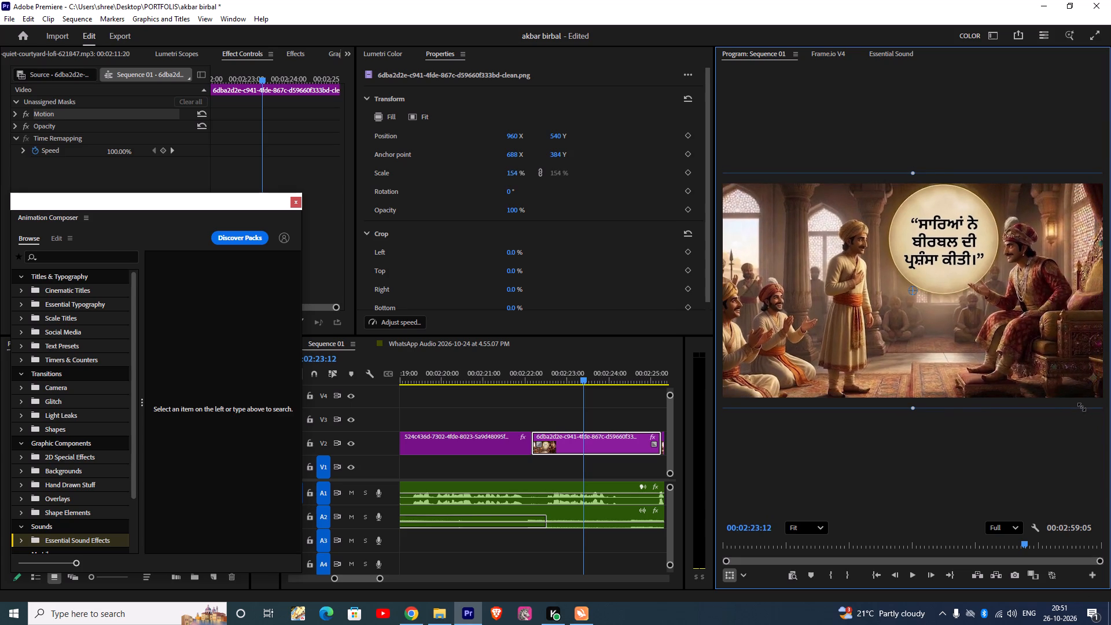
{"action": "left_click_drag", "start_coordinate": [1081, 407], "coordinate": [1097, 420]}
{"action": "left_click_drag", "start_coordinate": [1015, 344], "coordinate": [1016, 362]}
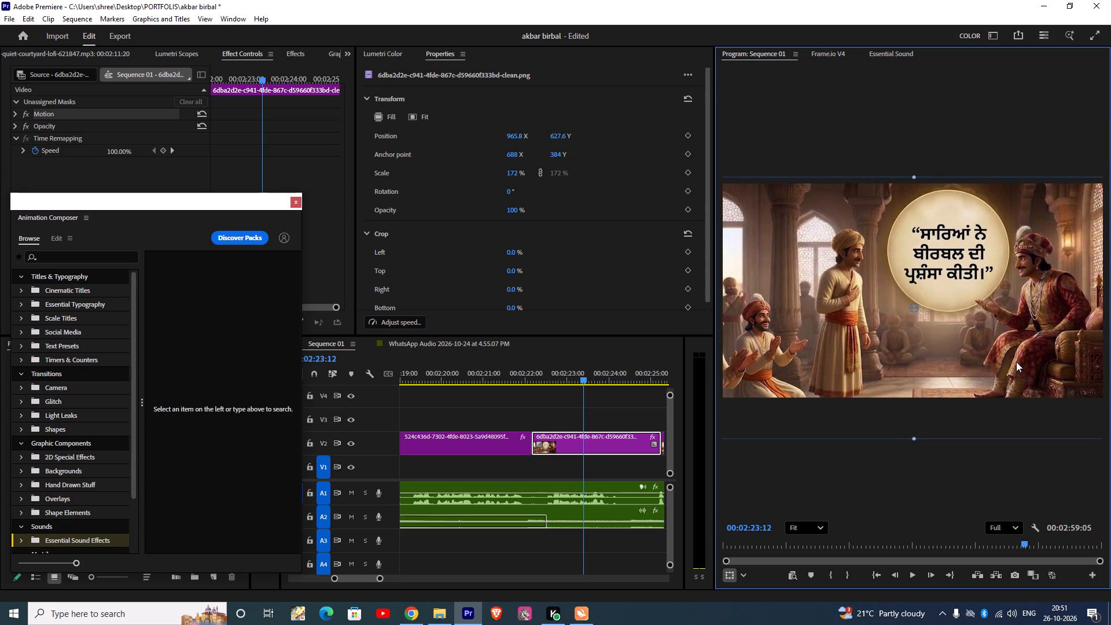
{"action": "left_click_drag", "start_coordinate": [1016, 362], "coordinate": [1016, 363]}
Play on to 00:02:27:05, enlarge the scene image there to about 173%, and reposition it to about 945, 569.
{"action": "key", "text": "space"}
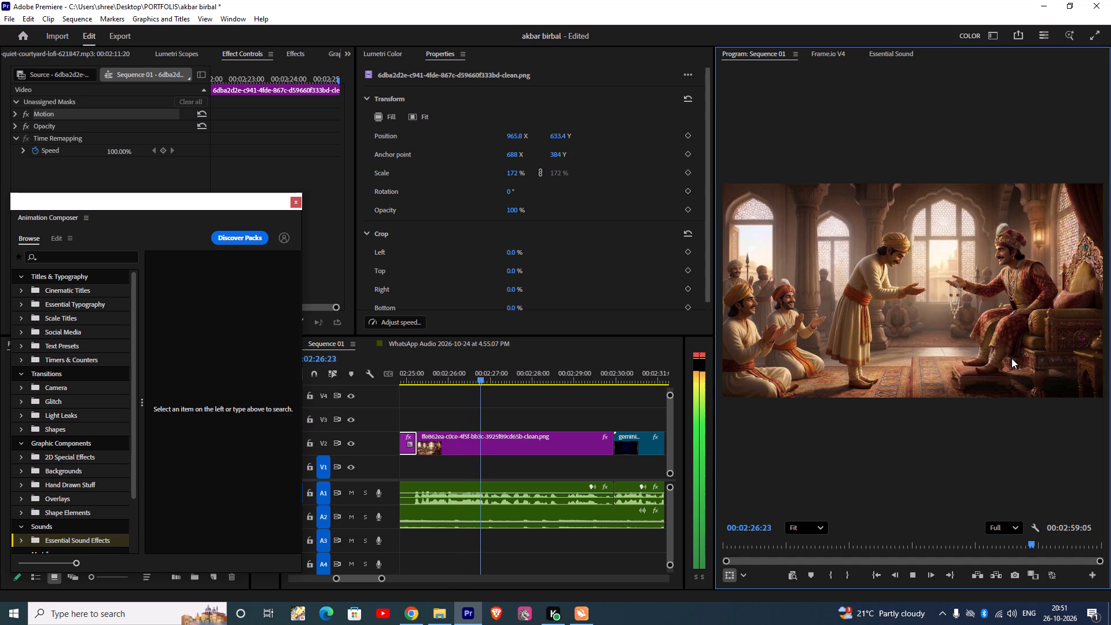
{"action": "key", "text": "space"}
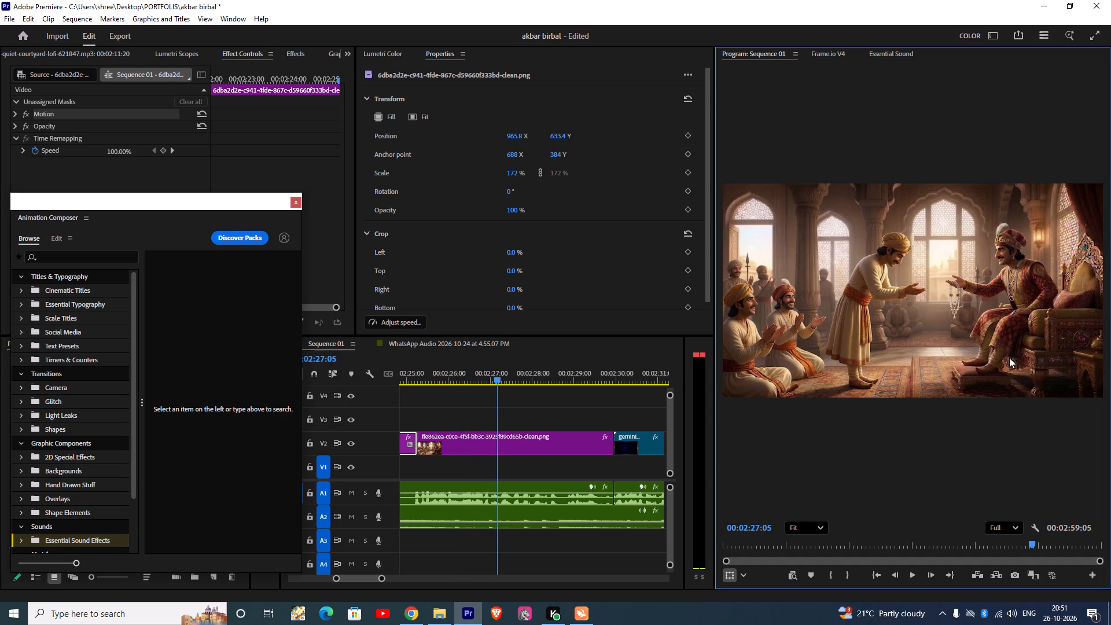
{"action": "left_click", "coordinate": [1047, 328]}
{"action": "left_click", "coordinate": [1036, 326]}
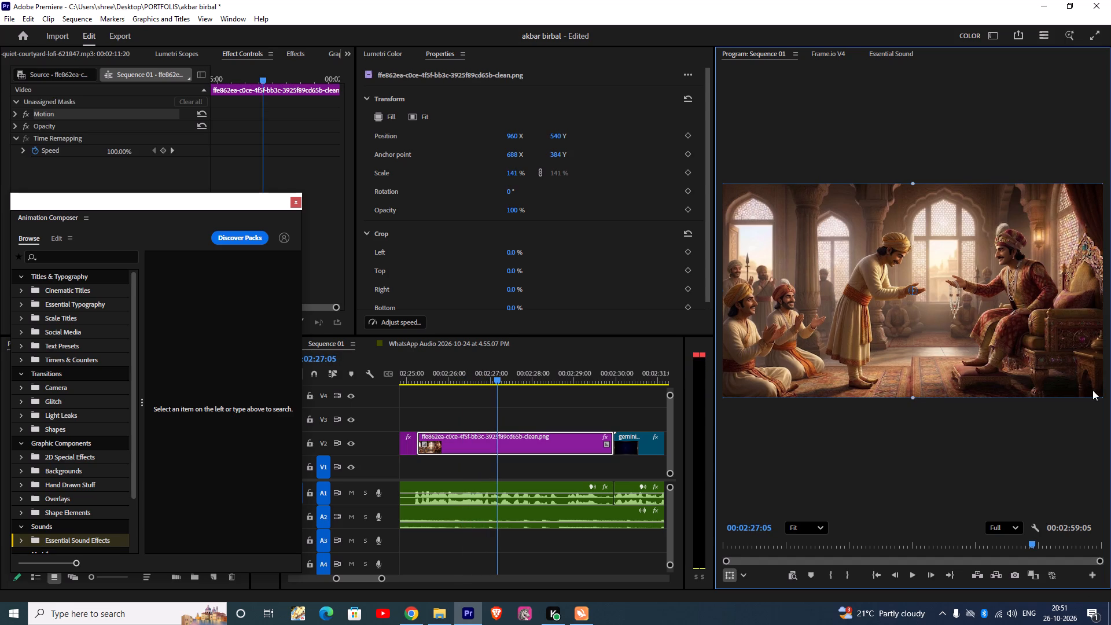
{"action": "left_click", "coordinate": [1101, 396]}
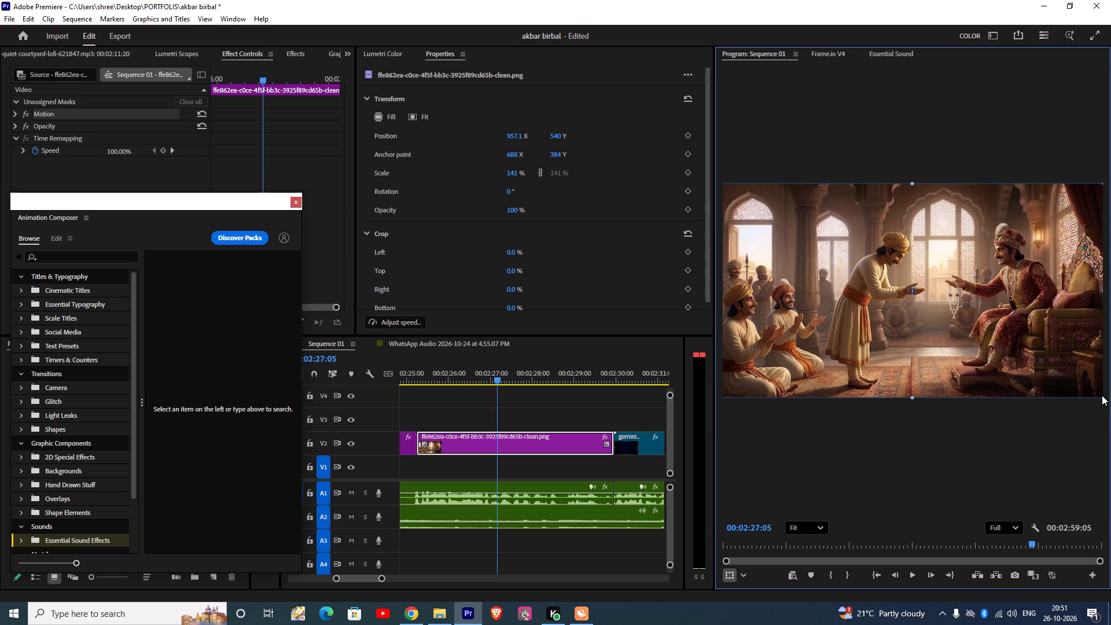
{"action": "left_click", "coordinate": [1090, 387]}
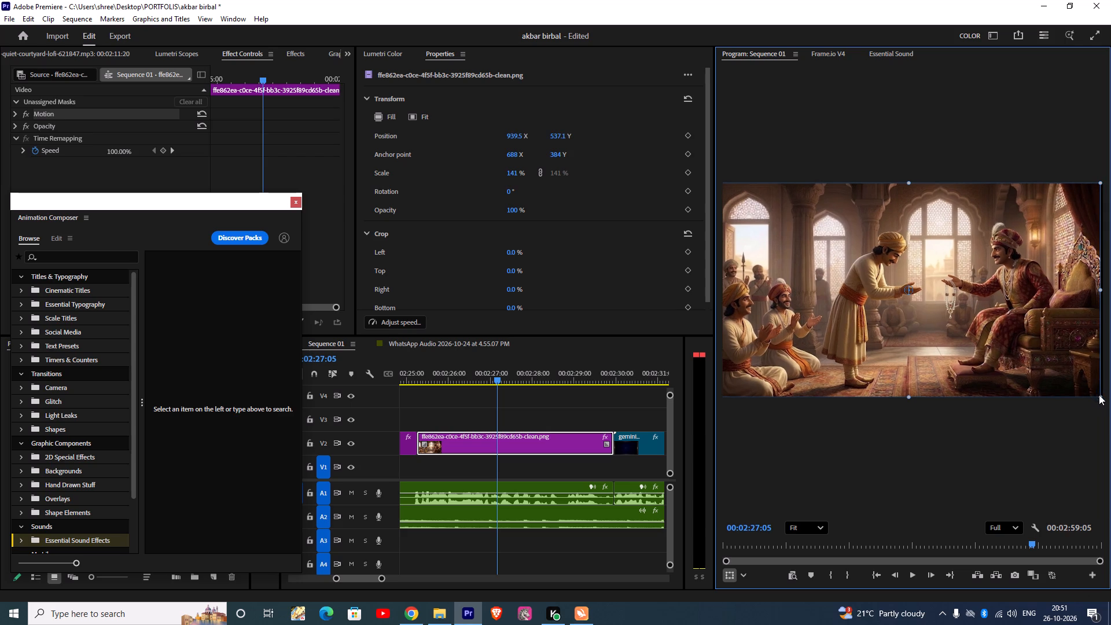
{"action": "left_click_drag", "start_coordinate": [1101, 395], "coordinate": [1109, 403]}
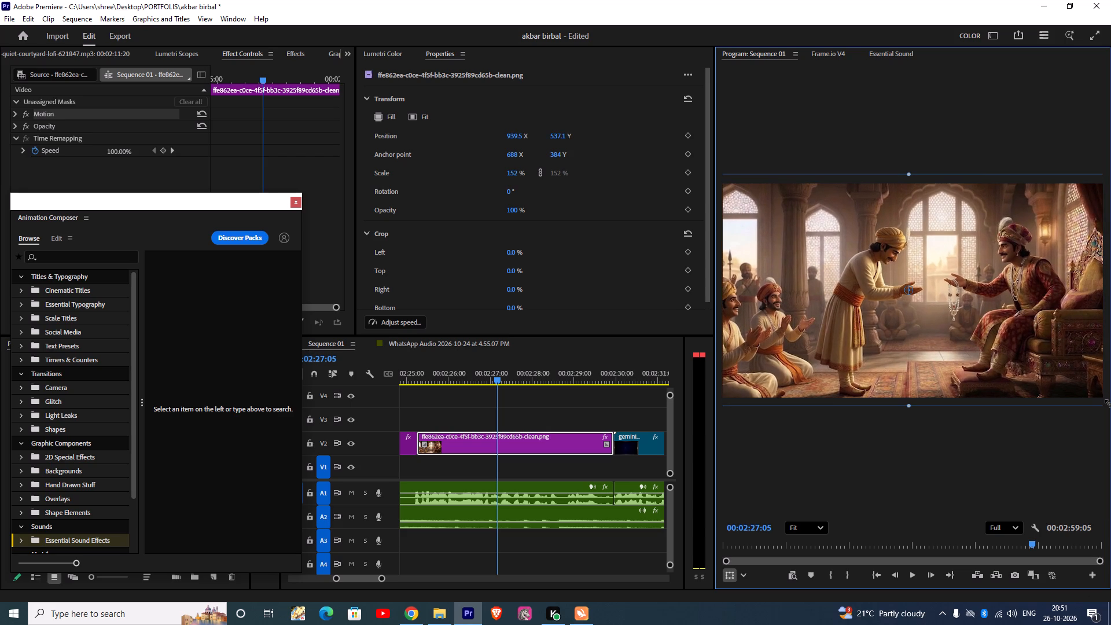
{"action": "left_click_drag", "start_coordinate": [1109, 403], "coordinate": [1109, 420]}
{"action": "left_click_drag", "start_coordinate": [1060, 347], "coordinate": [1061, 354]}
Play through to the ending and shift its V2 and V3 clips forward by about 1 second, starting with download.jfif and the Klickpin animation.
{"action": "key", "text": "space"}
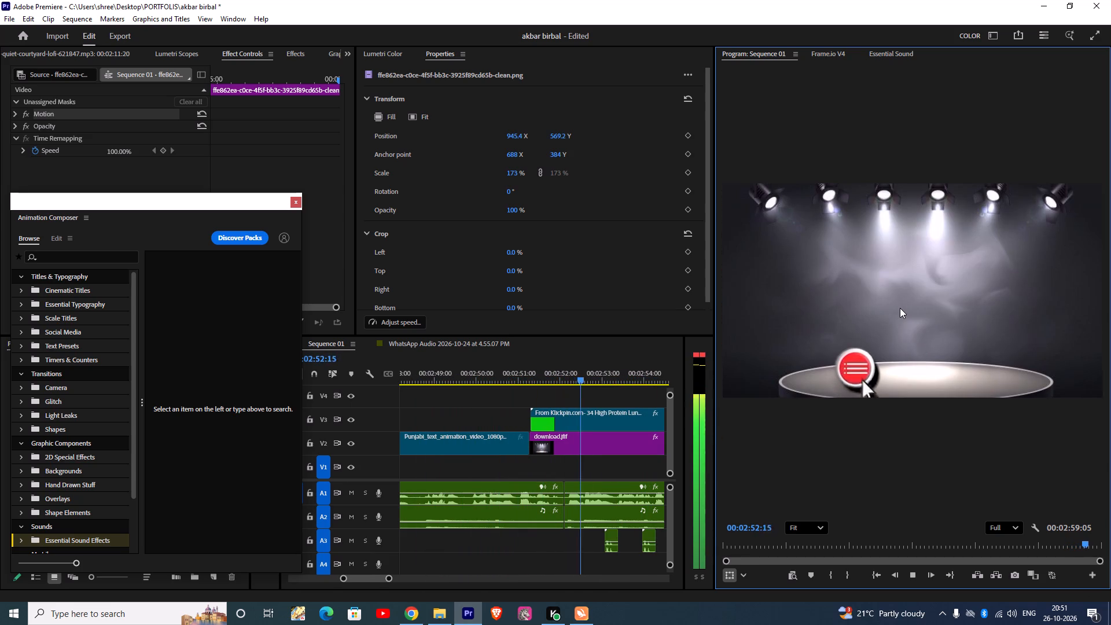
{"action": "key", "text": "space"}
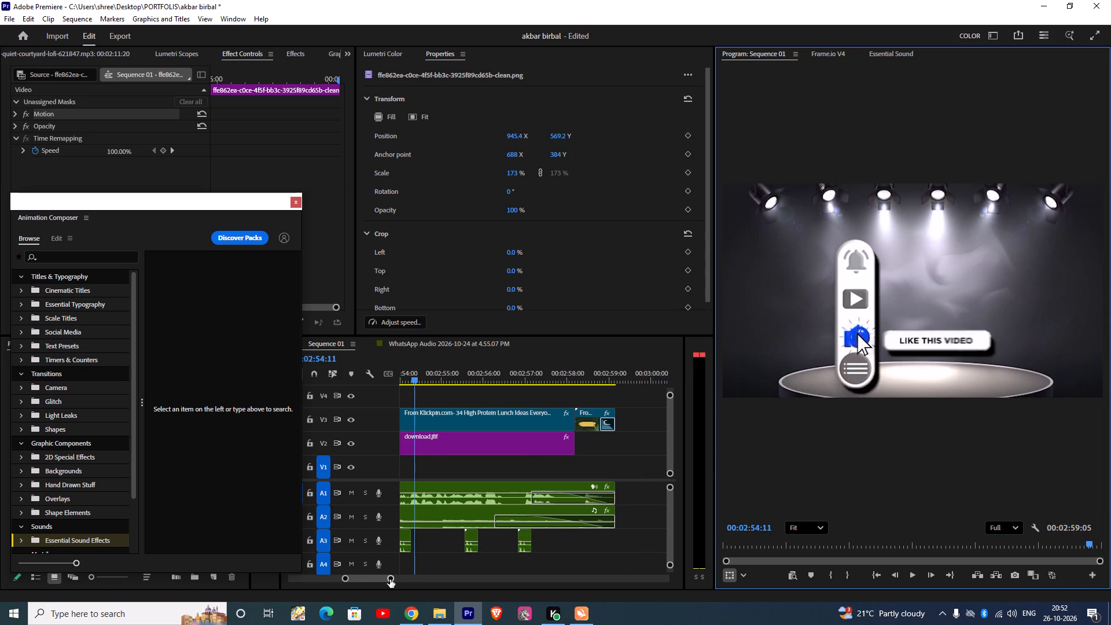
{"action": "left_click_drag", "start_coordinate": [391, 579], "coordinate": [401, 580]}
{"action": "left_click_drag", "start_coordinate": [535, 378], "coordinate": [494, 370]}
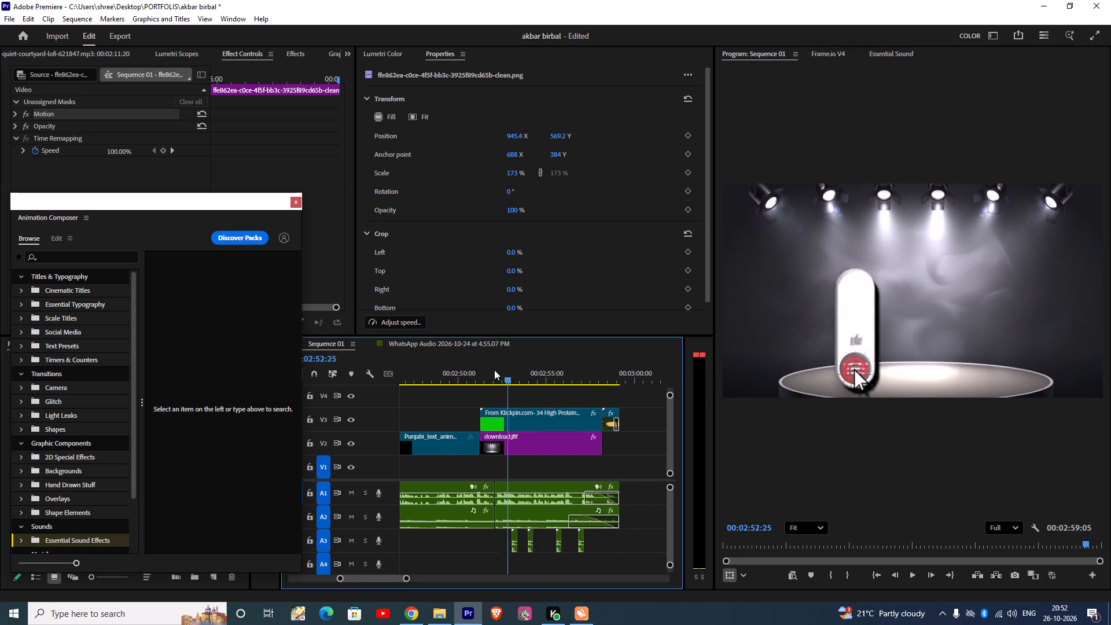
{"action": "left_click_drag", "start_coordinate": [494, 370], "coordinate": [467, 358]}
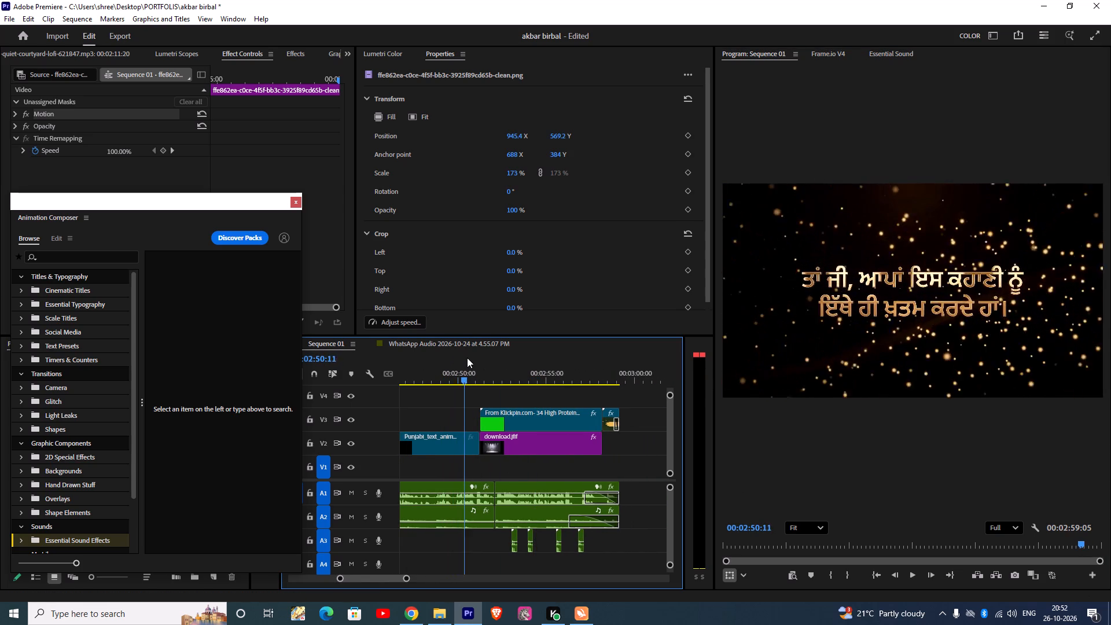
{"action": "left_click_drag", "start_coordinate": [467, 358], "coordinate": [476, 361]}
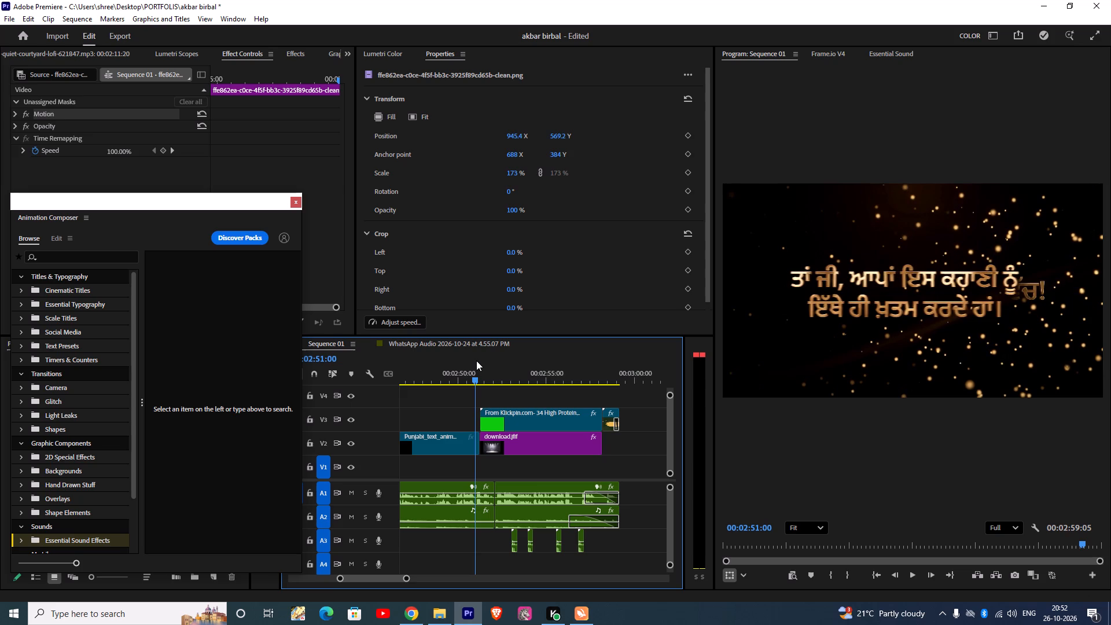
{"action": "left_click_drag", "start_coordinate": [480, 393], "coordinate": [570, 457]}
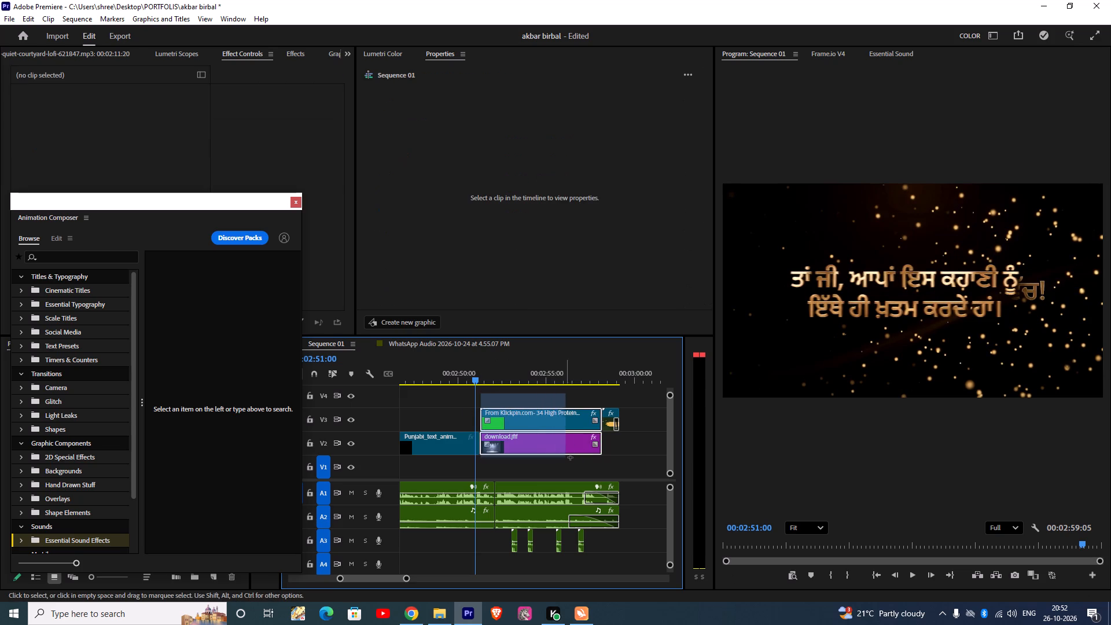
{"action": "left_click_drag", "start_coordinate": [570, 457], "coordinate": [628, 464]}
{"action": "left_click_drag", "start_coordinate": [565, 421], "coordinate": [583, 422]}
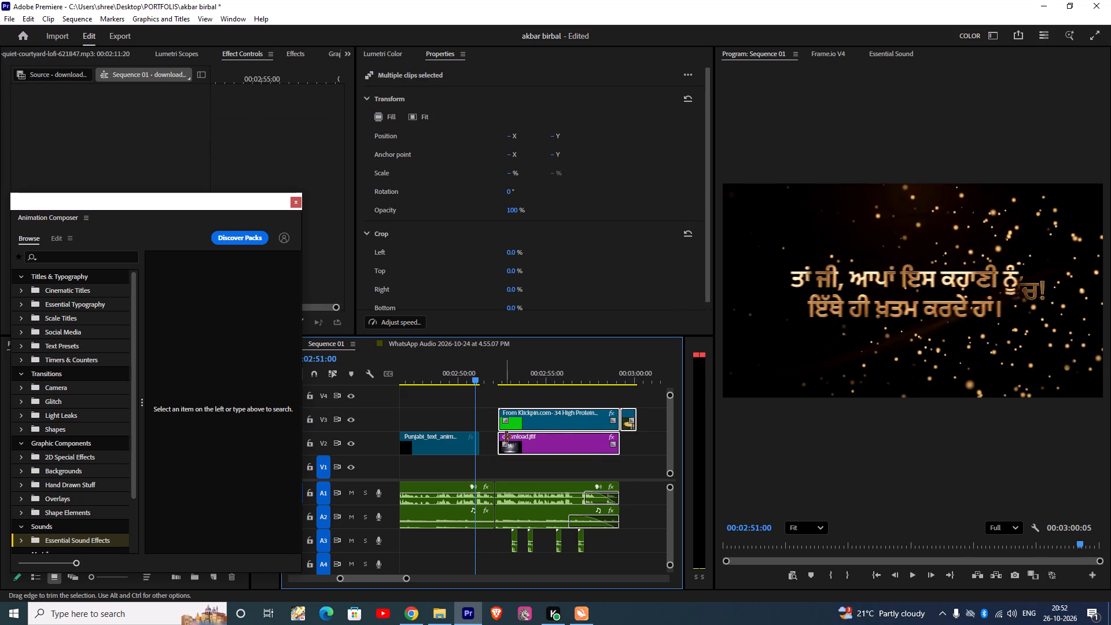
Extend the end of the Punjabi text animation clip on V2 toward the shifted ending clips and play through the gap.
{"action": "left_click_drag", "start_coordinate": [483, 439], "coordinate": [495, 440]}
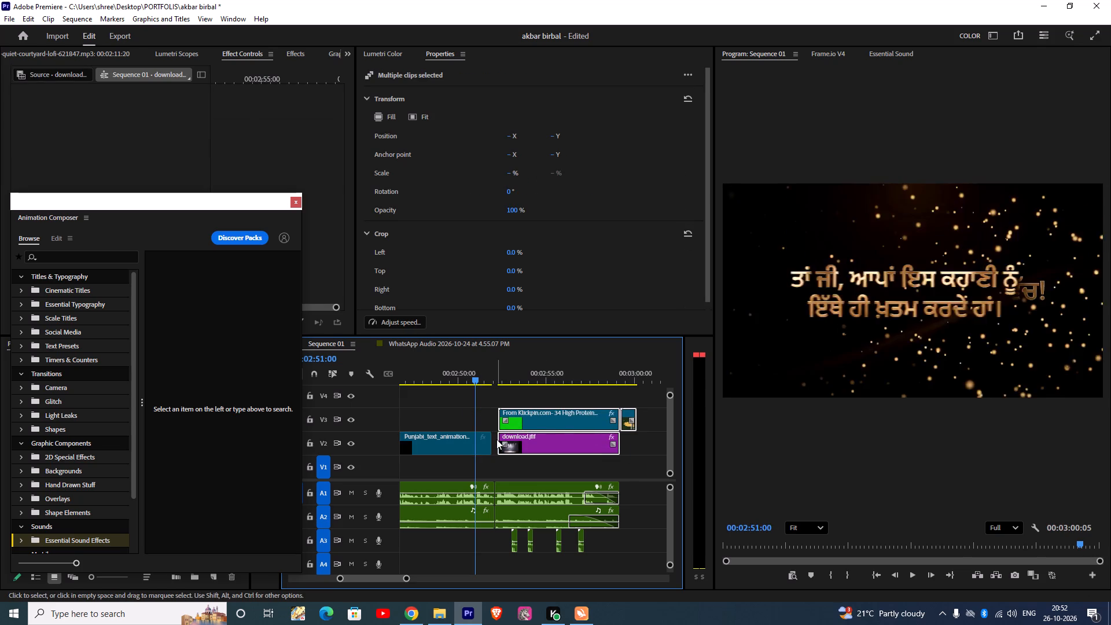
{"action": "key", "text": "space"}
{"action": "key", "text": "space"}
{"action": "key", "text": "space"}
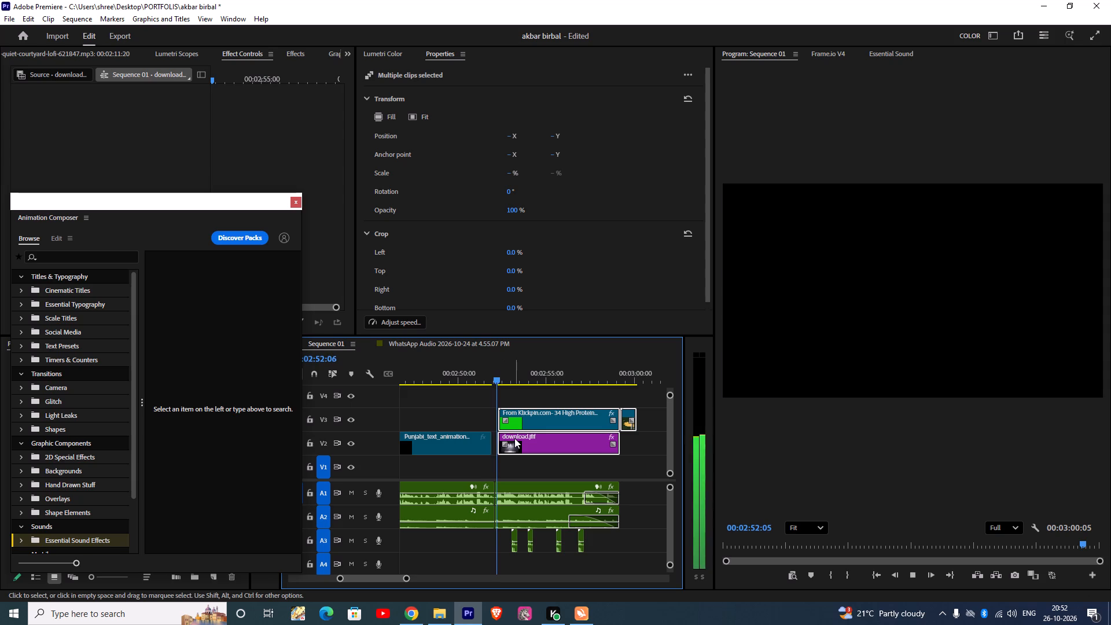
{"action": "key", "text": "space"}
Move the ending clips on V2 and V3 back against the Punjabi text clip's end, turning timeline snapping on.
{"action": "left_click", "coordinate": [532, 421]}
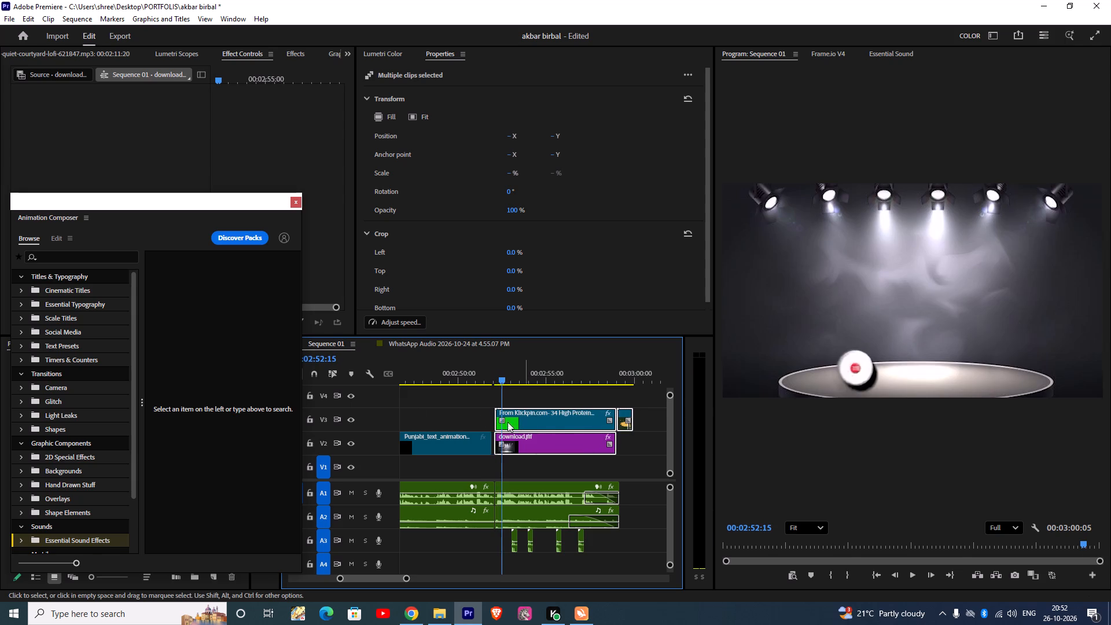
{"action": "left_click", "coordinate": [319, 370]}
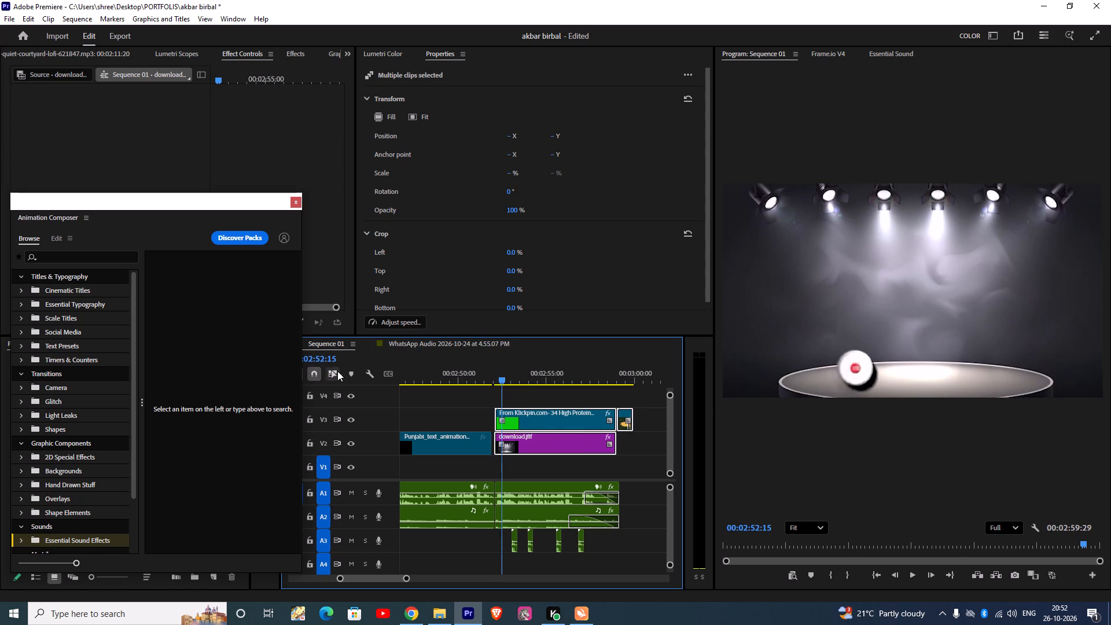
{"action": "left_click", "coordinate": [527, 417]}
Play the retimed ending from just before the button animation to check the mouse-click sounds against the on-screen clicks.
{"action": "left_click_drag", "start_coordinate": [497, 377], "coordinate": [496, 377]}
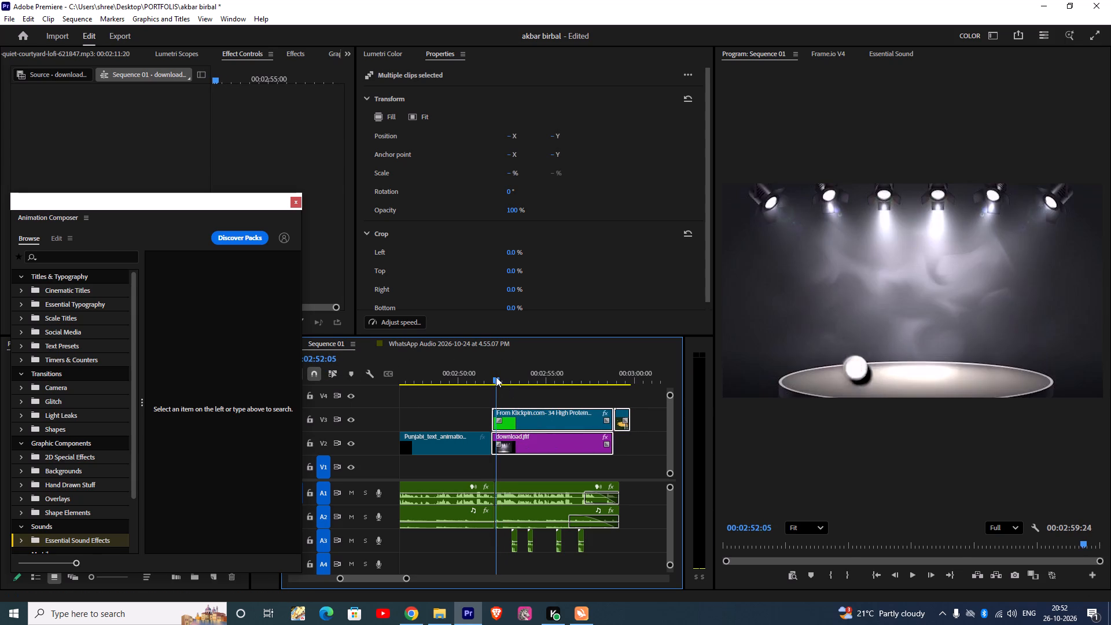
{"action": "left_click_drag", "start_coordinate": [496, 377], "coordinate": [488, 377]}
{"action": "key", "text": "space"}
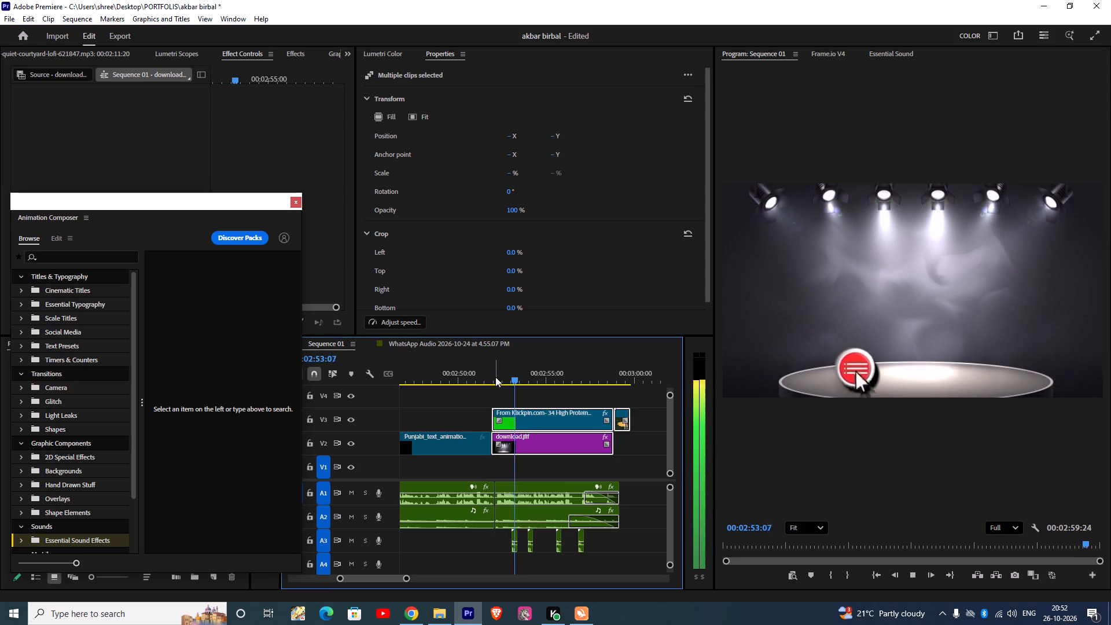
{"action": "key", "text": "space"}
{"action": "key", "text": "space"}
{"action": "key", "text": "space"}
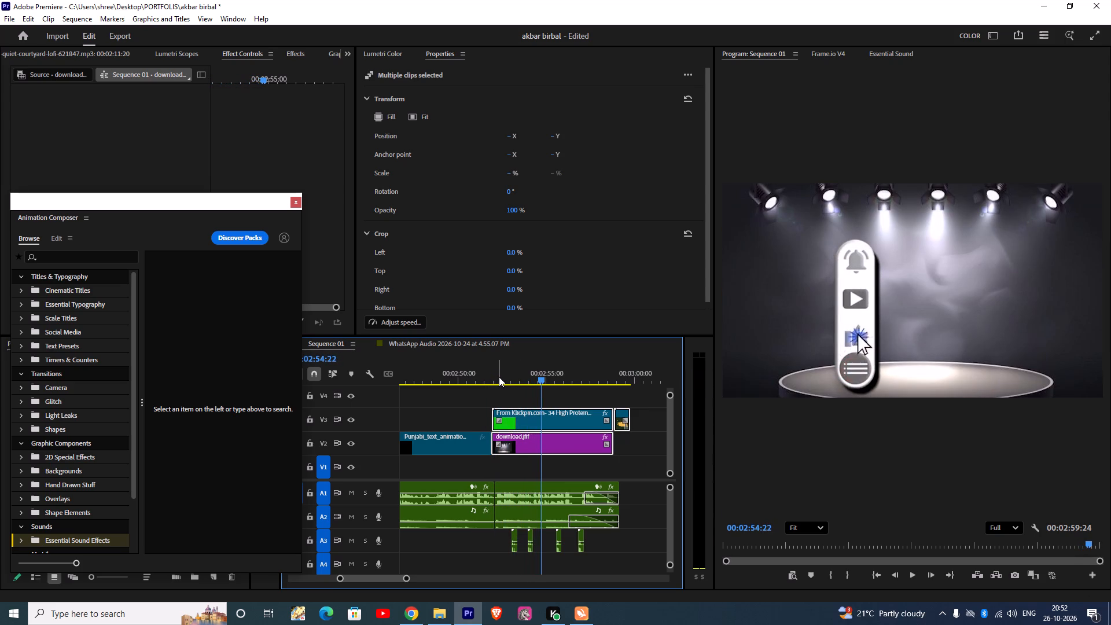
{"action": "left_click_drag", "start_coordinate": [538, 377], "coordinate": [509, 378]}
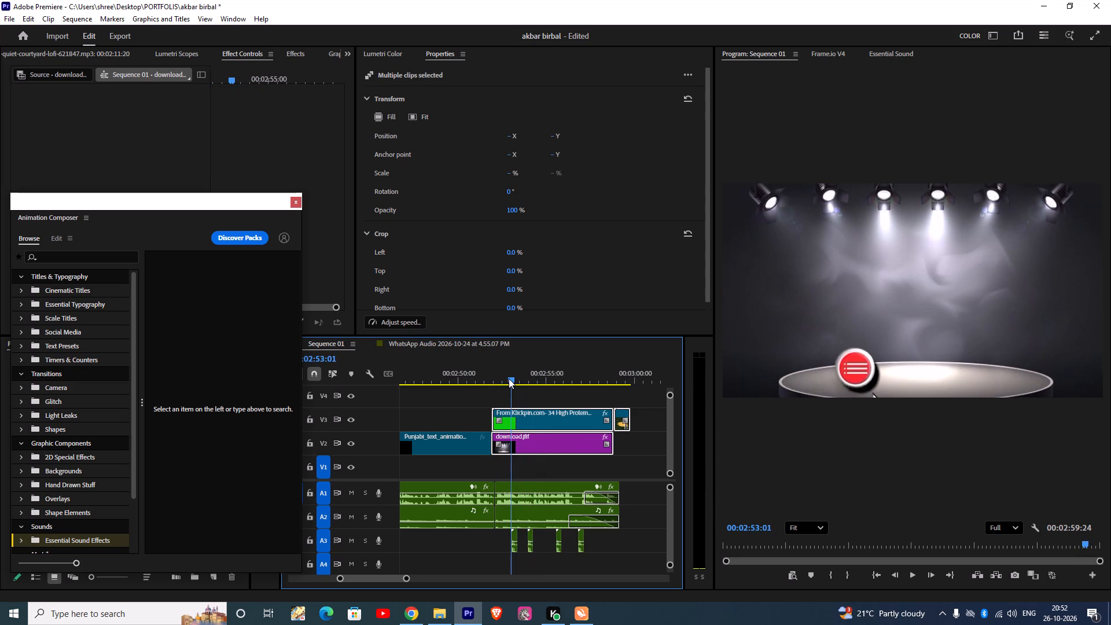
{"action": "left_click_drag", "start_coordinate": [509, 378], "coordinate": [510, 381]}
{"action": "key", "text": "space"}
{"action": "key", "text": "space"}
{"action": "key", "text": "space"}
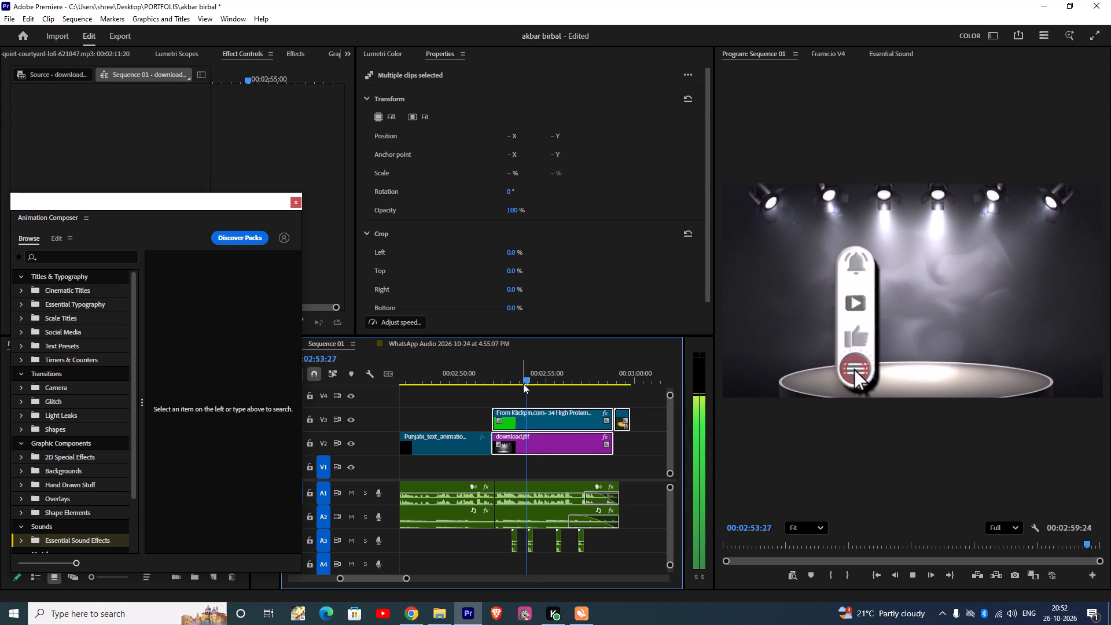
{"action": "key", "text": "space"}
Move the second mouse-click sound on A3 to about 00:02:54:25 at the like-button click, turning snapping off, and play it back.
{"action": "key", "text": "space"}
{"action": "key", "text": "space"}
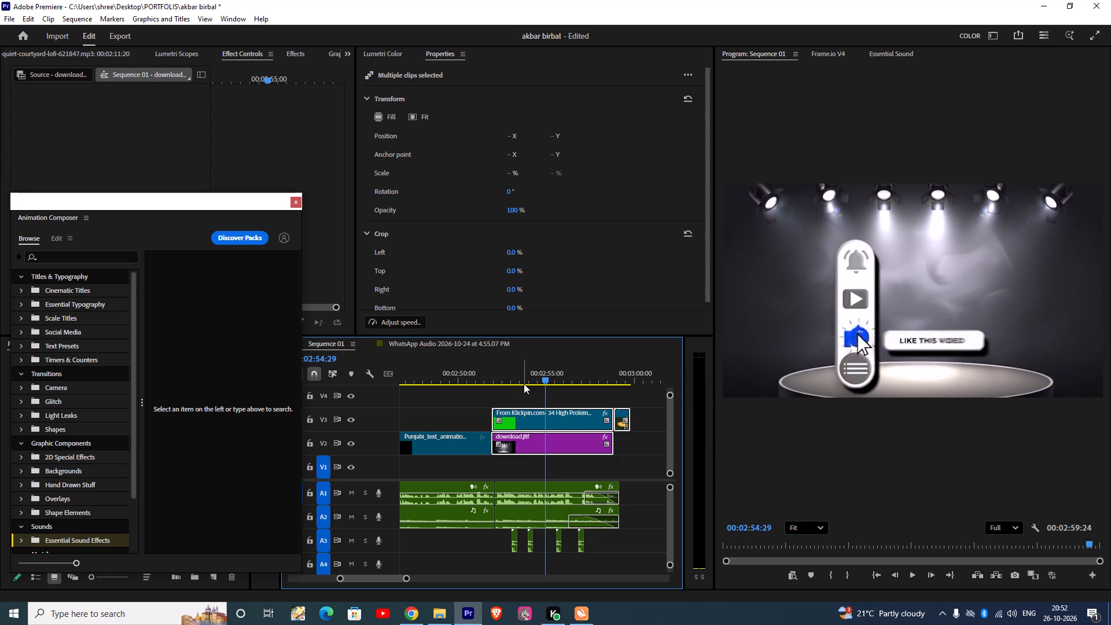
{"action": "left_click_drag", "start_coordinate": [530, 533], "coordinate": [544, 534]}
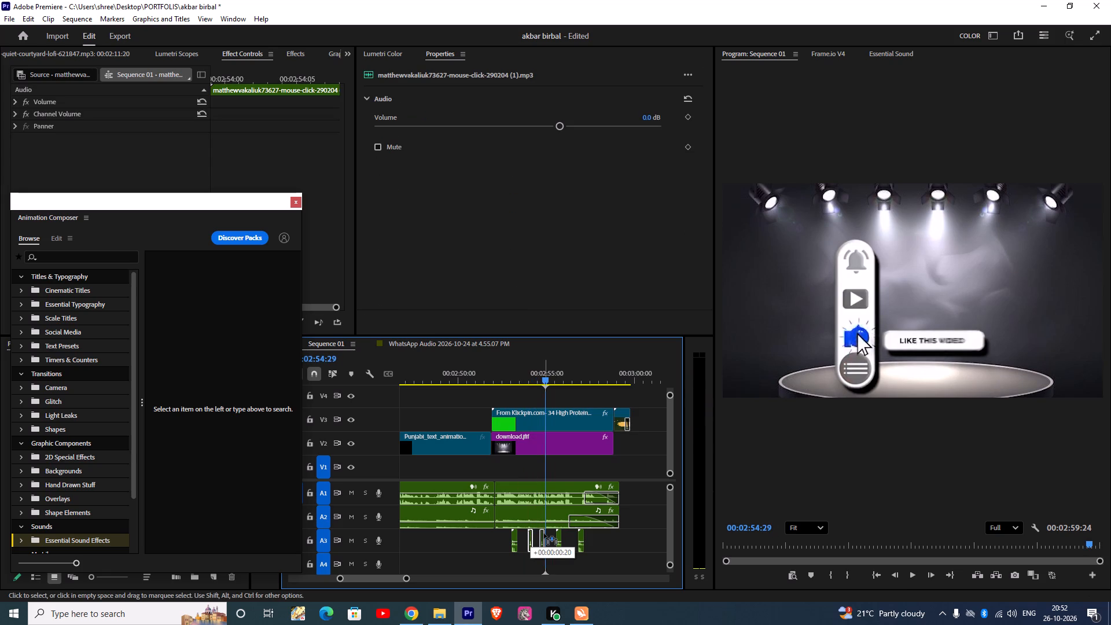
{"action": "left_click_drag", "start_coordinate": [544, 534], "coordinate": [545, 534]}
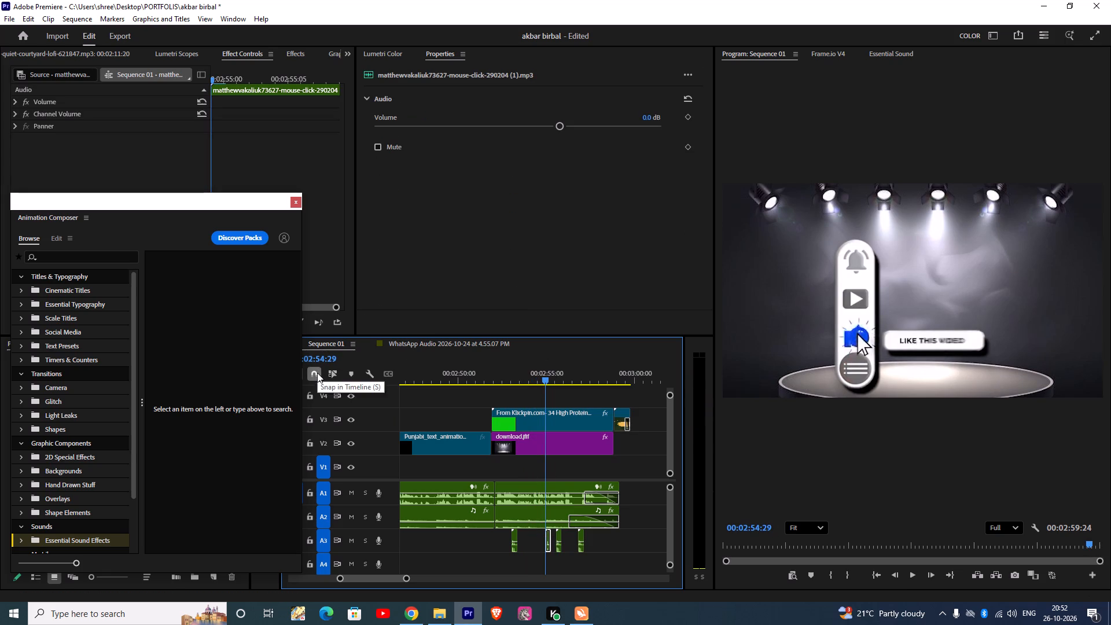
{"action": "left_click", "coordinate": [315, 373]}
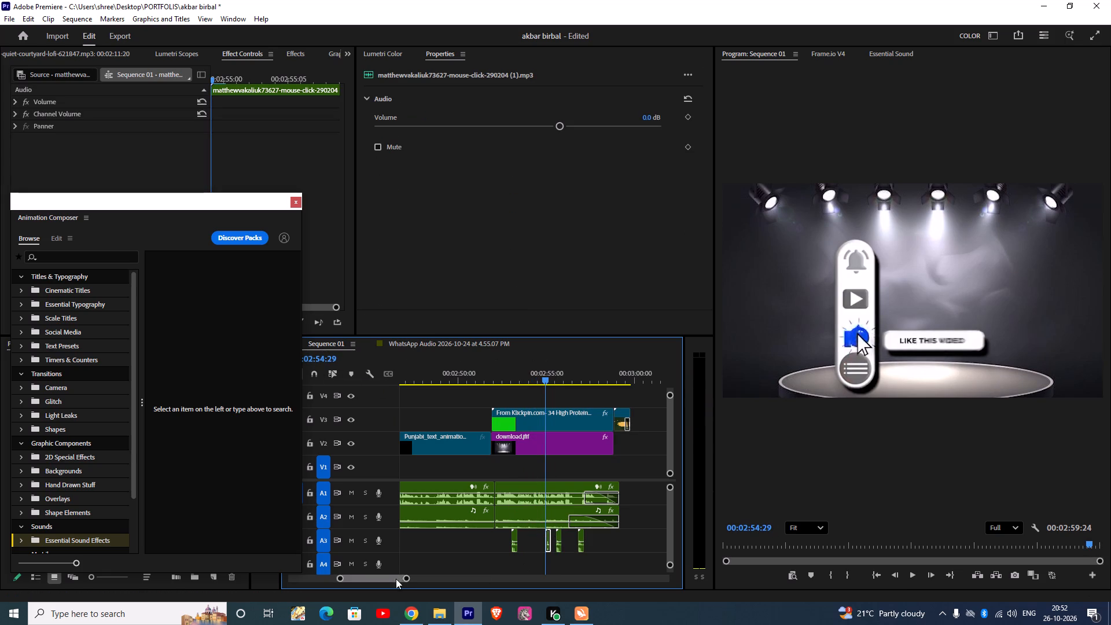
{"action": "left_click_drag", "start_coordinate": [404, 579], "coordinate": [388, 572]}
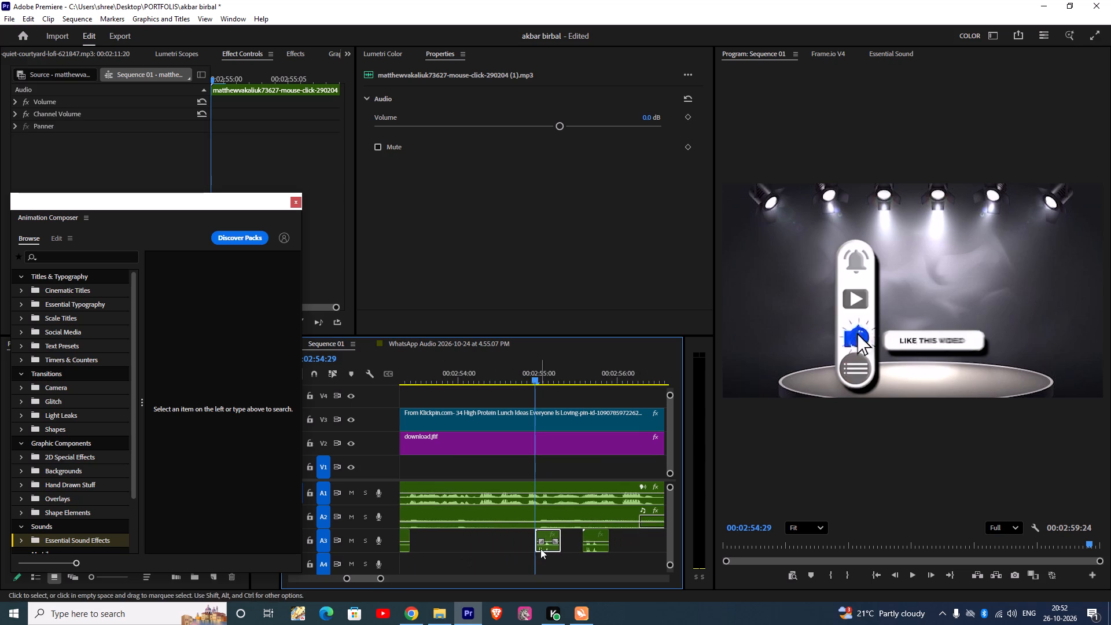
{"action": "left_click_drag", "start_coordinate": [546, 535], "coordinate": [536, 536]}
{"action": "left_click_drag", "start_coordinate": [527, 375], "coordinate": [518, 378]}
{"action": "key", "text": "space"}
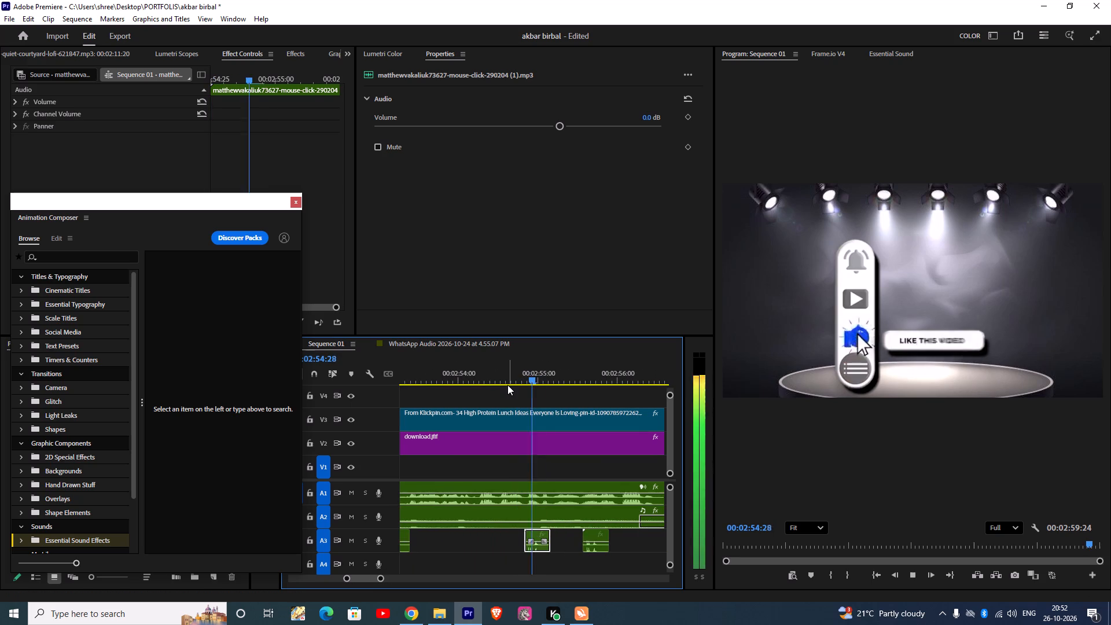
Move the third mouse-click sound on A3 to about 00:02:56:06, where the cursor clicks the subscribe button, and play it back.
{"action": "key", "text": "space"}
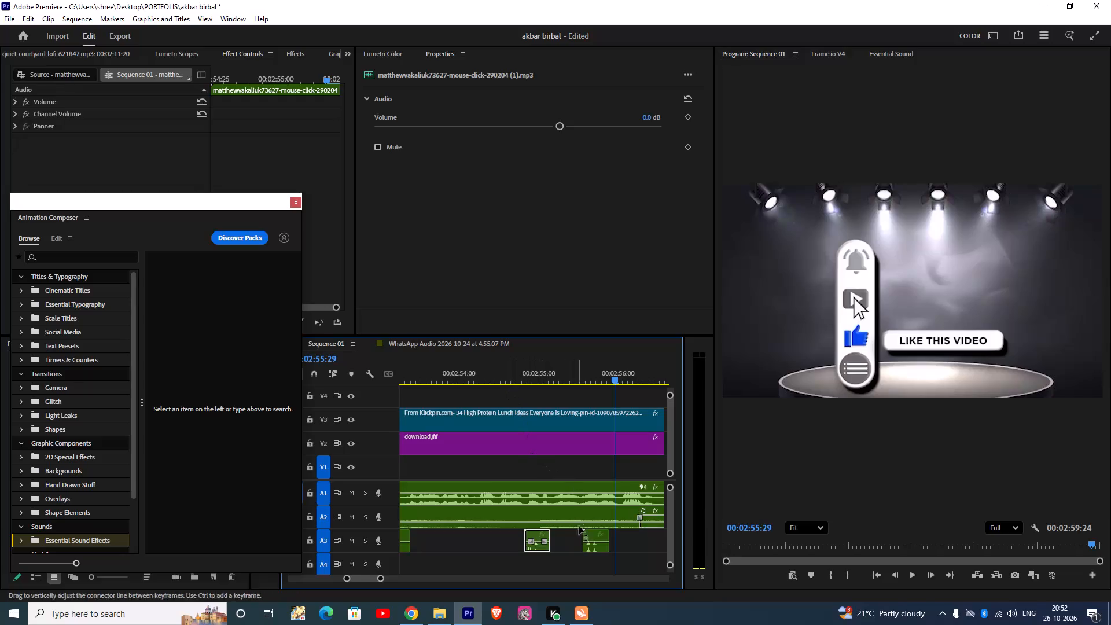
{"action": "left_click_drag", "start_coordinate": [594, 536], "coordinate": [615, 538]}
{"action": "key", "text": "space"}
{"action": "key", "text": "space"}
{"action": "left_click_drag", "start_coordinate": [635, 382], "coordinate": [595, 389]}
{"action": "key", "text": "space"}
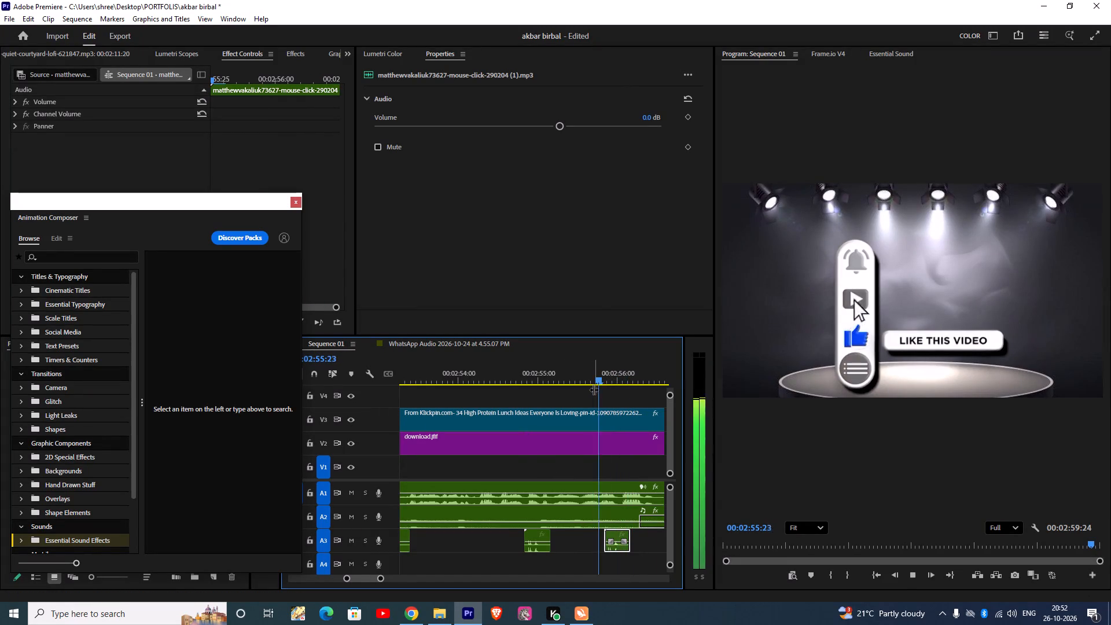
{"action": "key", "text": "space"}
{"action": "left_click_drag", "start_coordinate": [612, 534], "coordinate": [616, 534]}
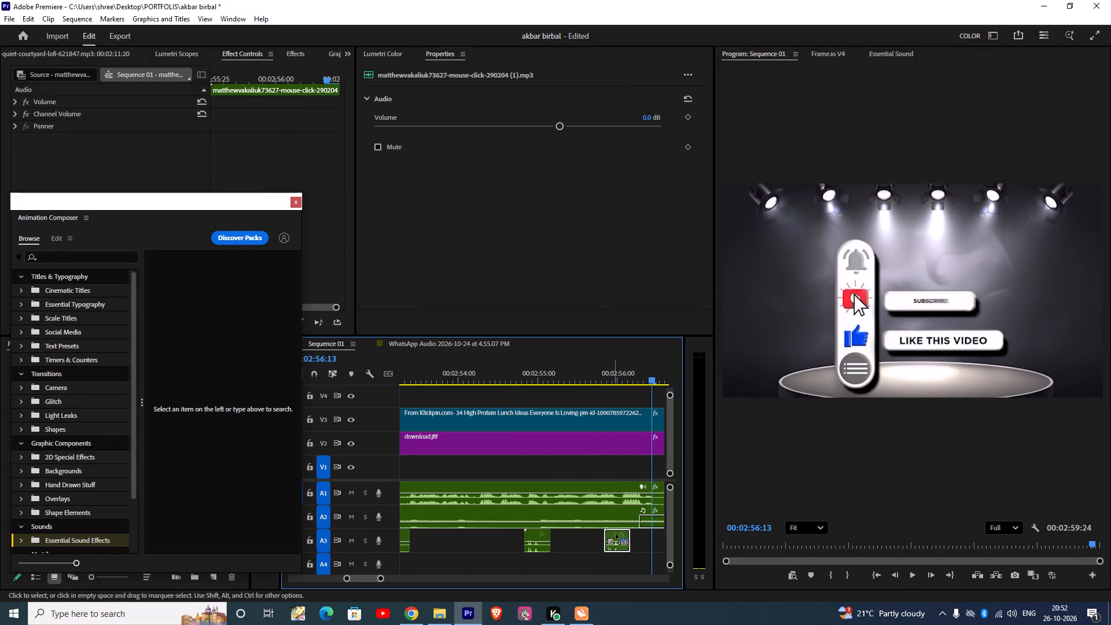
{"action": "left_click_drag", "start_coordinate": [616, 534], "coordinate": [642, 539]}
{"action": "left_click_drag", "start_coordinate": [646, 375], "coordinate": [634, 377]}
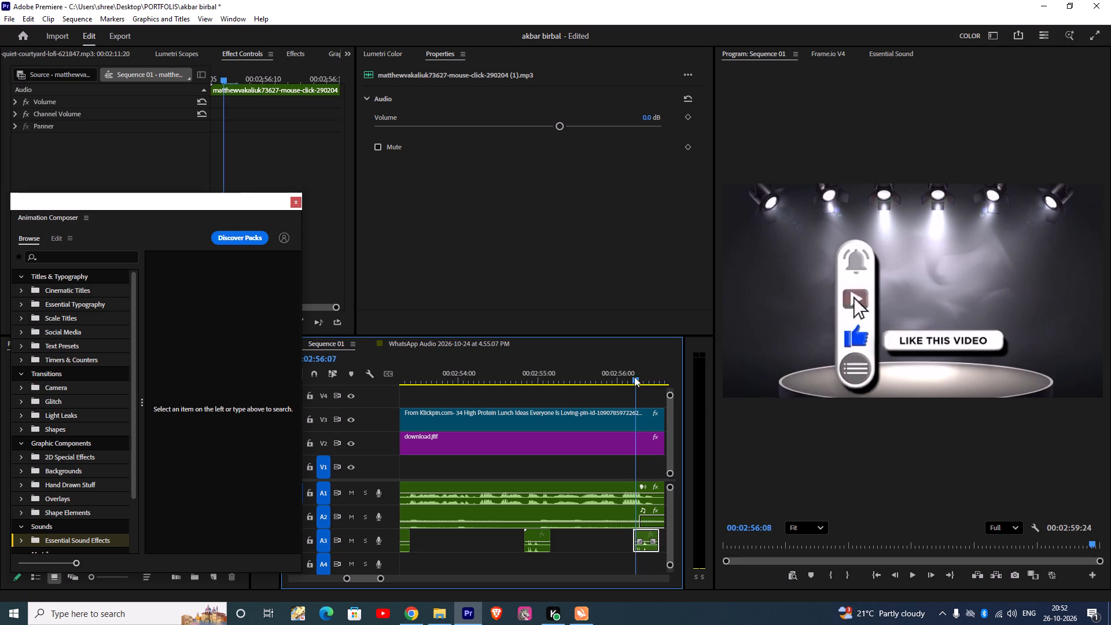
{"action": "left_click_drag", "start_coordinate": [634, 377], "coordinate": [624, 377]}
{"action": "key", "text": "space"}
{"action": "key", "text": "space"}
{"action": "key", "text": "space"}
{"action": "key", "text": "space"}
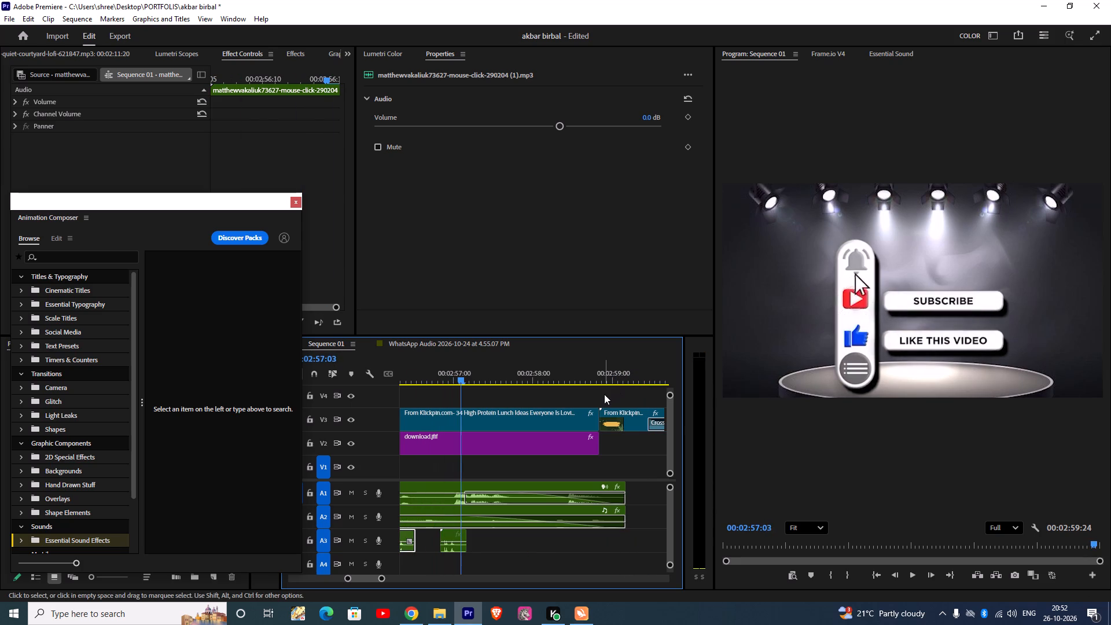
Move the fourth mouse-click sound on A3 to about 00:02:57:16, where the bell icon is clicked.
{"action": "key", "text": "space"}
{"action": "key", "text": "space"}
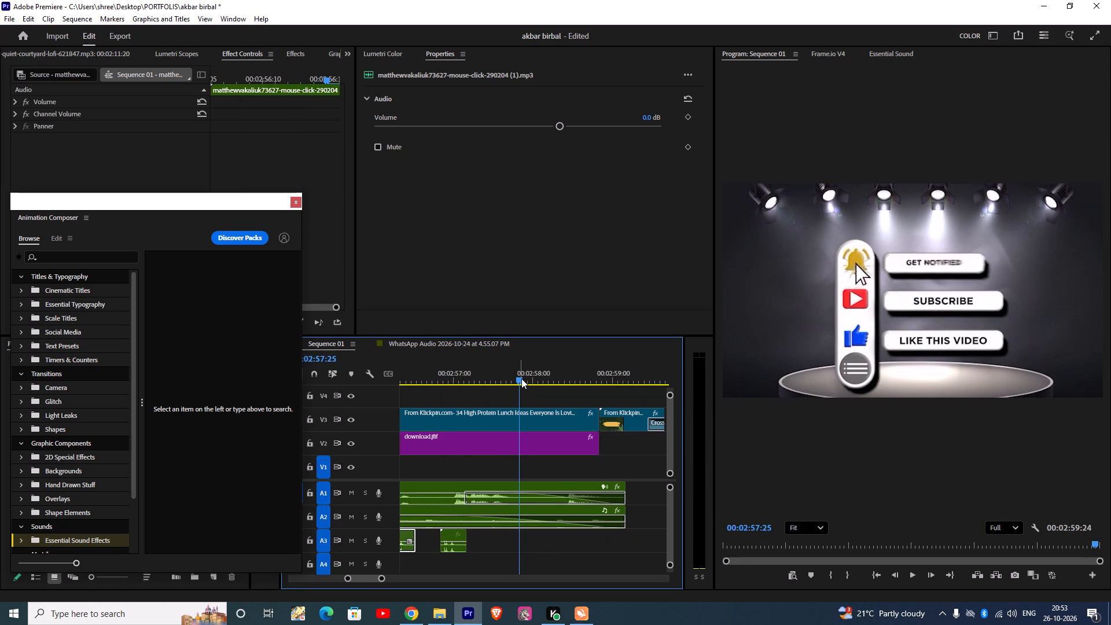
{"action": "left_click_drag", "start_coordinate": [521, 378], "coordinate": [508, 378]}
{"action": "left_click_drag", "start_coordinate": [448, 534], "coordinate": [468, 535]}
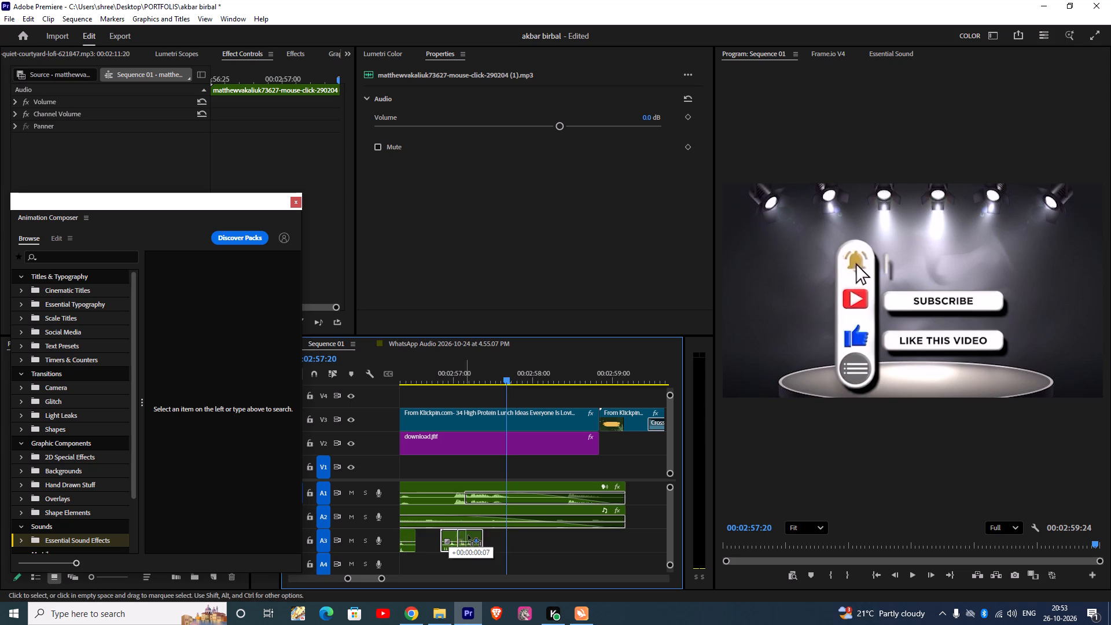
{"action": "left_click_drag", "start_coordinate": [468, 535], "coordinate": [504, 538]}
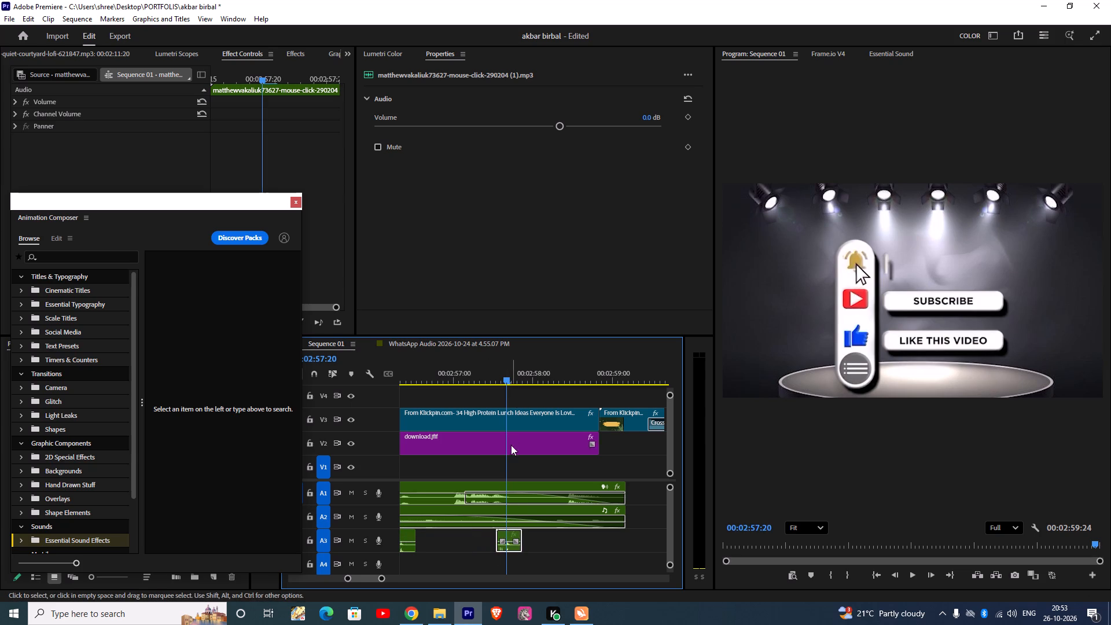
Replay the button animation and move the second mouse-click sound on A3 earlier, to about 00:02:54:17, at the start of the like-button click.
{"action": "left_click_drag", "start_coordinate": [505, 381], "coordinate": [390, 367]}
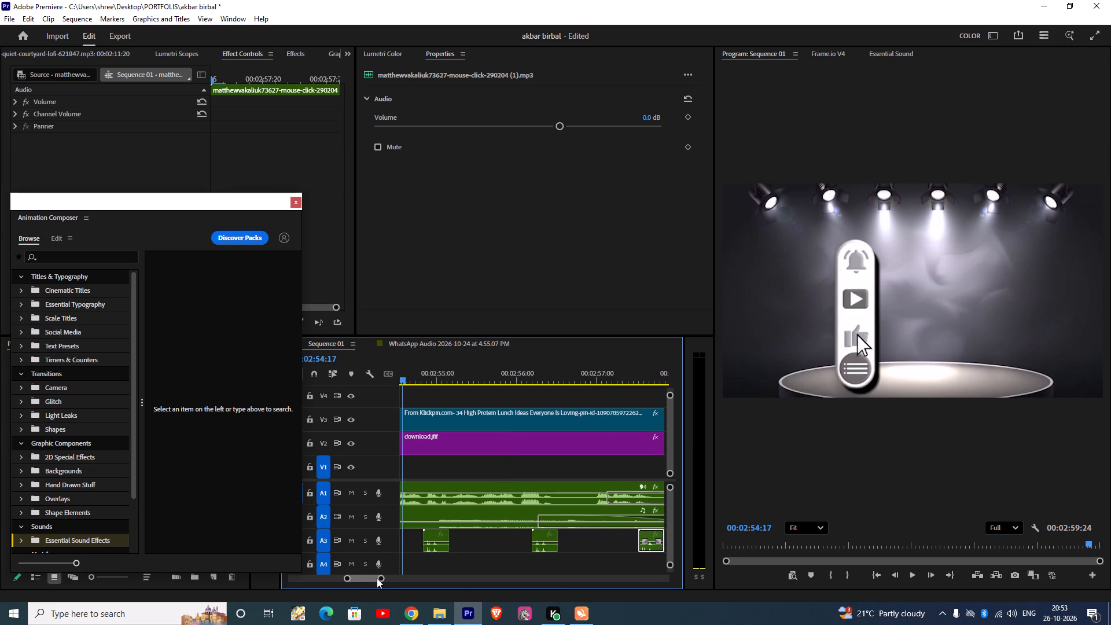
{"action": "left_click_drag", "start_coordinate": [381, 578], "coordinate": [399, 580]}
{"action": "left_click_drag", "start_coordinate": [533, 377], "coordinate": [503, 380]}
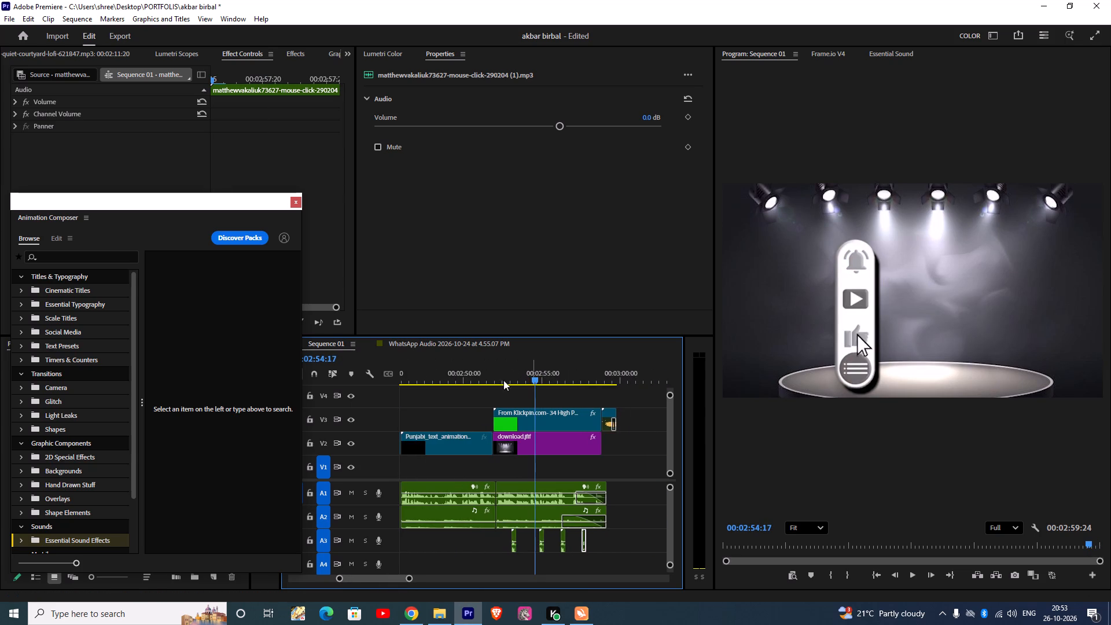
{"action": "left_click_drag", "start_coordinate": [503, 380], "coordinate": [468, 374]}
{"action": "key", "text": "space"}
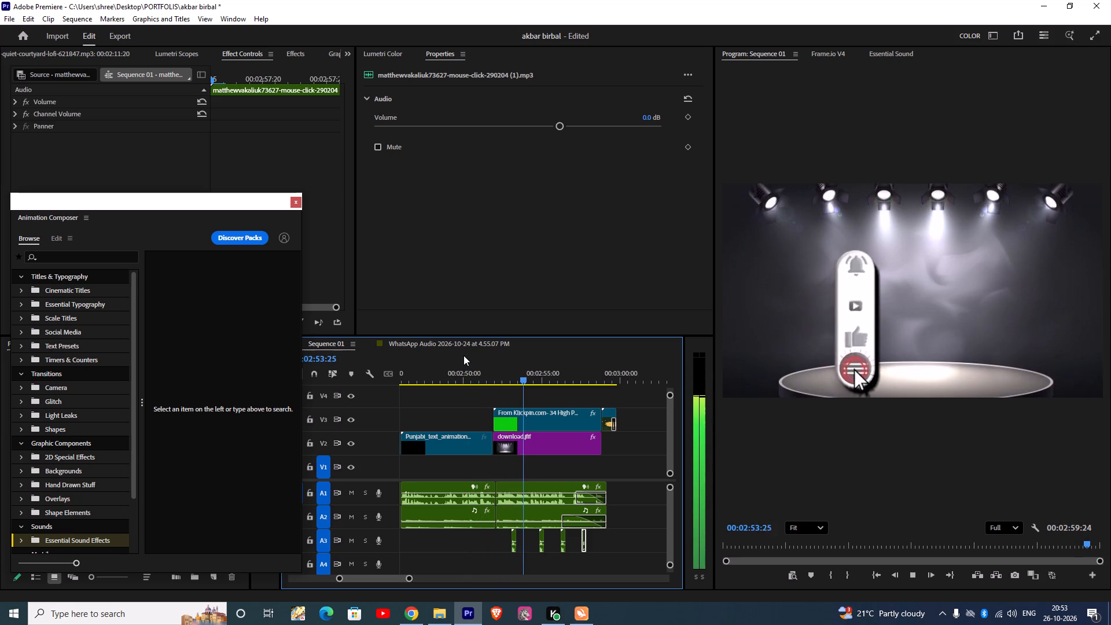
{"action": "key", "text": "space"}
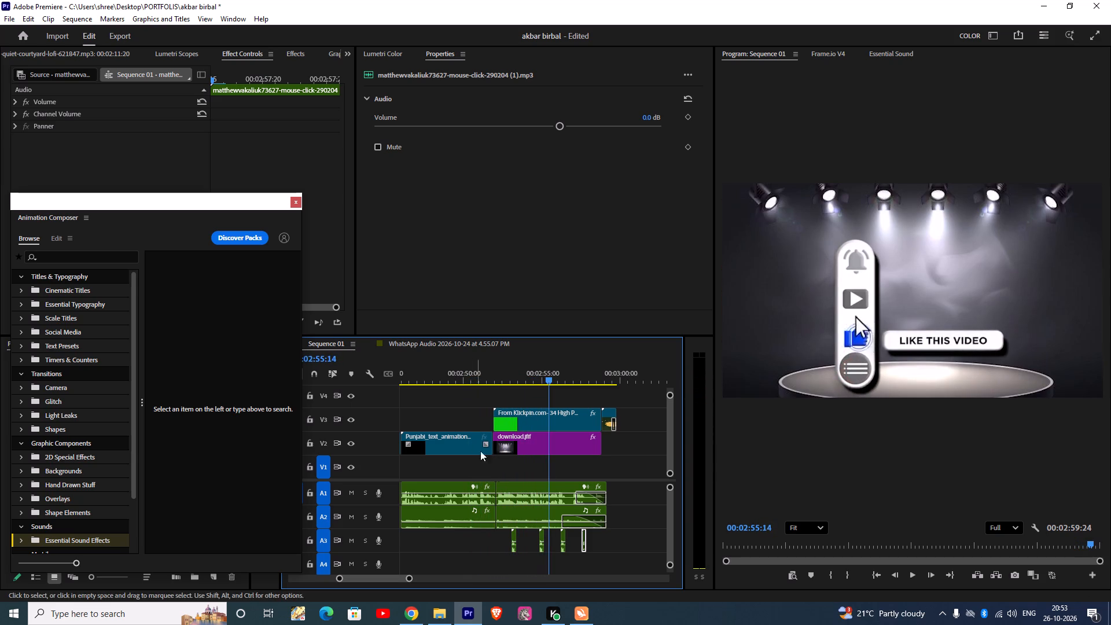
{"action": "left_click_drag", "start_coordinate": [410, 576], "coordinate": [395, 574]}
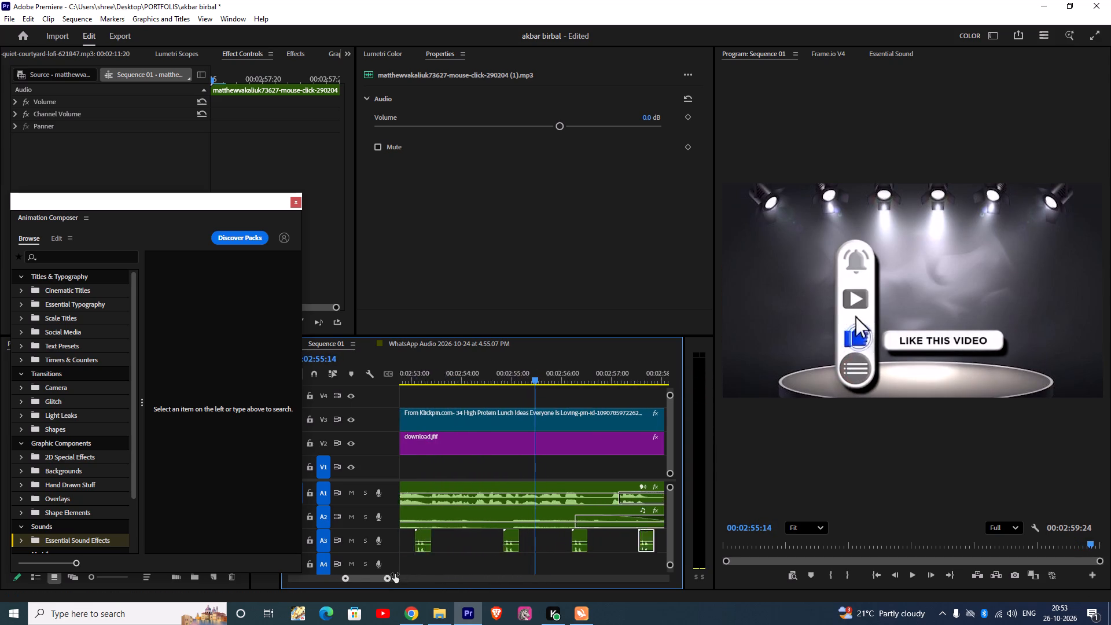
{"action": "left_click_drag", "start_coordinate": [395, 574], "coordinate": [393, 572]}
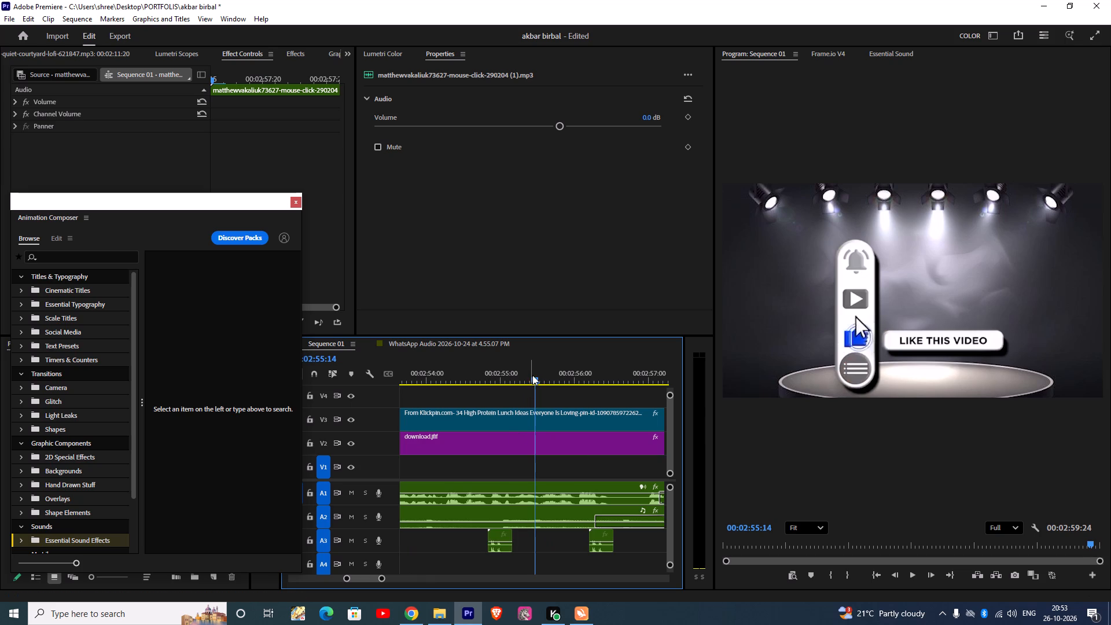
{"action": "left_click_drag", "start_coordinate": [534, 375], "coordinate": [476, 377]}
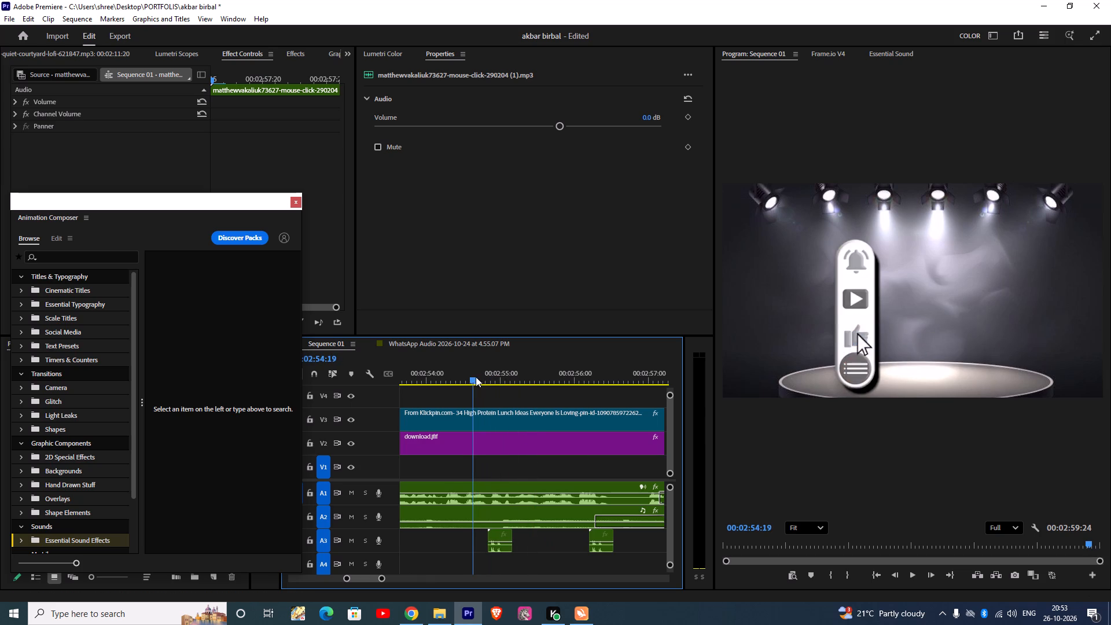
{"action": "left_click_drag", "start_coordinate": [476, 377], "coordinate": [479, 377]}
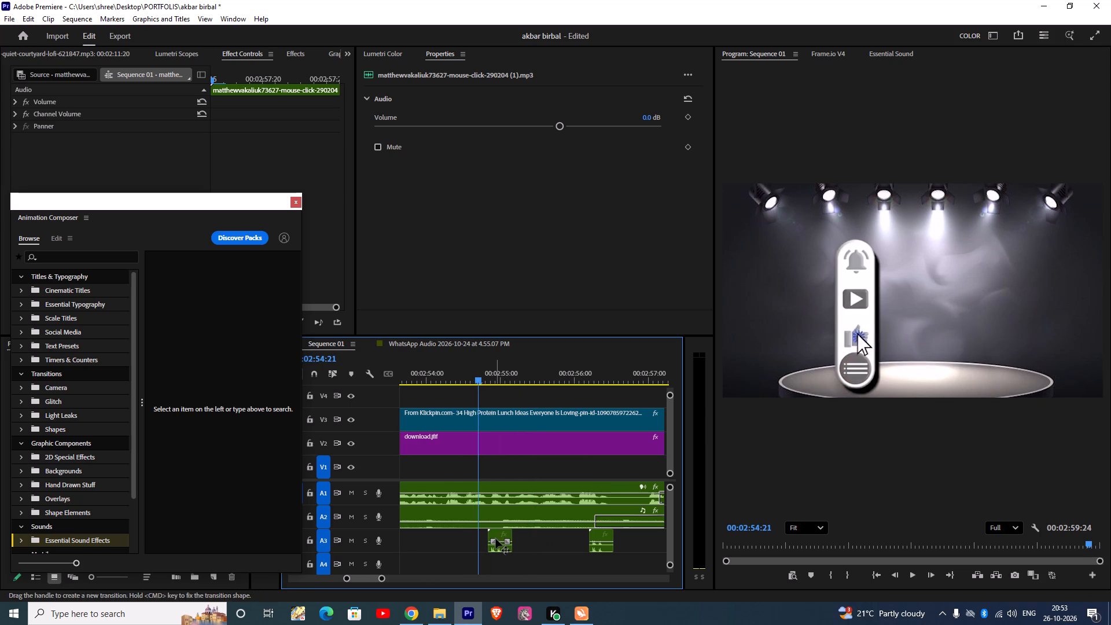
{"action": "left_click_drag", "start_coordinate": [495, 535], "coordinate": [476, 535]}
{"action": "left_click_drag", "start_coordinate": [475, 378], "coordinate": [470, 378]}
{"action": "key", "text": "space"}
{"action": "key", "text": "space"}
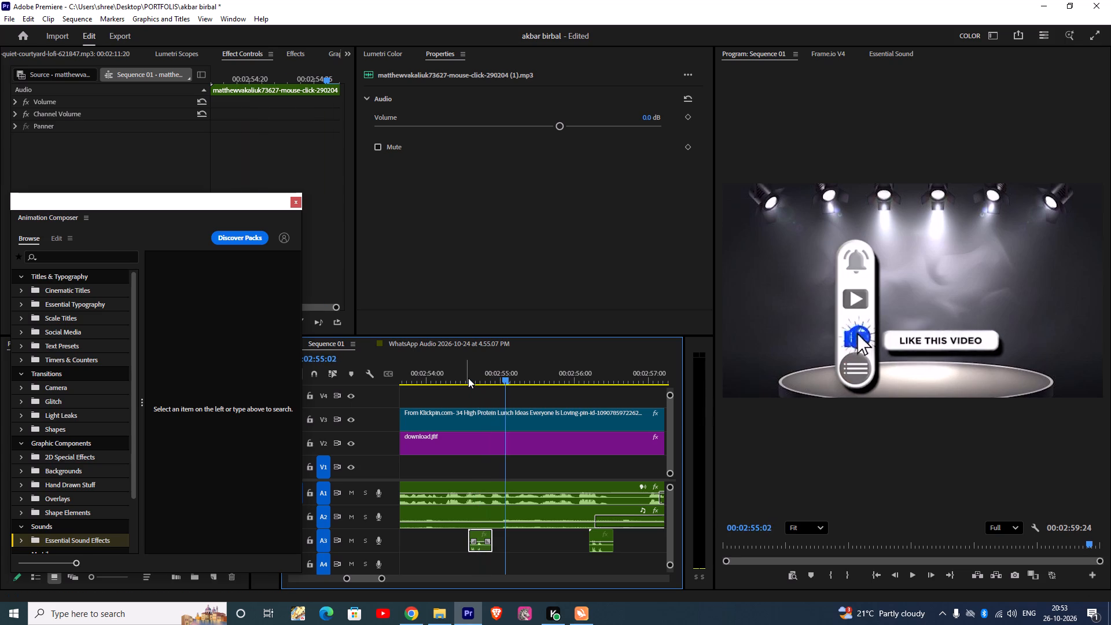
Play through the ending and trim the Thank You clip's end on V3 to about 00:02:59:06, just past the end of the audio.
{"action": "key", "text": "space"}
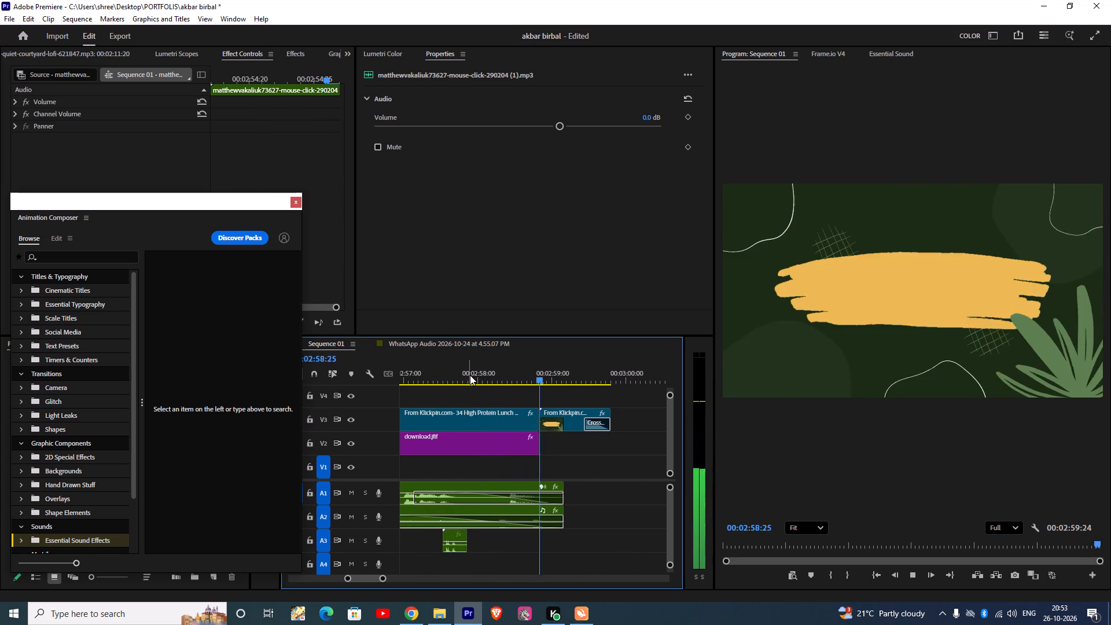
{"action": "key", "text": "space"}
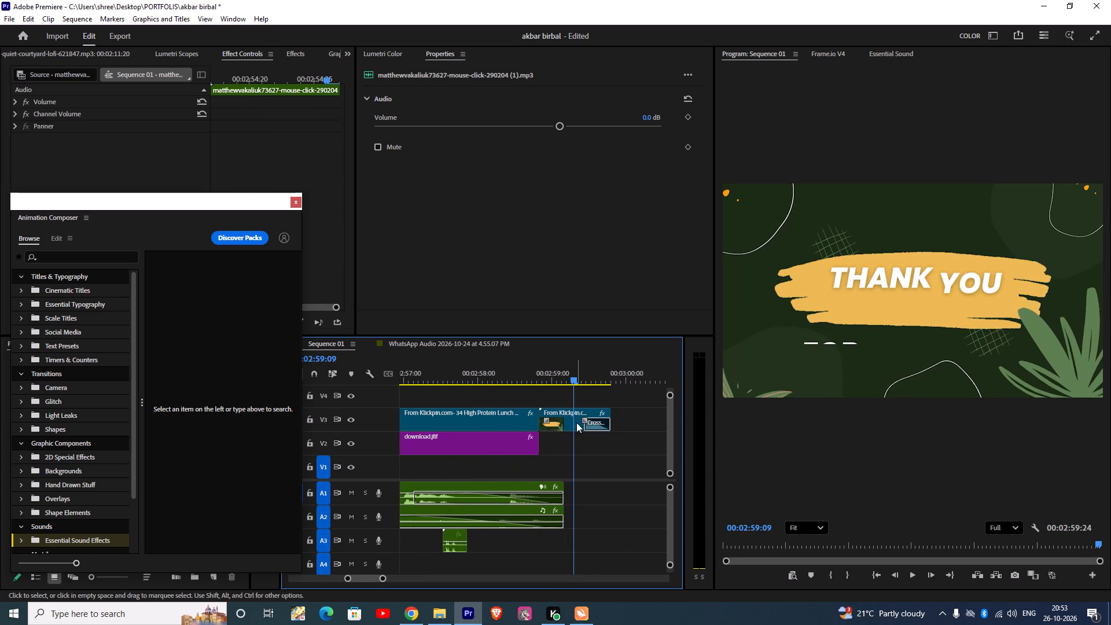
{"action": "left_click_drag", "start_coordinate": [566, 376], "coordinate": [512, 373]}
{"action": "key", "text": "space"}
{"action": "key", "text": "space"}
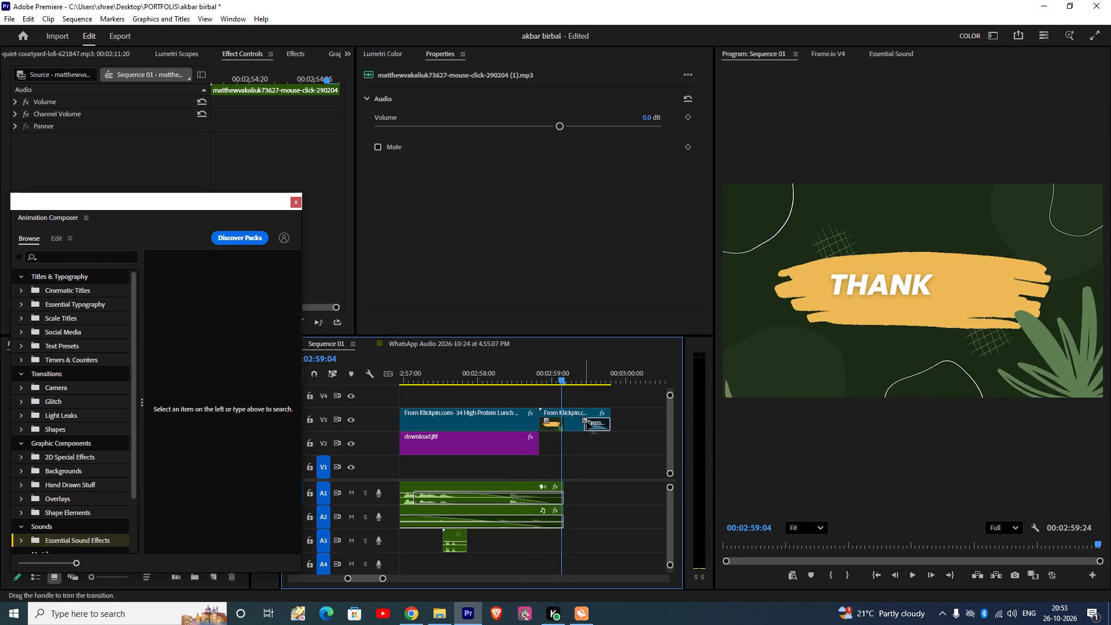
{"action": "left_click_drag", "start_coordinate": [610, 420], "coordinate": [580, 420]}
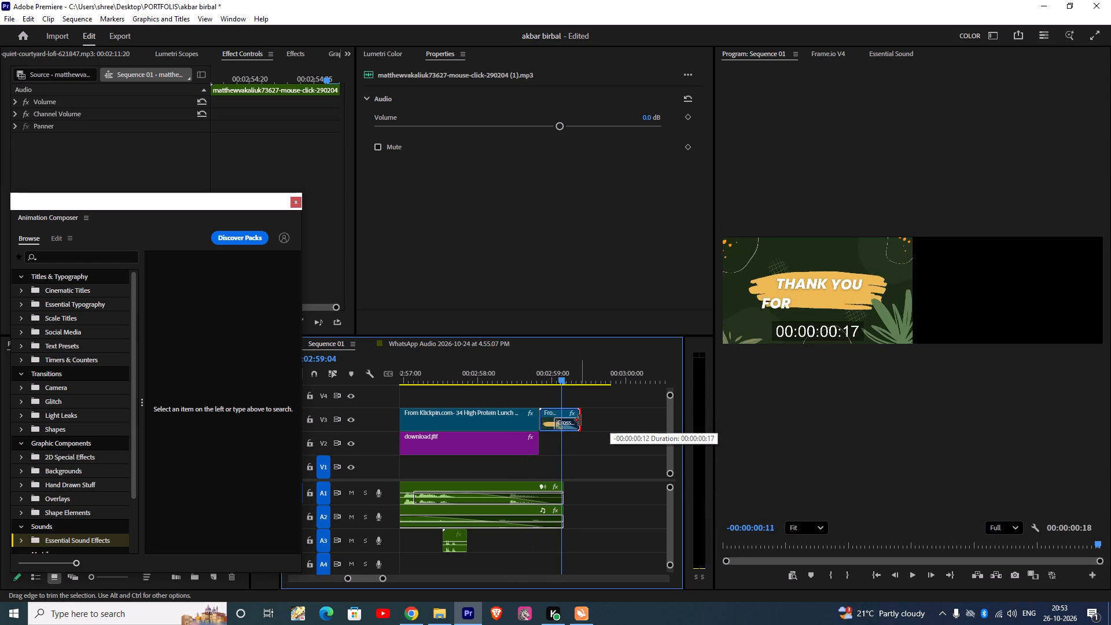
{"action": "left_click_drag", "start_coordinate": [580, 420], "coordinate": [564, 420]}
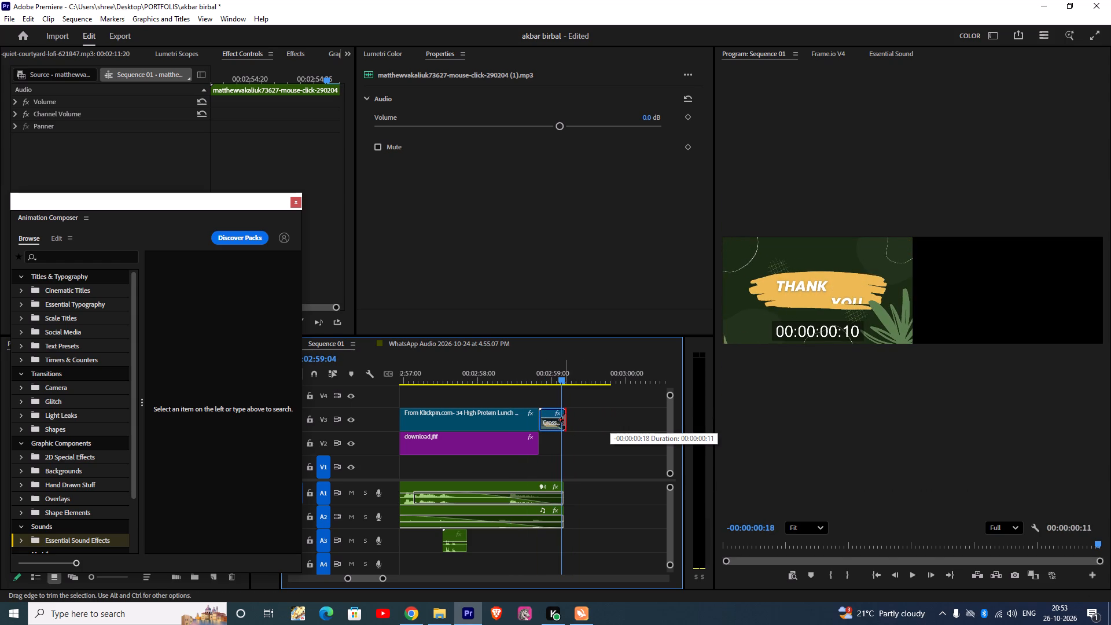
{"action": "left_click_drag", "start_coordinate": [564, 420], "coordinate": [564, 419]}
{"action": "left_click_drag", "start_coordinate": [563, 374], "coordinate": [549, 373]}
{"action": "key", "text": "space"}
{"action": "key", "text": "space"}
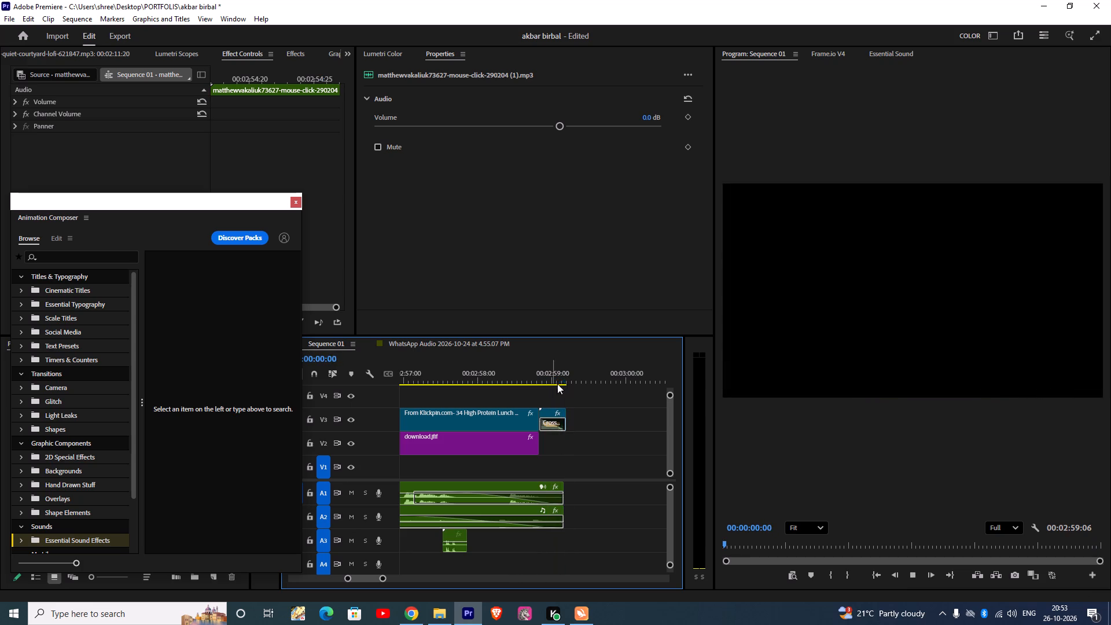
{"action": "key", "text": "space"}
Shorten the Cross Dissolve at the end of the Thank You clip on V3 to about two frames and play the end.
{"action": "left_click_drag", "start_coordinate": [328, 578], "coordinate": [333, 578]}
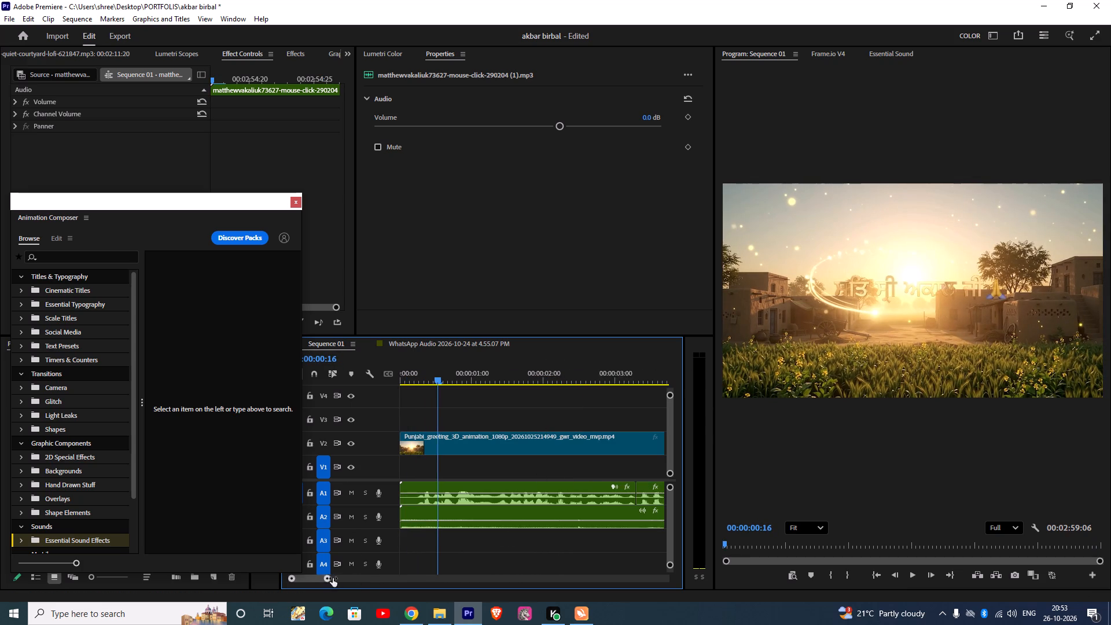
{"action": "left_click_drag", "start_coordinate": [333, 578], "coordinate": [534, 556]}
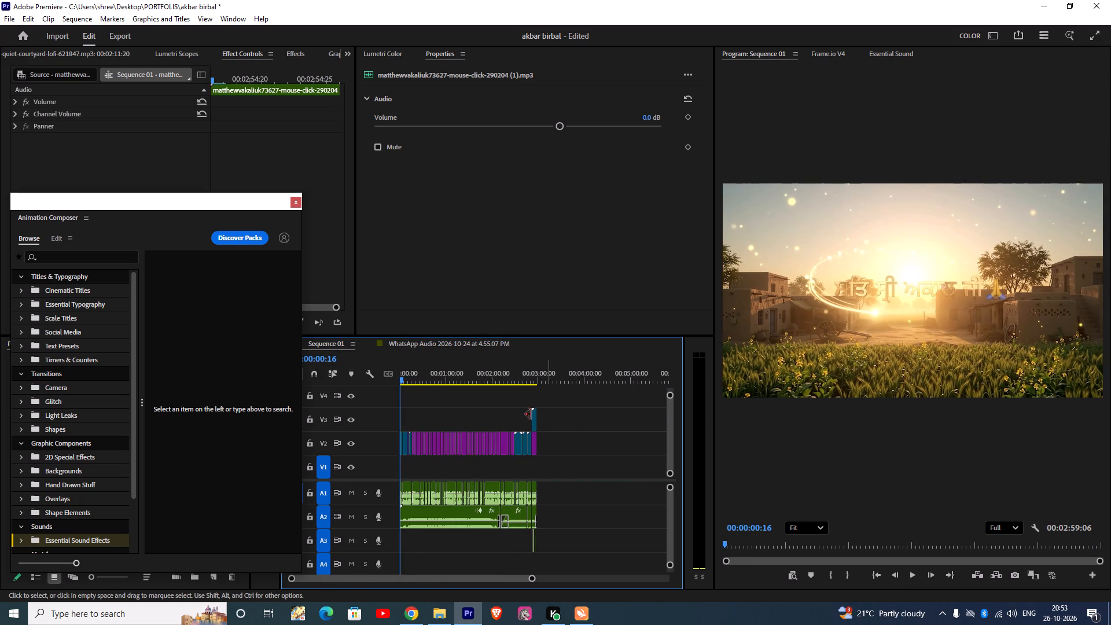
{"action": "key", "text": "space"}
{"action": "left_click_drag", "start_coordinate": [533, 383], "coordinate": [536, 387]}
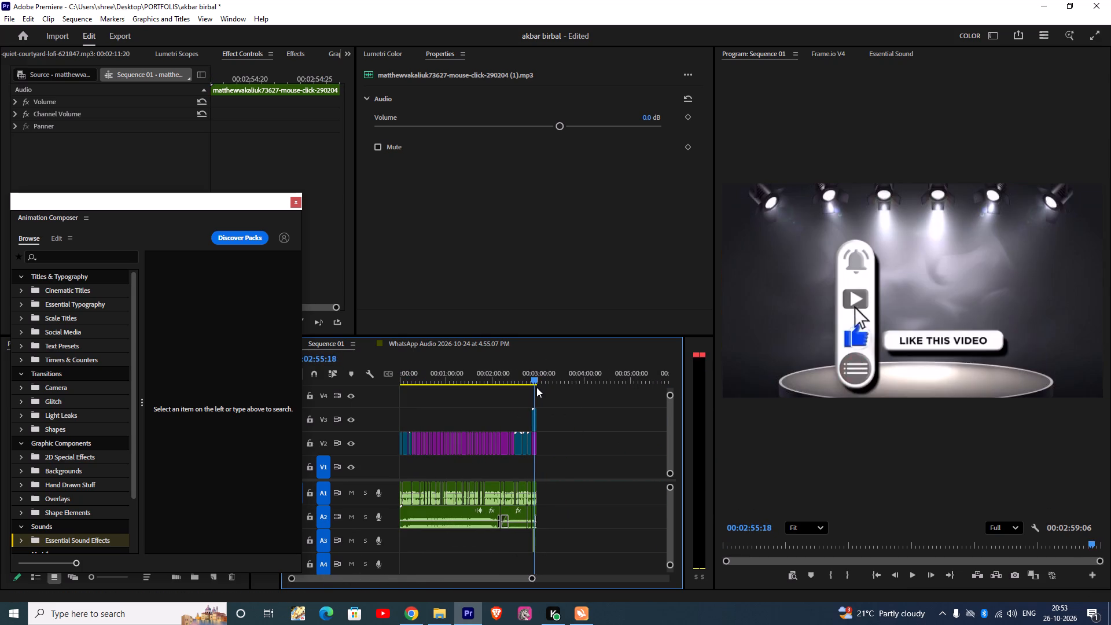
{"action": "left_click_drag", "start_coordinate": [536, 387], "coordinate": [539, 388]}
{"action": "left_click_drag", "start_coordinate": [533, 577], "coordinate": [480, 565]}
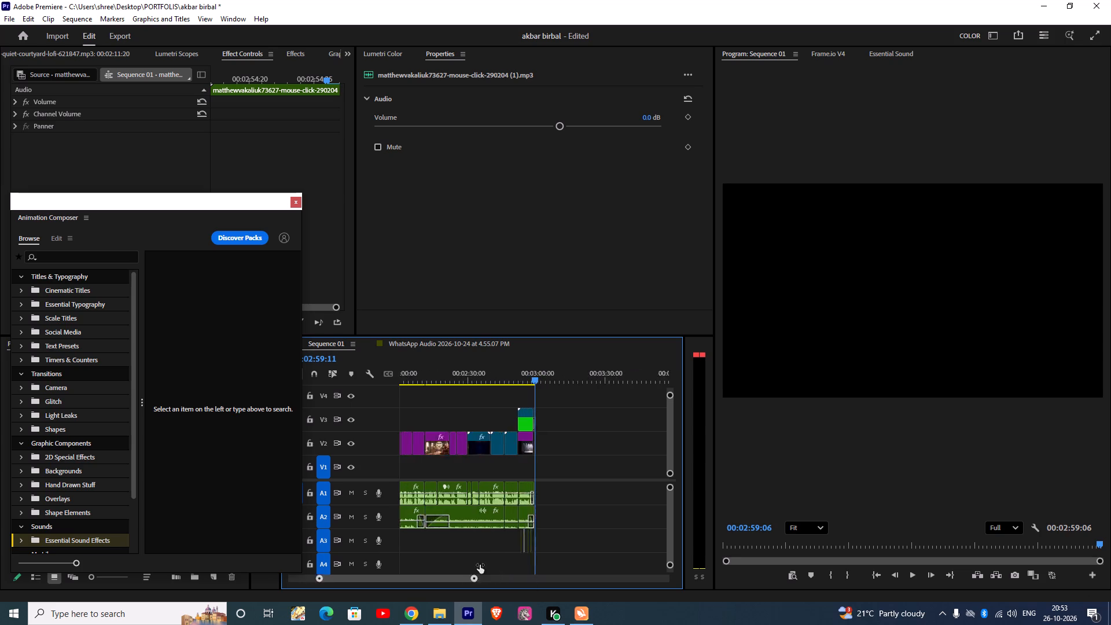
{"action": "left_click_drag", "start_coordinate": [480, 565], "coordinate": [428, 530]}
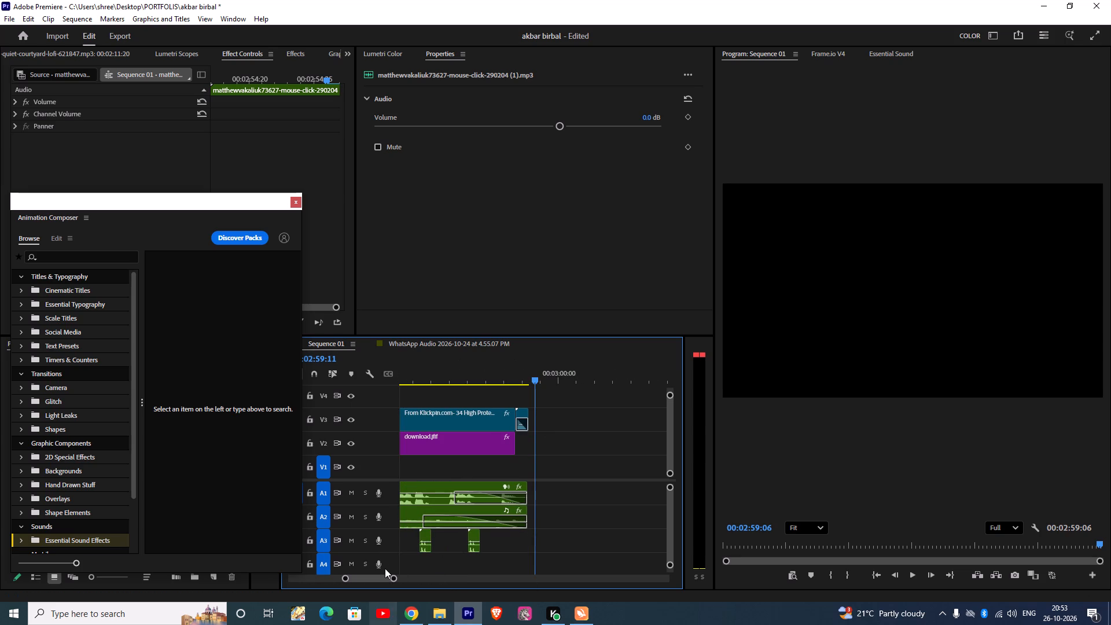
{"action": "left_click_drag", "start_coordinate": [394, 575], "coordinate": [375, 569]}
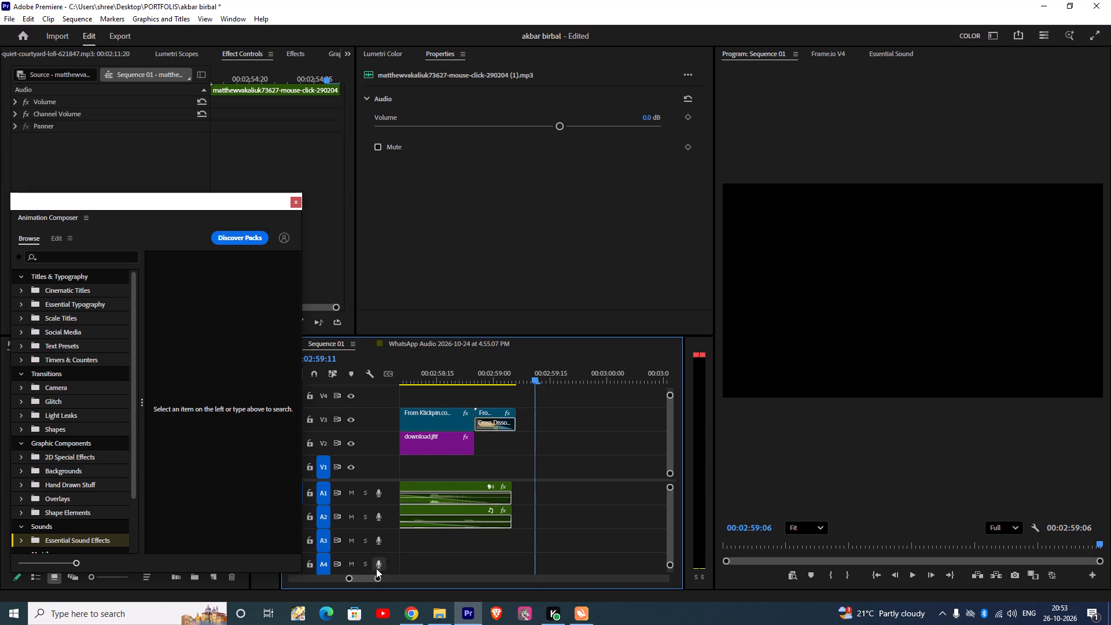
{"action": "left_click_drag", "start_coordinate": [481, 420], "coordinate": [505, 422]}
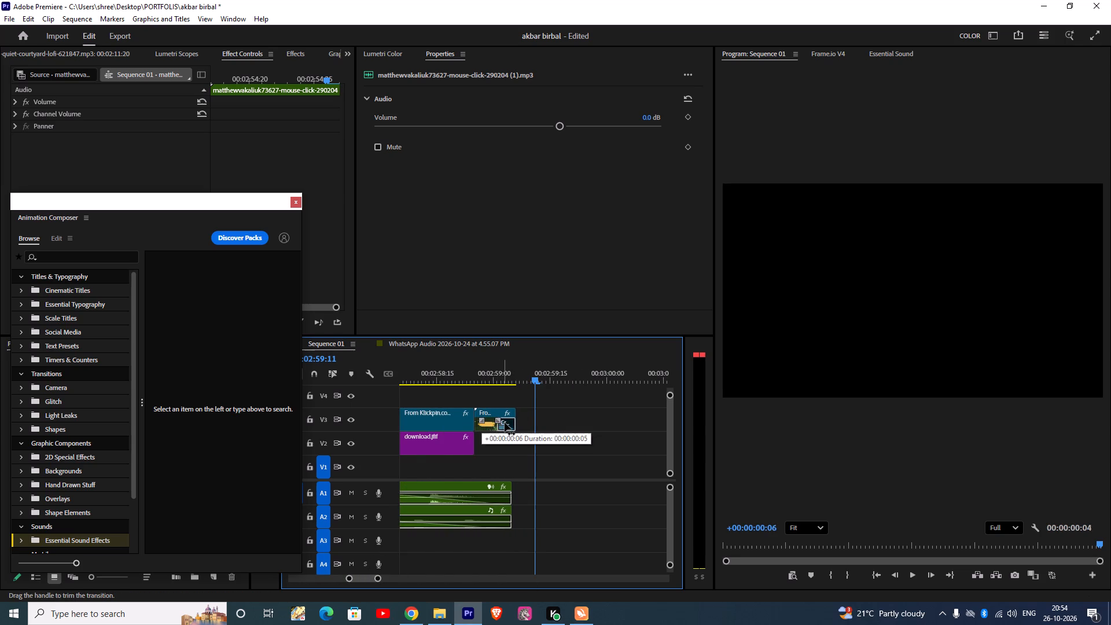
{"action": "left_click_drag", "start_coordinate": [505, 422], "coordinate": [515, 425]}
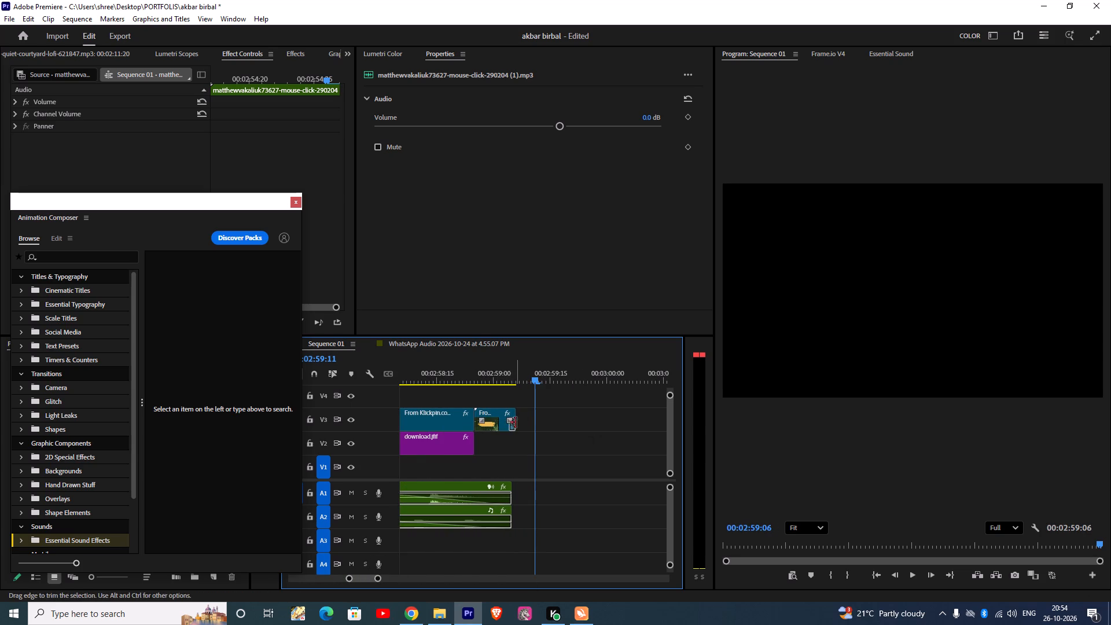
{"action": "left_click_drag", "start_coordinate": [536, 378], "coordinate": [505, 377]}
{"action": "key", "text": "space"}
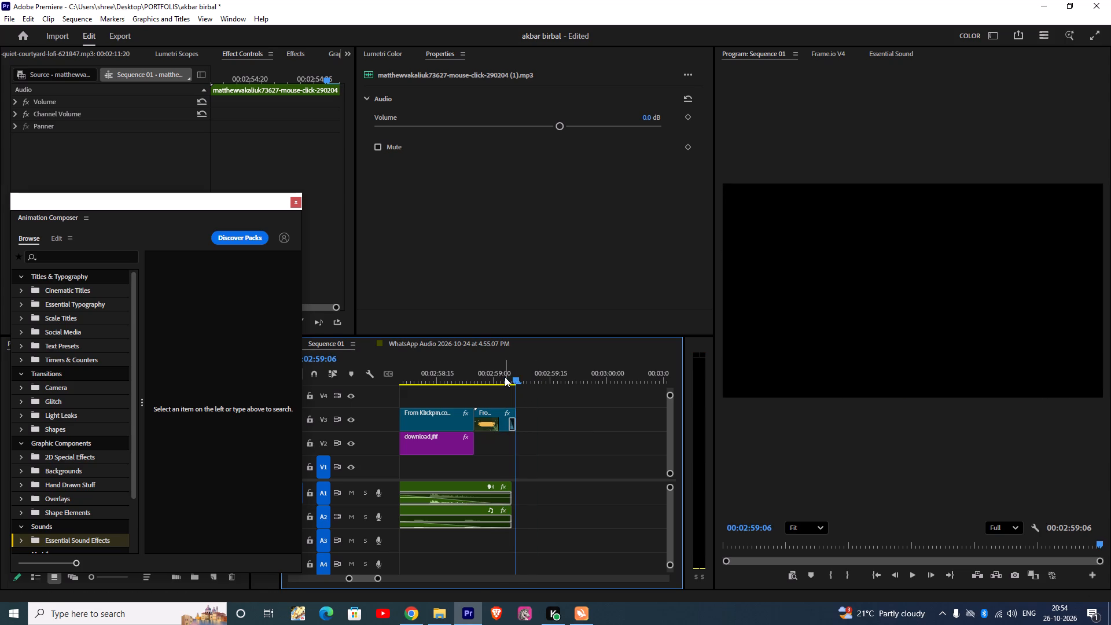
{"action": "key", "text": "space"}
{"action": "key", "text": "space"}
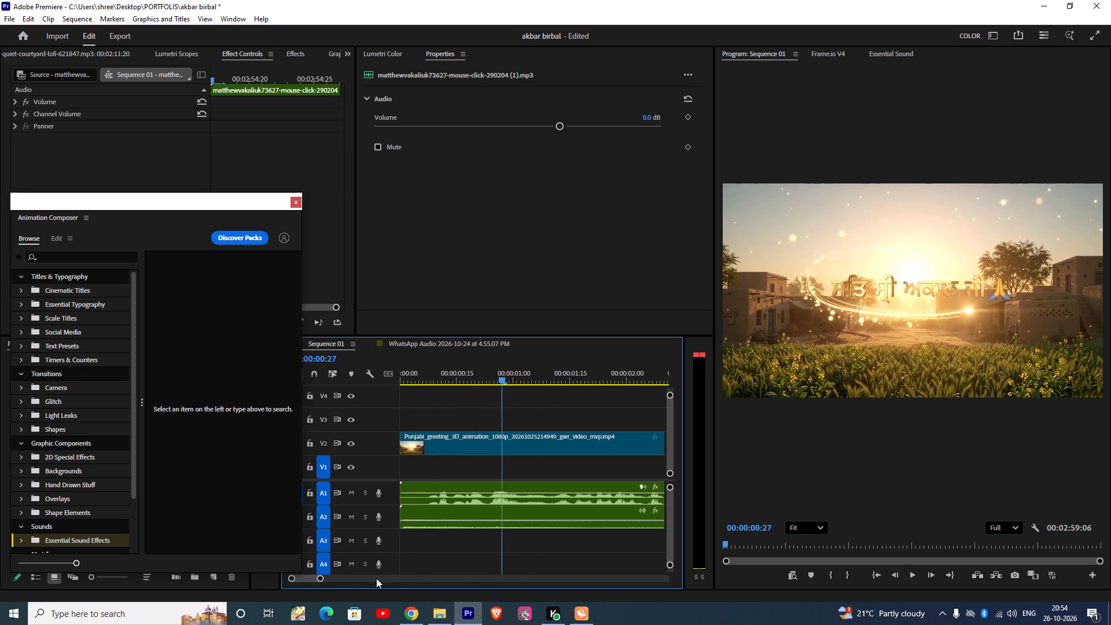
Skim the sequence from the opening through the moral text to the Thank You clip at the end.
{"action": "left_click_drag", "start_coordinate": [320, 576], "coordinate": [366, 579]}
{"action": "left_click_drag", "start_coordinate": [547, 367], "coordinate": [830, 369]}
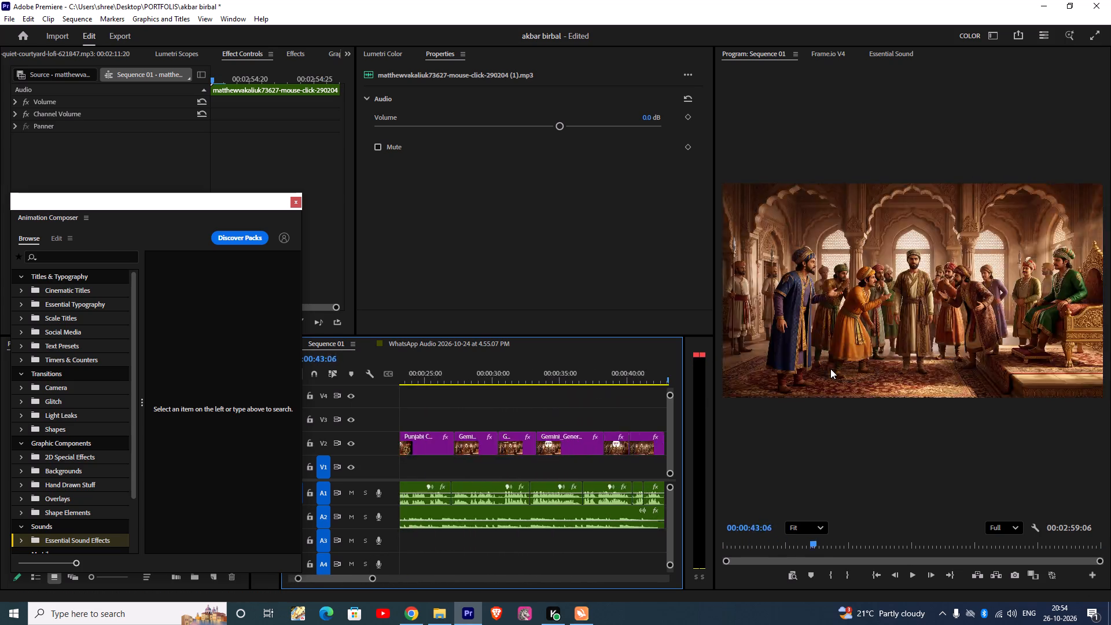
{"action": "left_click_drag", "start_coordinate": [830, 369], "coordinate": [612, 396]}
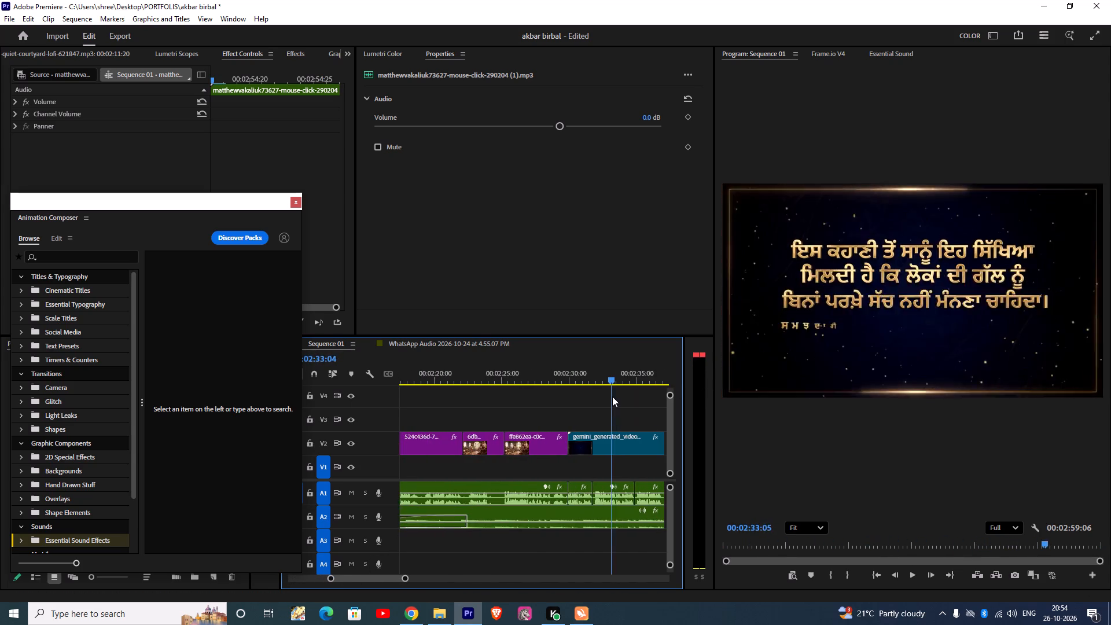
{"action": "left_click_drag", "start_coordinate": [612, 396], "coordinate": [619, 365]}
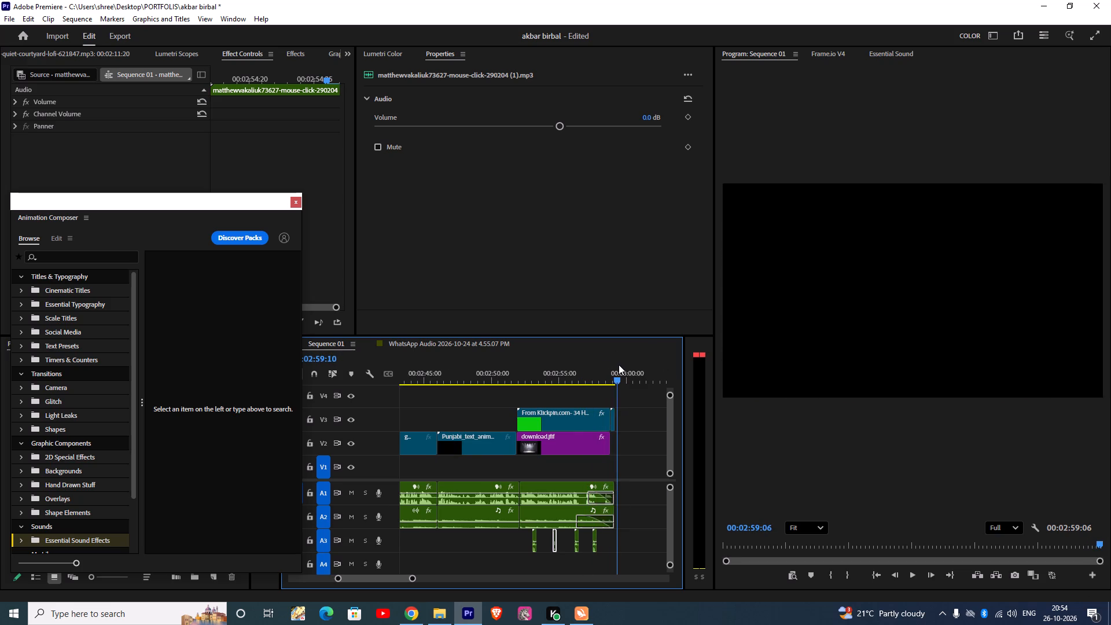
{"action": "left_click_drag", "start_coordinate": [619, 365], "coordinate": [615, 365]}
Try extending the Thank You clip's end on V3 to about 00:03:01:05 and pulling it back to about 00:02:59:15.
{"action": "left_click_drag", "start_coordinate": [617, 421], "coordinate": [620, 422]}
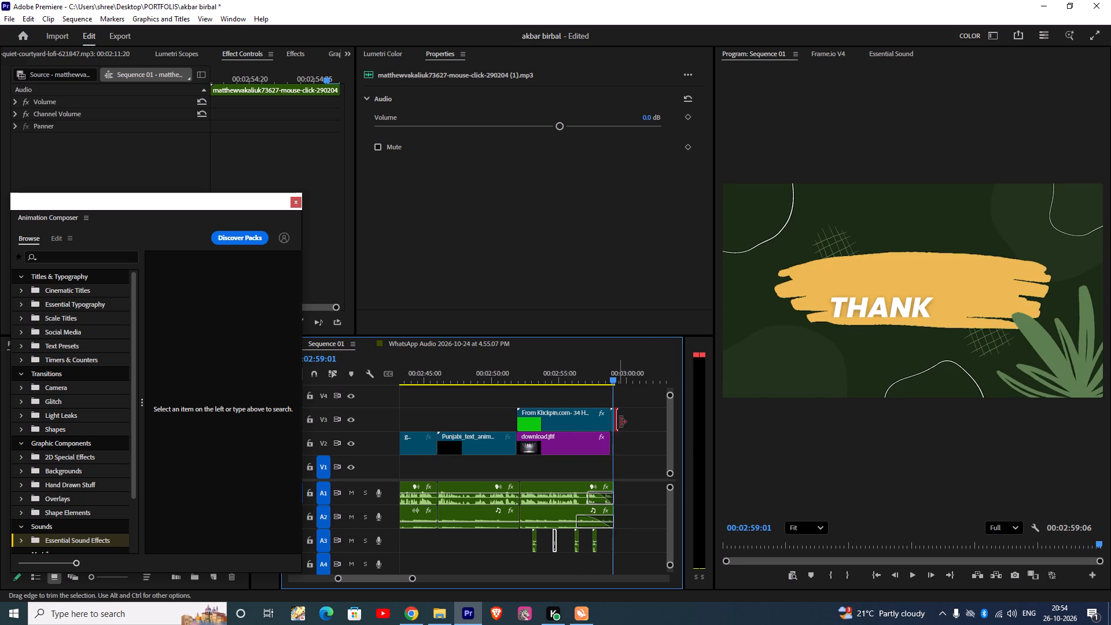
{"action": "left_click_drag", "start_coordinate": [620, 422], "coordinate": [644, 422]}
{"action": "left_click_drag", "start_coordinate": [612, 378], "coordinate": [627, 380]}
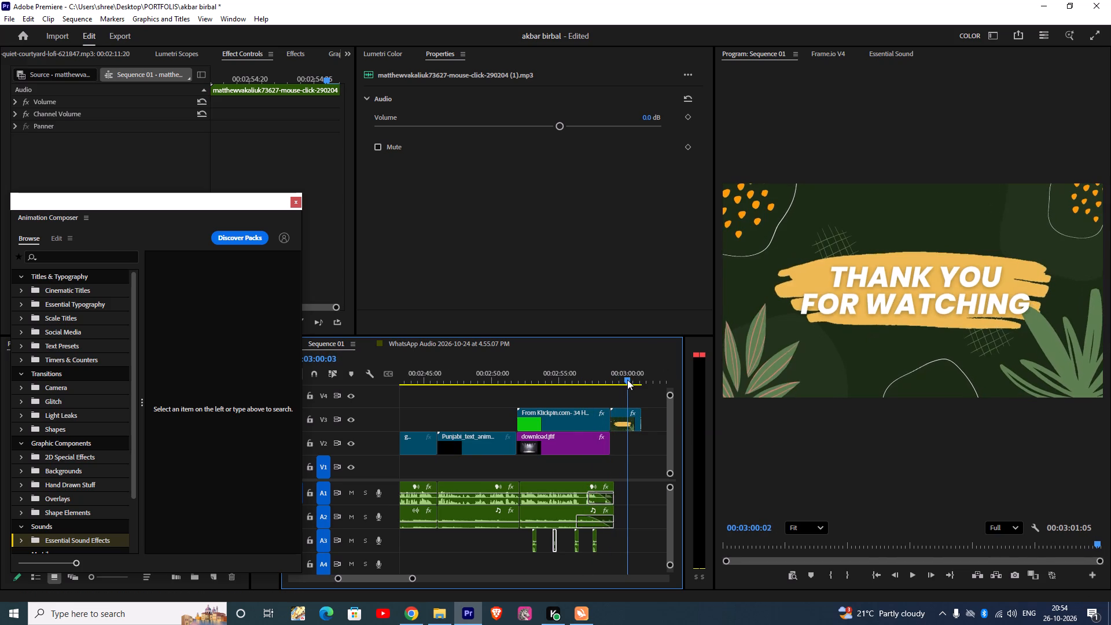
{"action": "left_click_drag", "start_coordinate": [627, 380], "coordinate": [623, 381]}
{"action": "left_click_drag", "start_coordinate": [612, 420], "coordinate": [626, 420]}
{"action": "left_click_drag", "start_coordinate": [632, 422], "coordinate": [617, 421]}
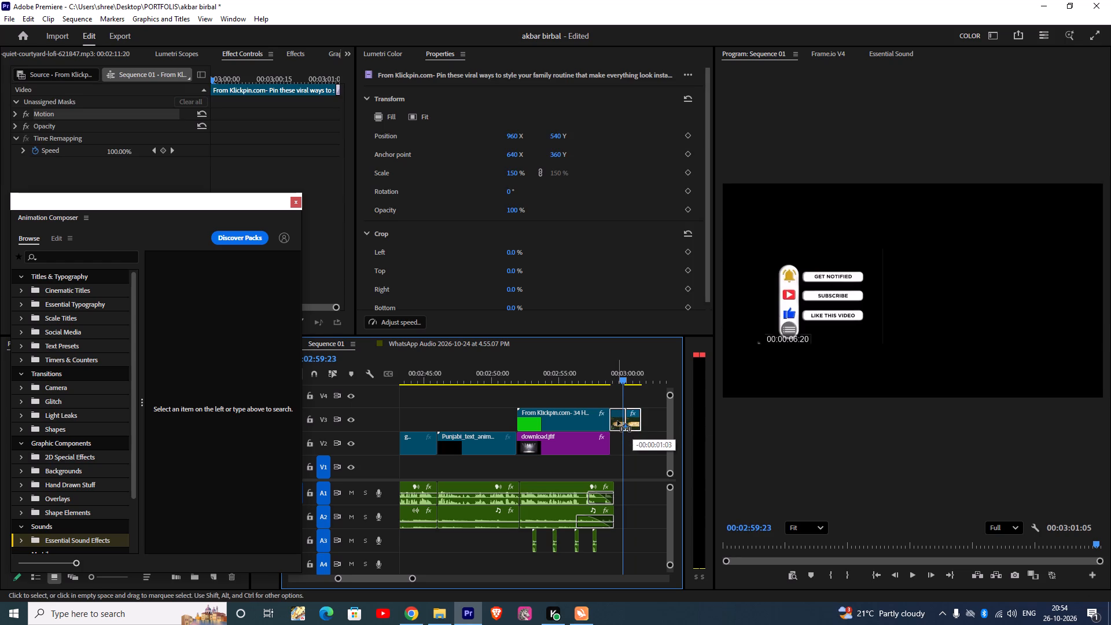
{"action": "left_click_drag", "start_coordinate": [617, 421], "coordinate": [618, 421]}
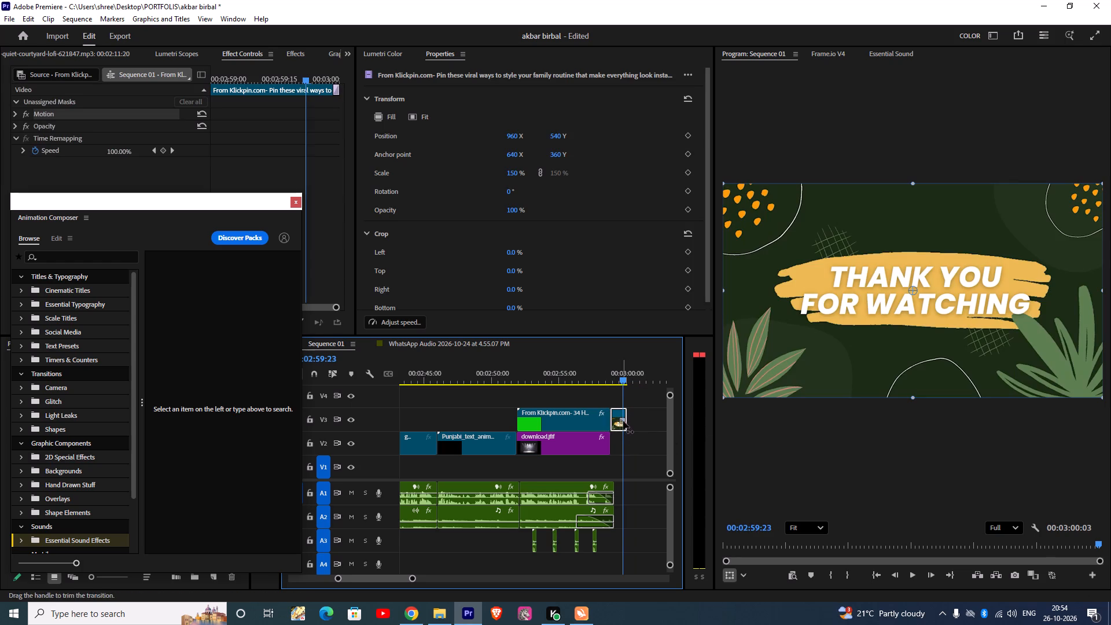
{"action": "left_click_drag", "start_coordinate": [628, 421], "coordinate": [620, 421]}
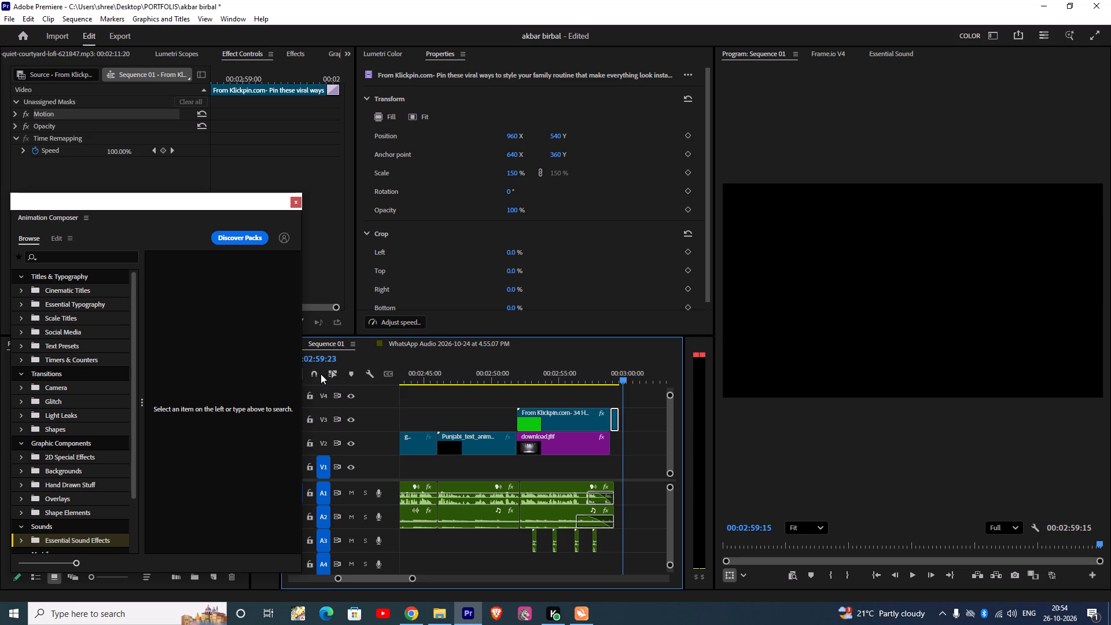
Turn on timeline snapping and trim the Thank You clip's end on V3 to 00:02:59:05, flush with the end of the audio.
{"action": "left_click", "coordinate": [321, 374]}
{"action": "left_click", "coordinate": [619, 416]}
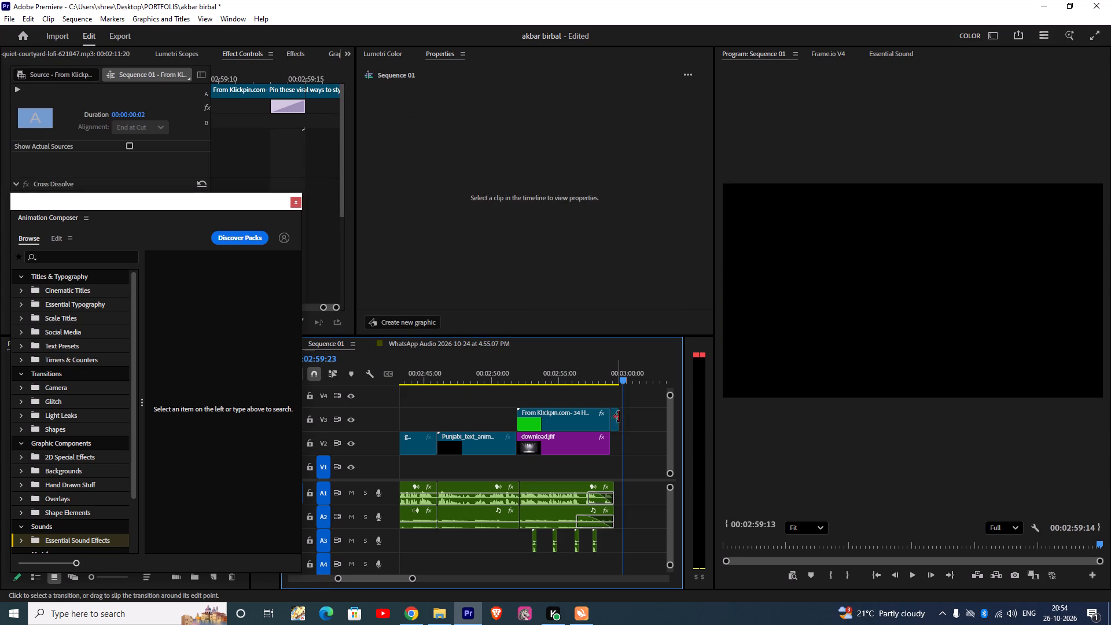
{"action": "left_click_drag", "start_coordinate": [621, 417], "coordinate": [615, 419]}
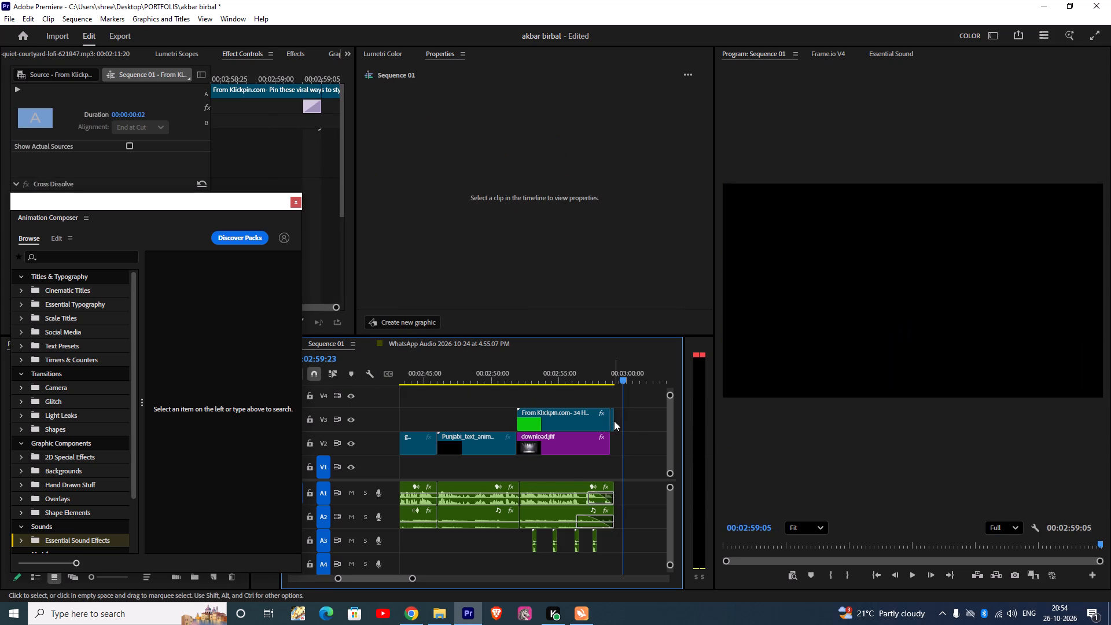
Play the ending from about 00:02:58:24 to check how the Thank You clip finishes against the audio.
{"action": "left_click_drag", "start_coordinate": [410, 576], "coordinate": [397, 576]}
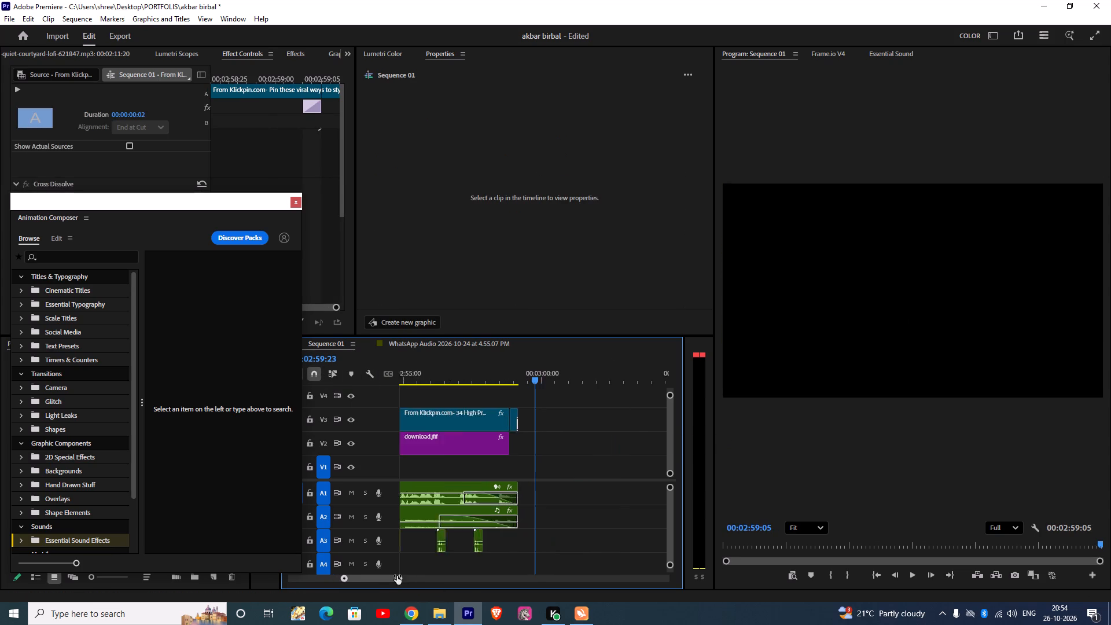
{"action": "left_click_drag", "start_coordinate": [397, 576], "coordinate": [385, 573]}
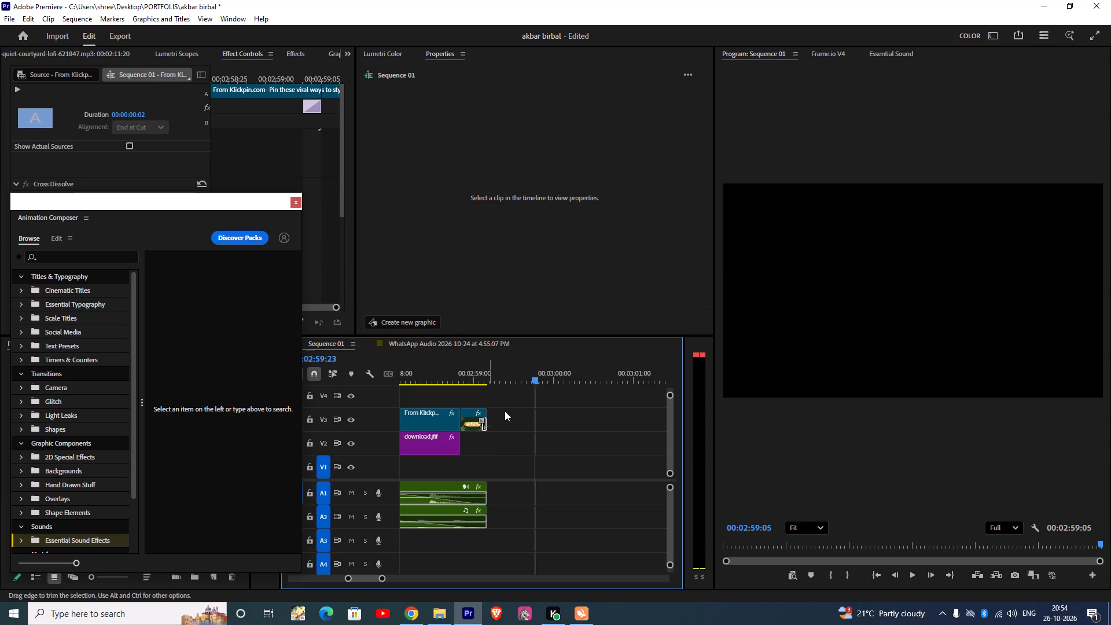
{"action": "left_click_drag", "start_coordinate": [536, 381], "coordinate": [458, 356]}
{"action": "key", "text": "space"}
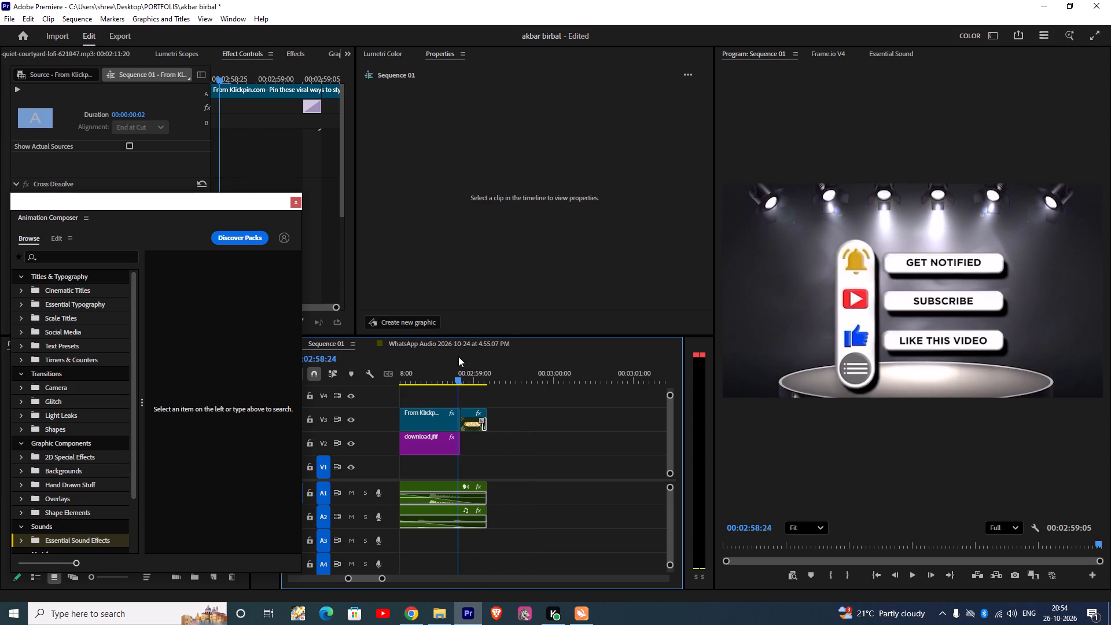
{"action": "key", "text": "space"}
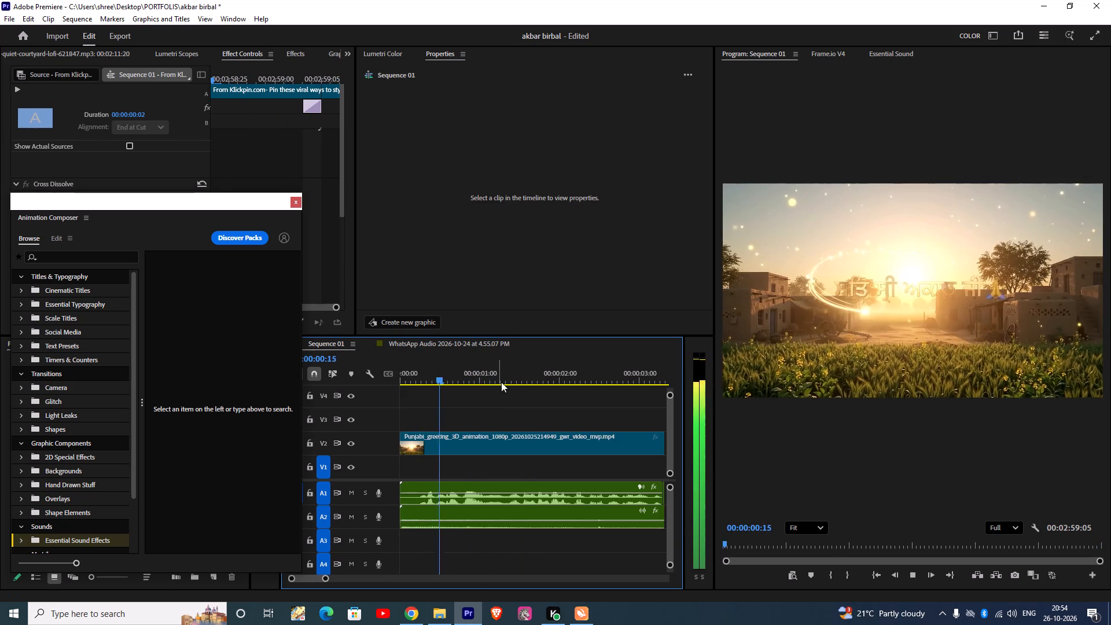
Park the playhead at about 00:00:11:23 on the glowing-head clip and examine Animation Composer's title, text preset and timer options.
{"action": "left_click_drag", "start_coordinate": [523, 377], "coordinate": [422, 380]}
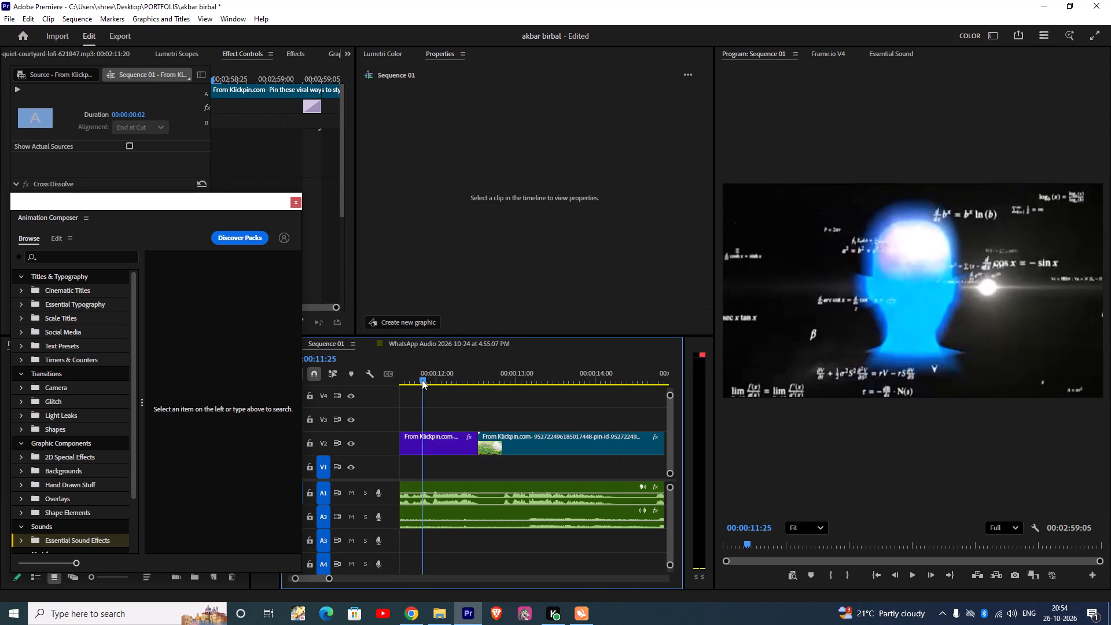
{"action": "left_click_drag", "start_coordinate": [422, 380], "coordinate": [418, 377]}
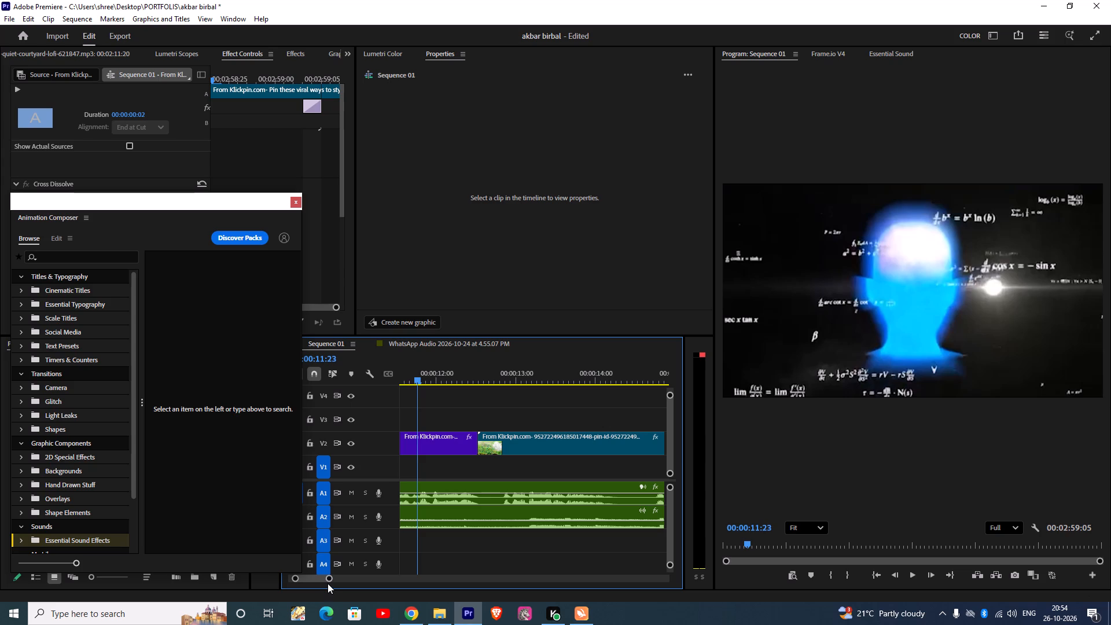
{"action": "left_click_drag", "start_coordinate": [328, 579], "coordinate": [344, 580]}
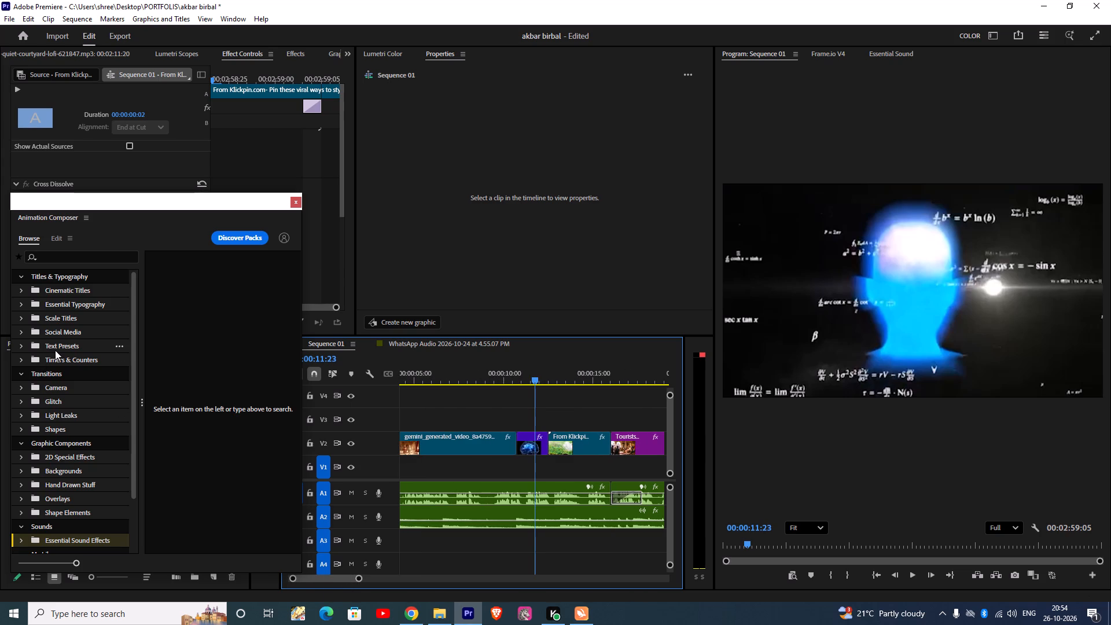
{"action": "left_click", "coordinate": [55, 350]}
{"action": "left_click", "coordinate": [75, 315]}
{"action": "left_click", "coordinate": [78, 315]}
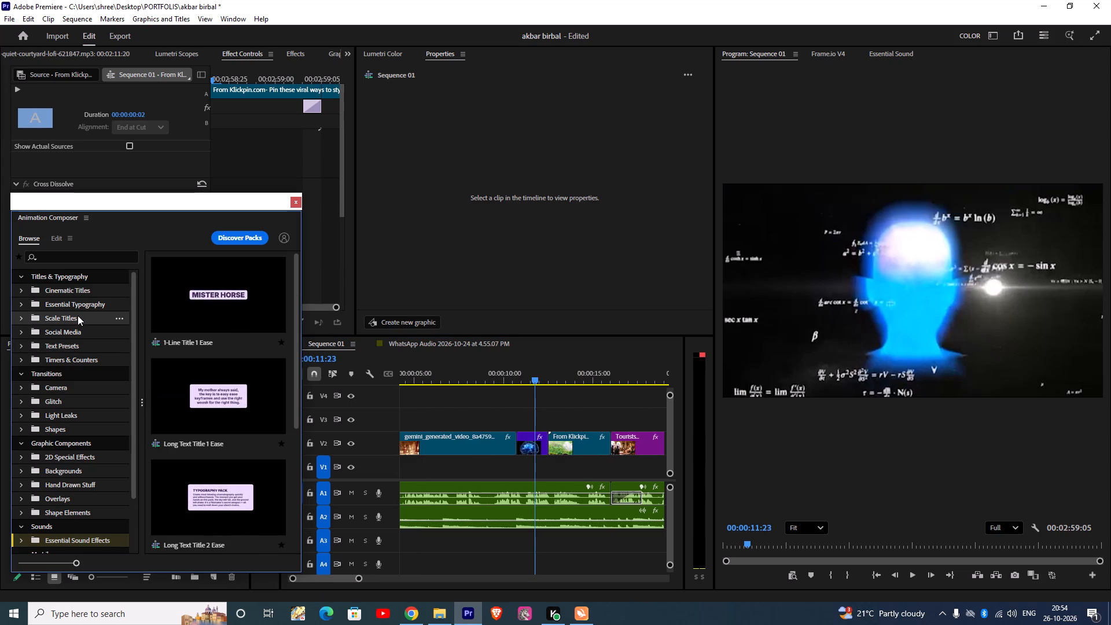
{"action": "left_click", "coordinate": [90, 305]}
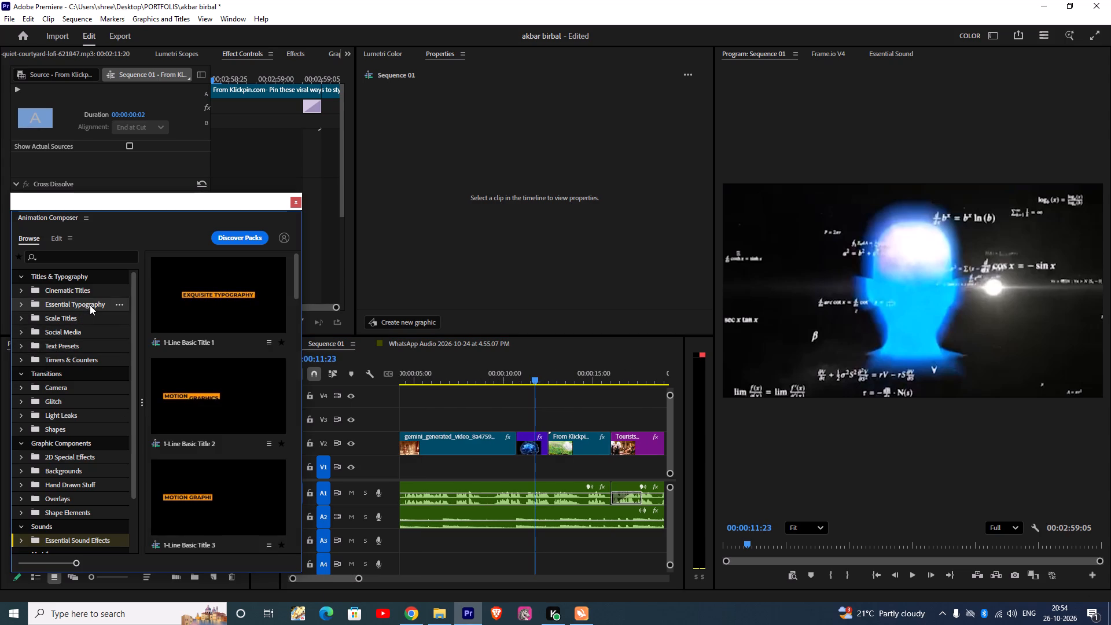
{"action": "left_click", "coordinate": [94, 351]}
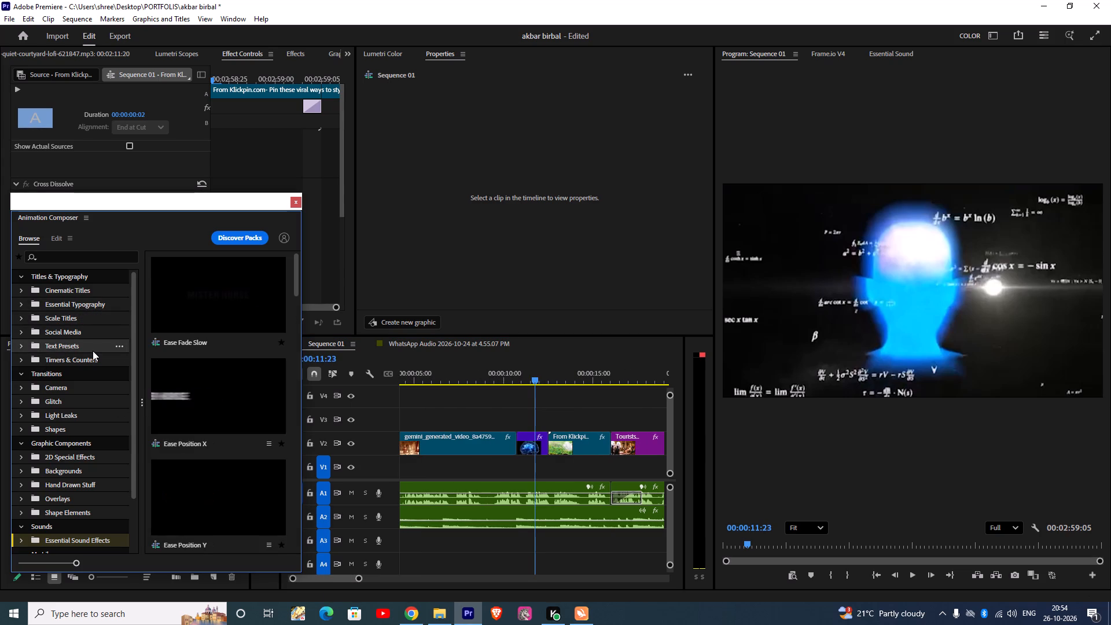
{"action": "left_click", "coordinate": [91, 362]}
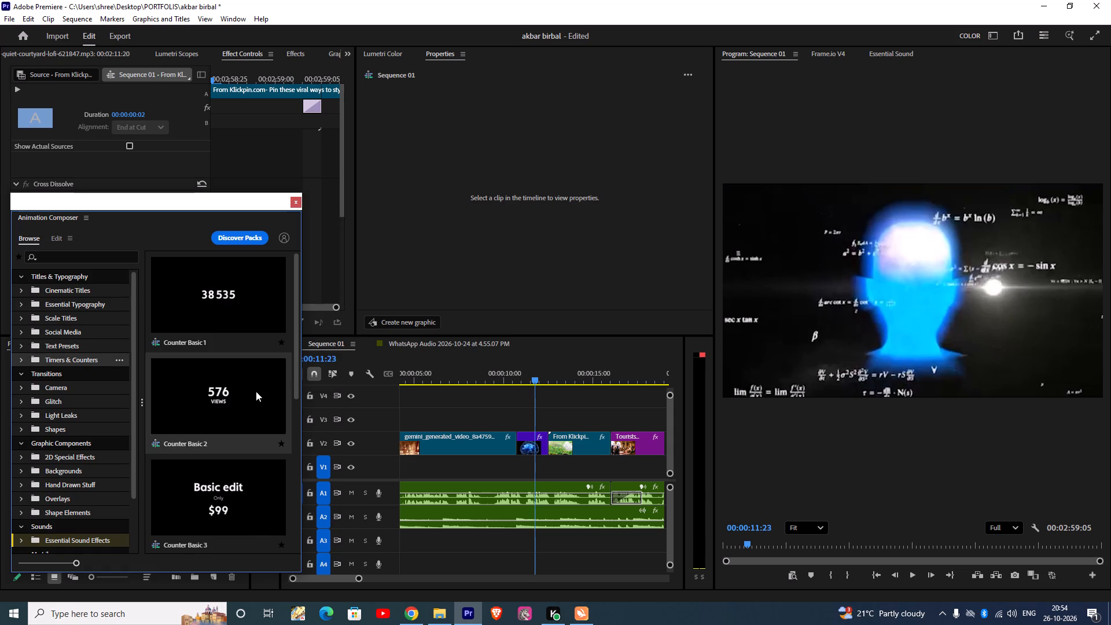
{"action": "scroll", "coordinate": [256, 391], "scroll_direction": "down", "scroll_amount": 5}
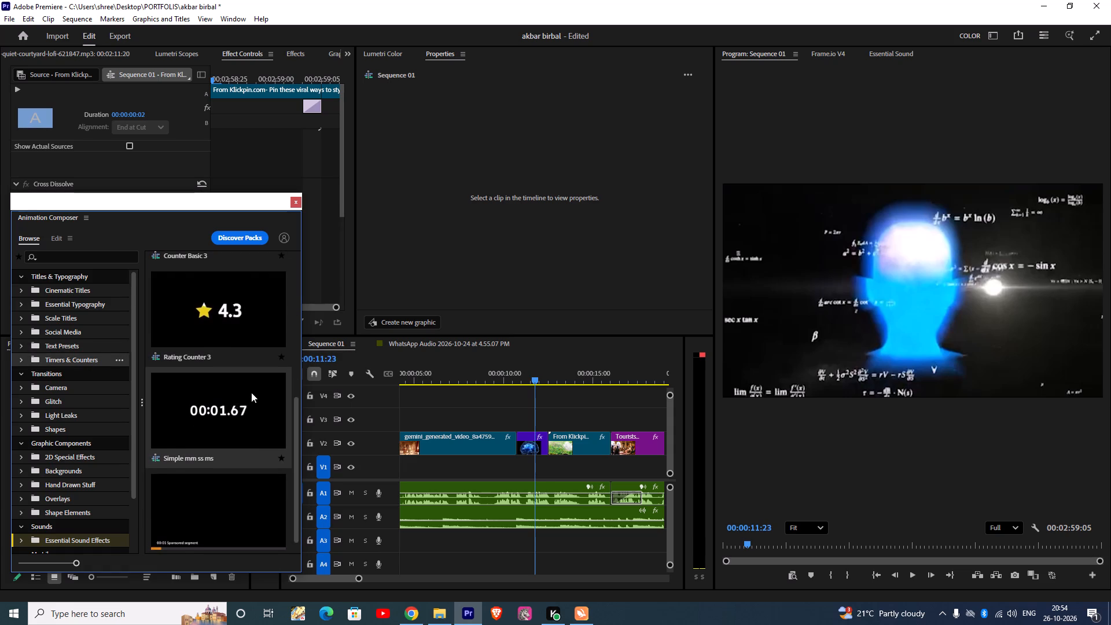
{"action": "scroll", "coordinate": [251, 392], "scroll_direction": "down", "scroll_amount": 5}
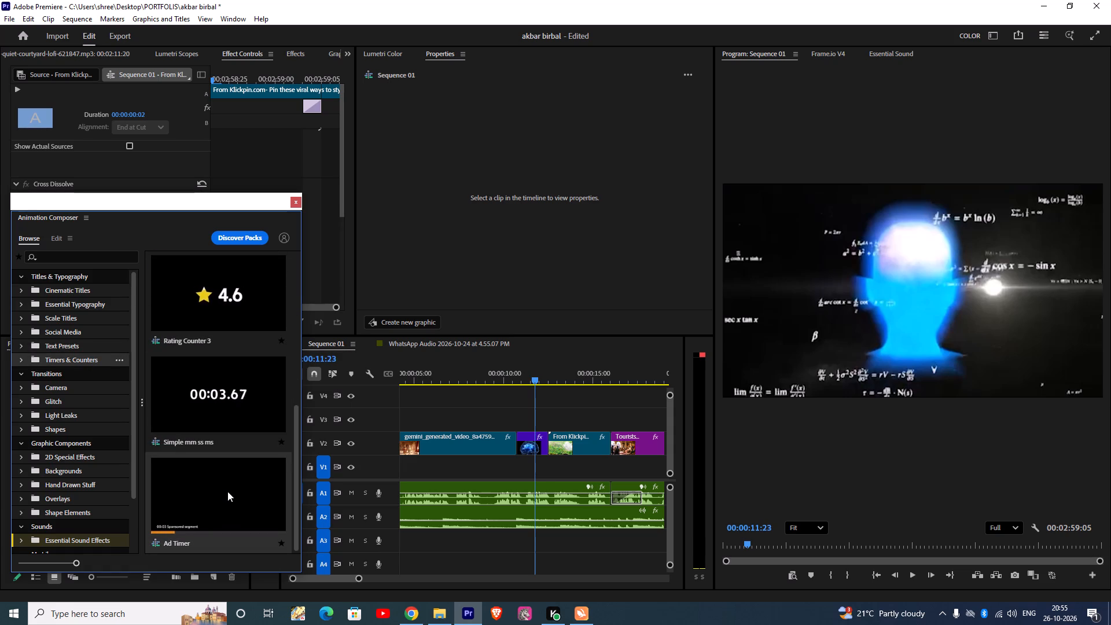
{"action": "scroll", "coordinate": [227, 482], "scroll_direction": "down", "scroll_amount": 1}
Examine the Graphic Components presets in Animation Composer, from 2D Special Effects and Backgrounds to Overlays and Shape Elements.
{"action": "left_click", "coordinate": [96, 453]}
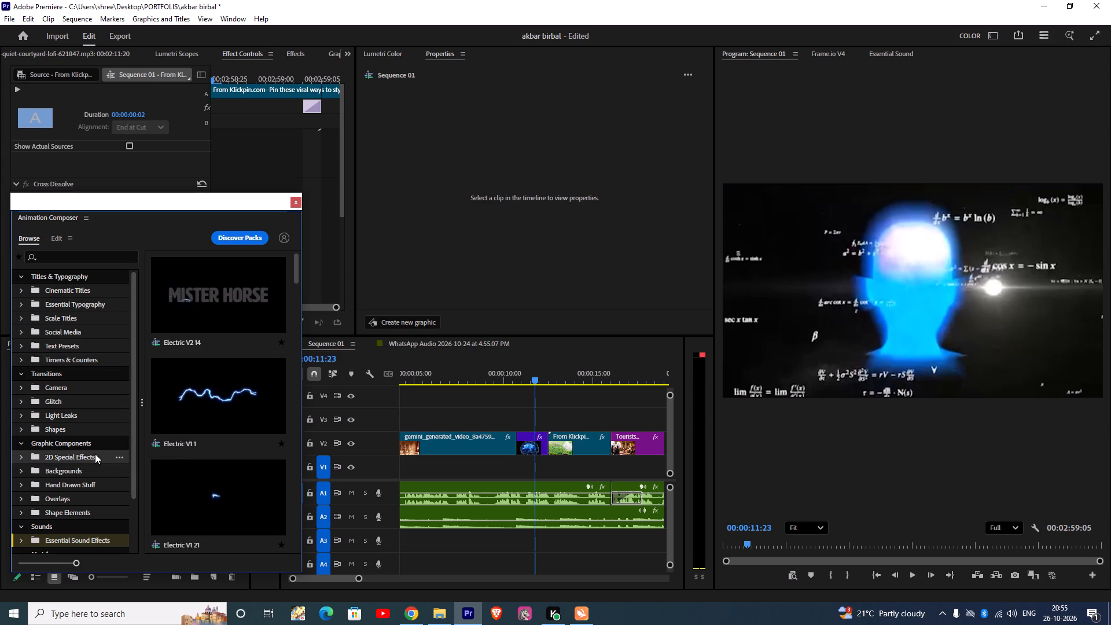
{"action": "left_click", "coordinate": [93, 465]}
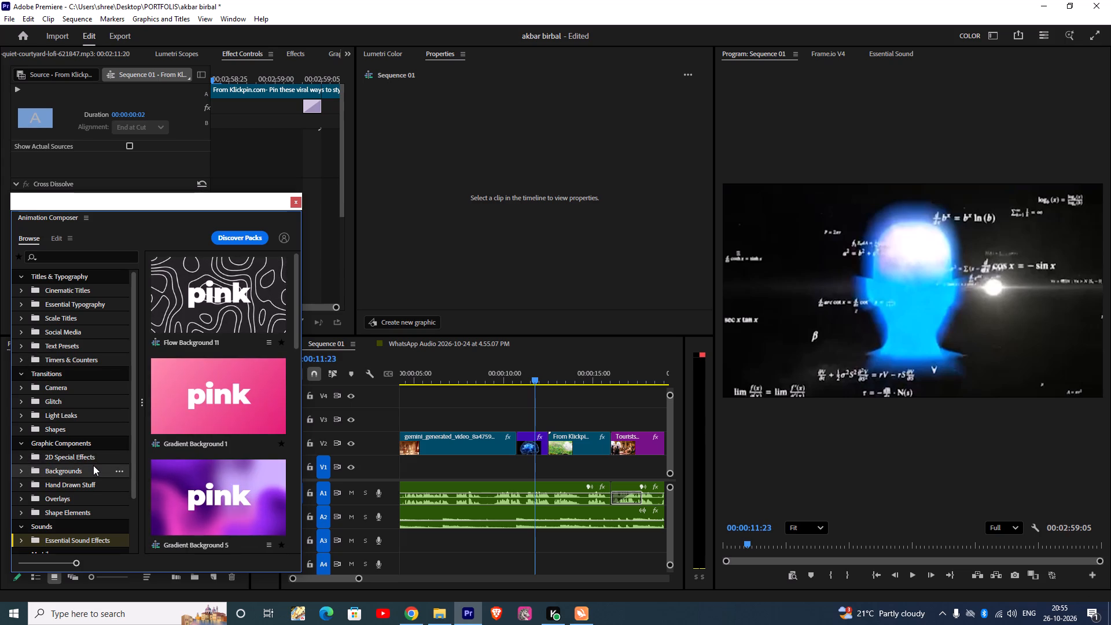
{"action": "left_click", "coordinate": [87, 483]}
{"action": "left_click", "coordinate": [95, 497]}
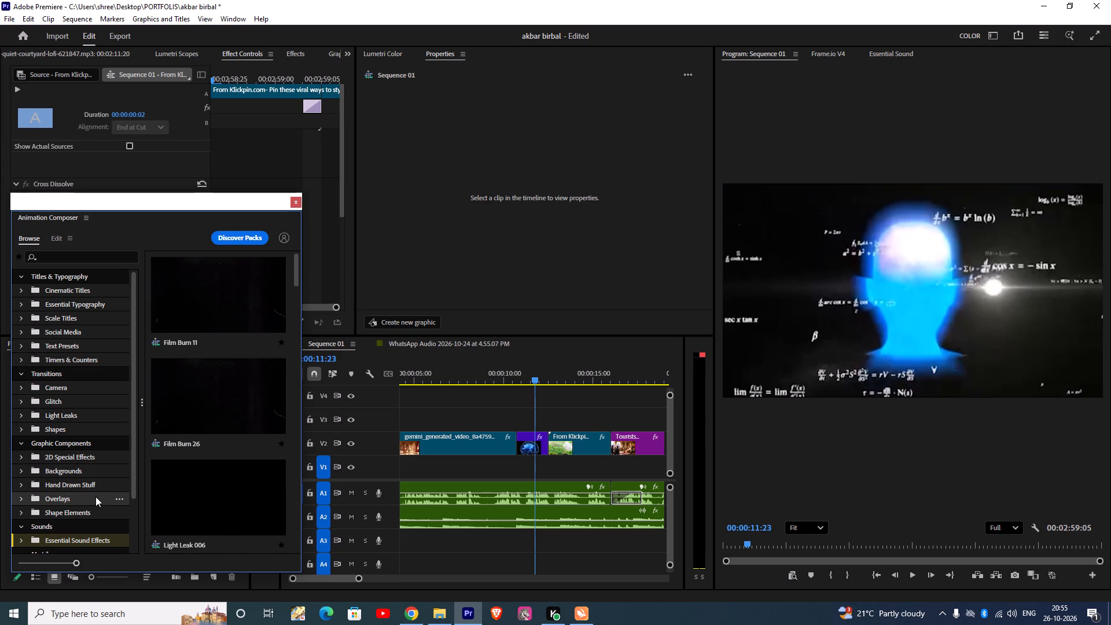
{"action": "left_click", "coordinate": [94, 512]}
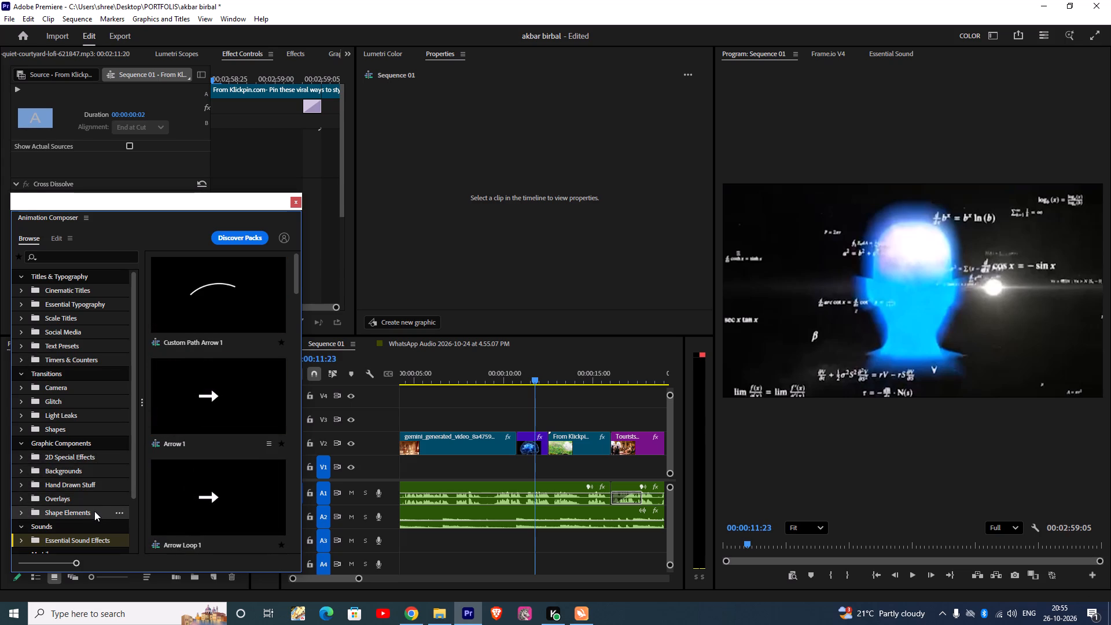
Look again through the Titles & Typography presets, including Cinematic Titles, Scale Titles, Text Presets and Timers & Counters.
{"action": "left_click", "coordinate": [86, 344]}
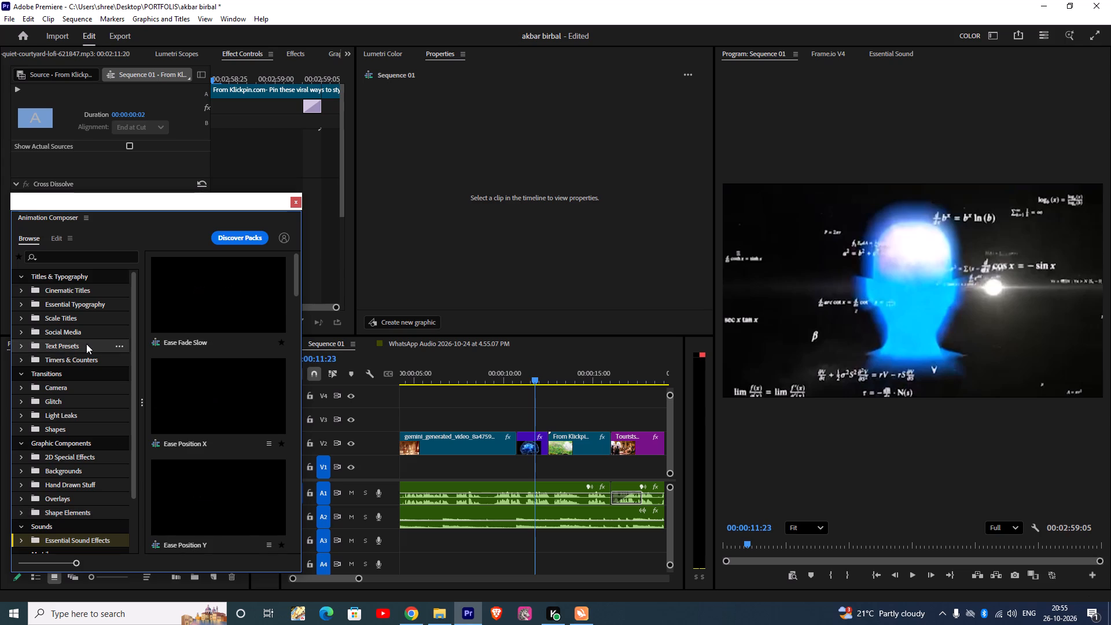
{"action": "left_click", "coordinate": [84, 315]}
{"action": "left_click", "coordinate": [84, 286]}
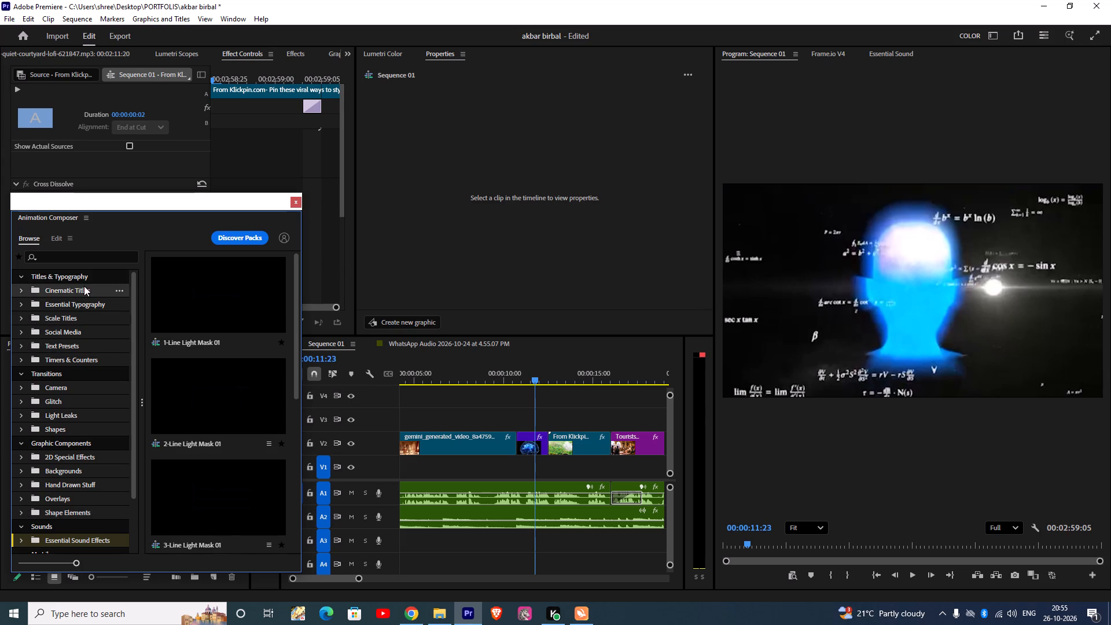
{"action": "scroll", "coordinate": [105, 398], "scroll_direction": "down", "scroll_amount": 1}
{"action": "scroll", "coordinate": [105, 400], "scroll_direction": "up", "scroll_amount": 1}
{"action": "scroll", "coordinate": [105, 400], "scroll_direction": "down", "scroll_amount": 1}
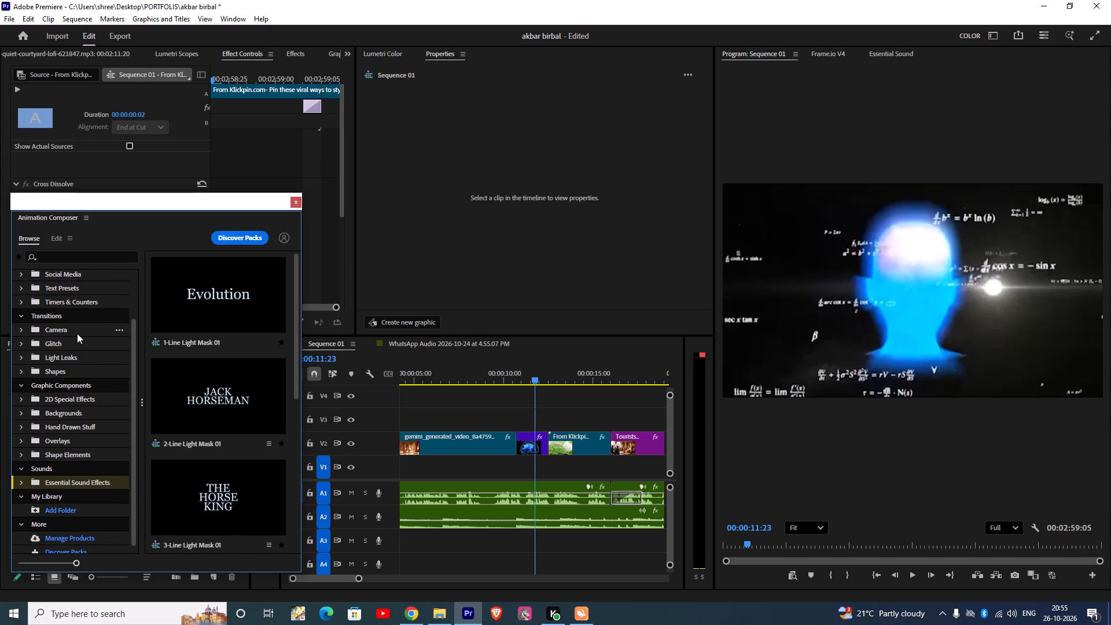
{"action": "scroll", "coordinate": [77, 315], "scroll_direction": "up", "scroll_amount": 1}
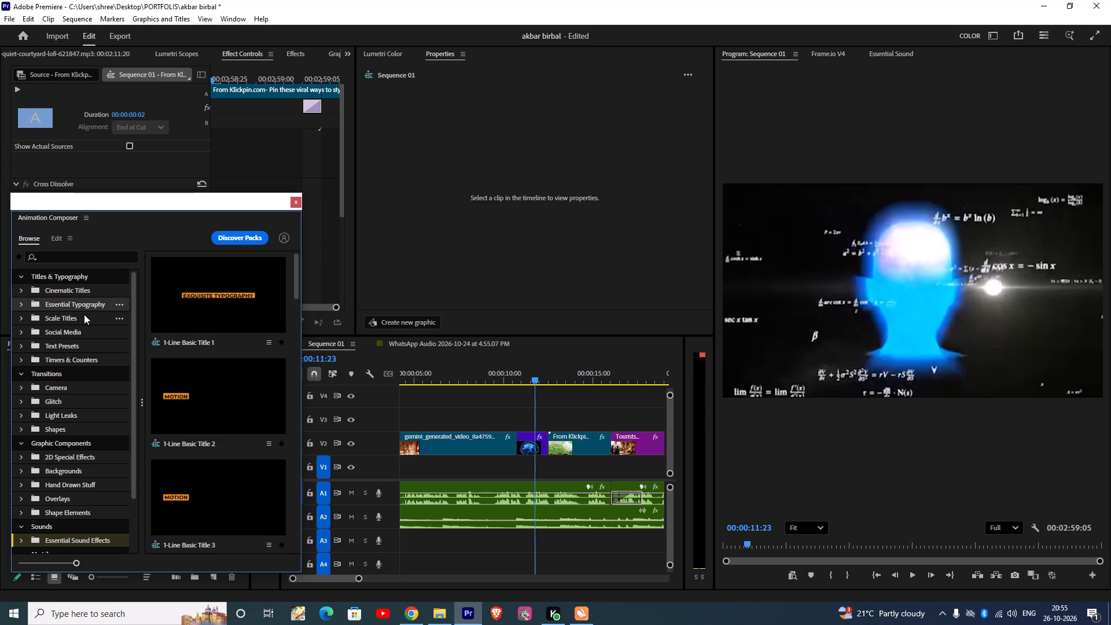
{"action": "left_click", "coordinate": [84, 314]}
{"action": "left_click", "coordinate": [86, 326]}
{"action": "left_click", "coordinate": [80, 343]}
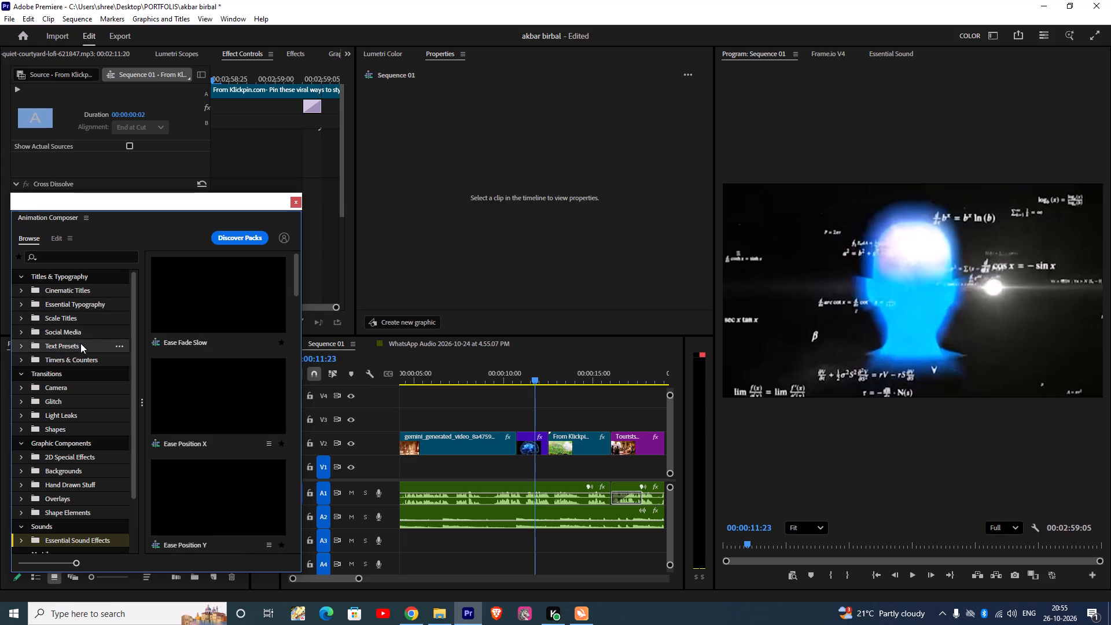
{"action": "left_click", "coordinate": [80, 352]}
{"action": "left_click", "coordinate": [80, 361]}
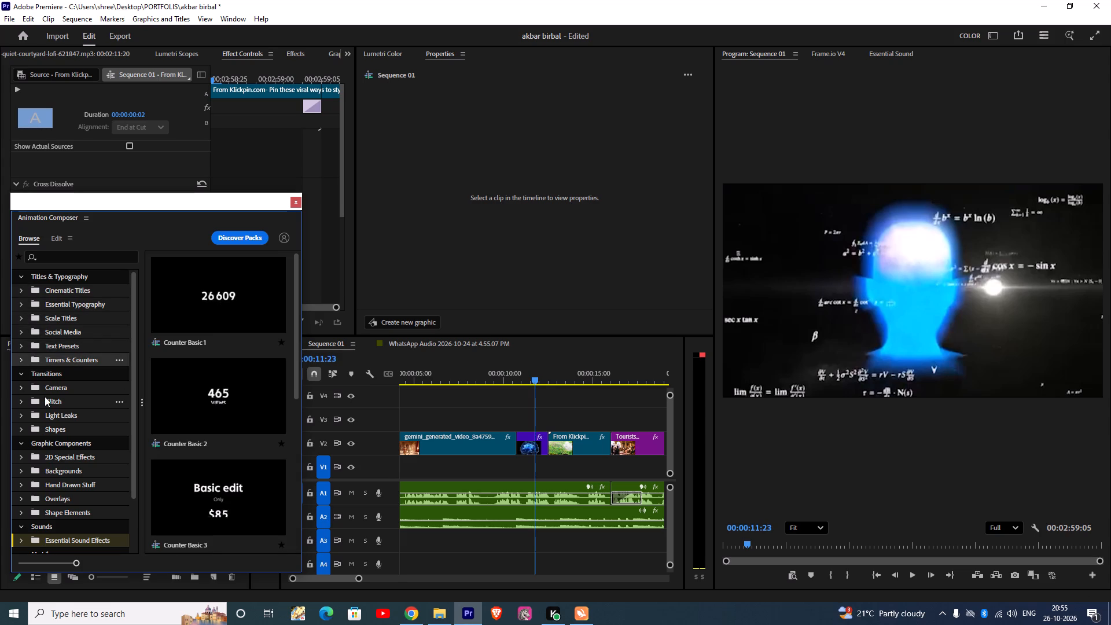
Examine the Camera, Glitch and Light Leaks transition presets in Animation Composer.
{"action": "left_click", "coordinate": [49, 385]}
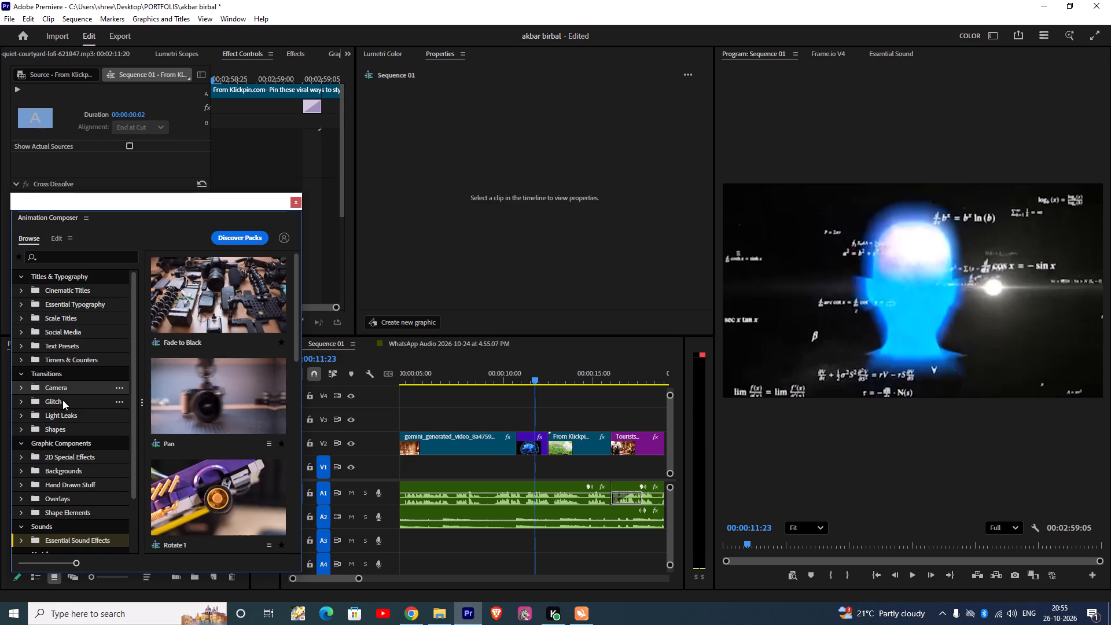
{"action": "left_click", "coordinate": [62, 405]}
{"action": "left_click", "coordinate": [74, 416]}
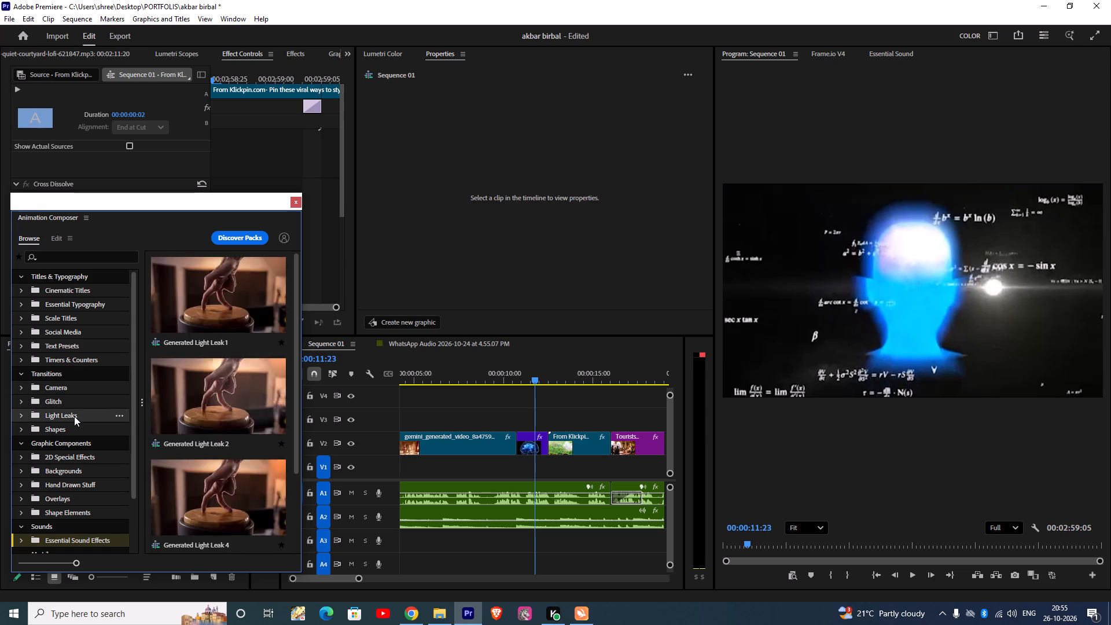
{"action": "scroll", "coordinate": [174, 405], "scroll_direction": "down", "scroll_amount": 6}
{"action": "scroll", "coordinate": [204, 433], "scroll_direction": "up", "scroll_amount": 1}
{"action": "scroll", "coordinate": [204, 433], "scroll_direction": "down", "scroll_amount": 2}
{"action": "scroll", "coordinate": [204, 433], "scroll_direction": "up", "scroll_amount": 1}
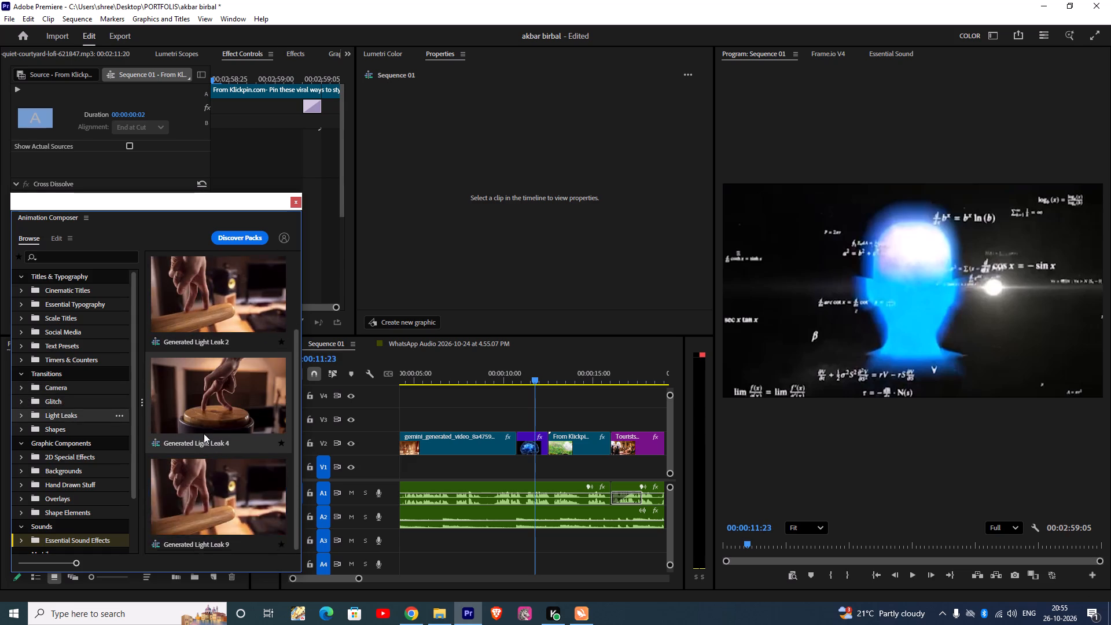
Look through Animation Composer's Shapes transitions and Backgrounds presets, and close the Animation Composer window.
{"action": "left_click", "coordinate": [93, 432]}
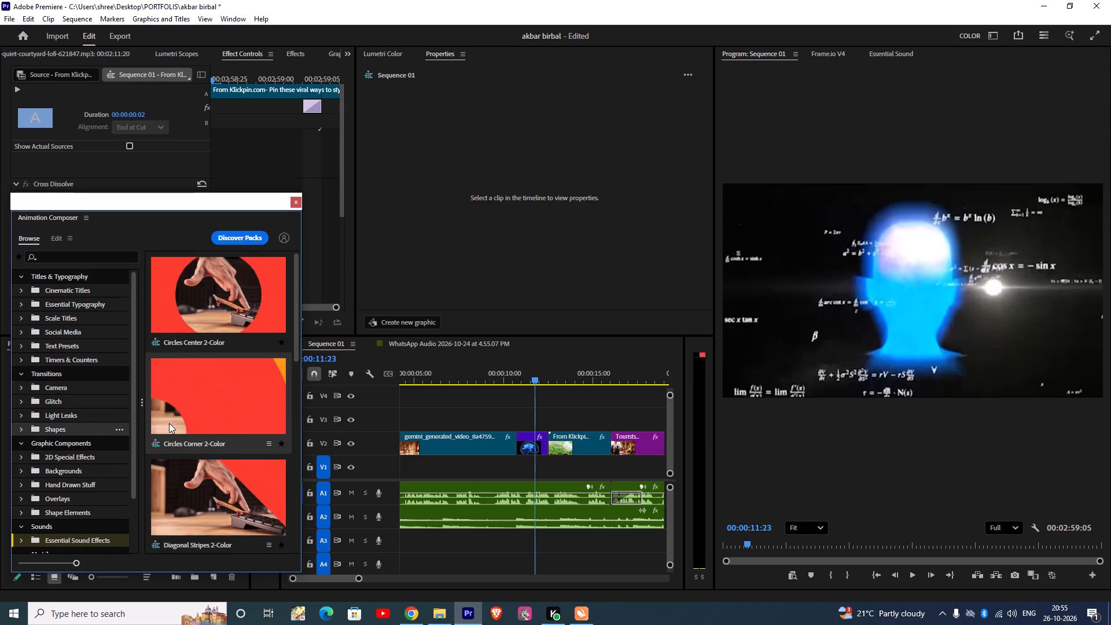
{"action": "scroll", "coordinate": [225, 484], "scroll_direction": "down", "scroll_amount": 3}
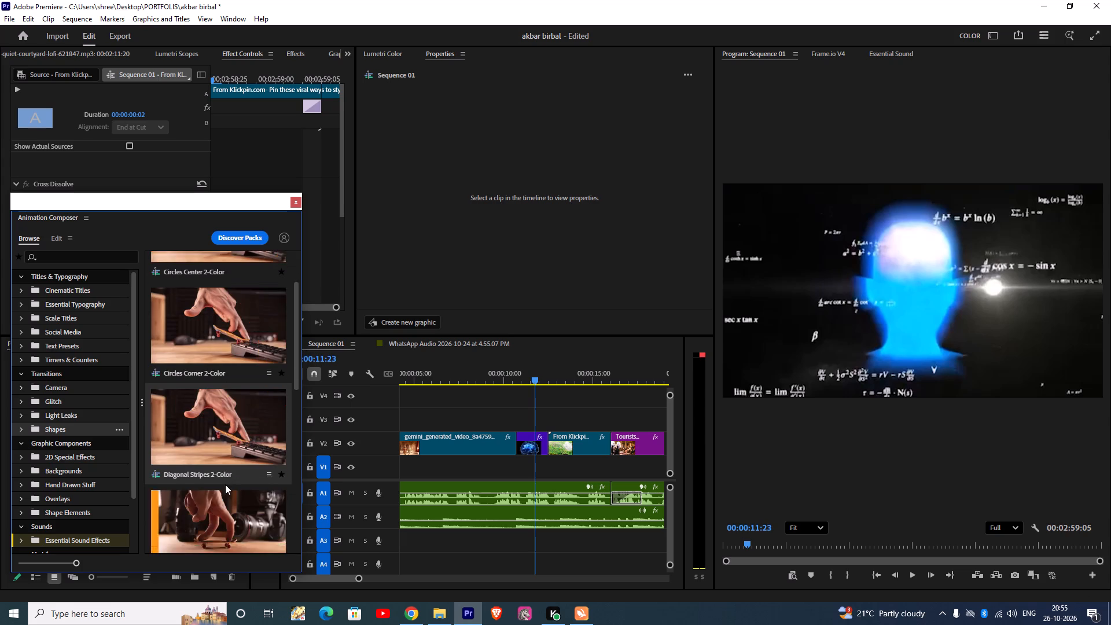
{"action": "scroll", "coordinate": [225, 484], "scroll_direction": "down", "scroll_amount": 3}
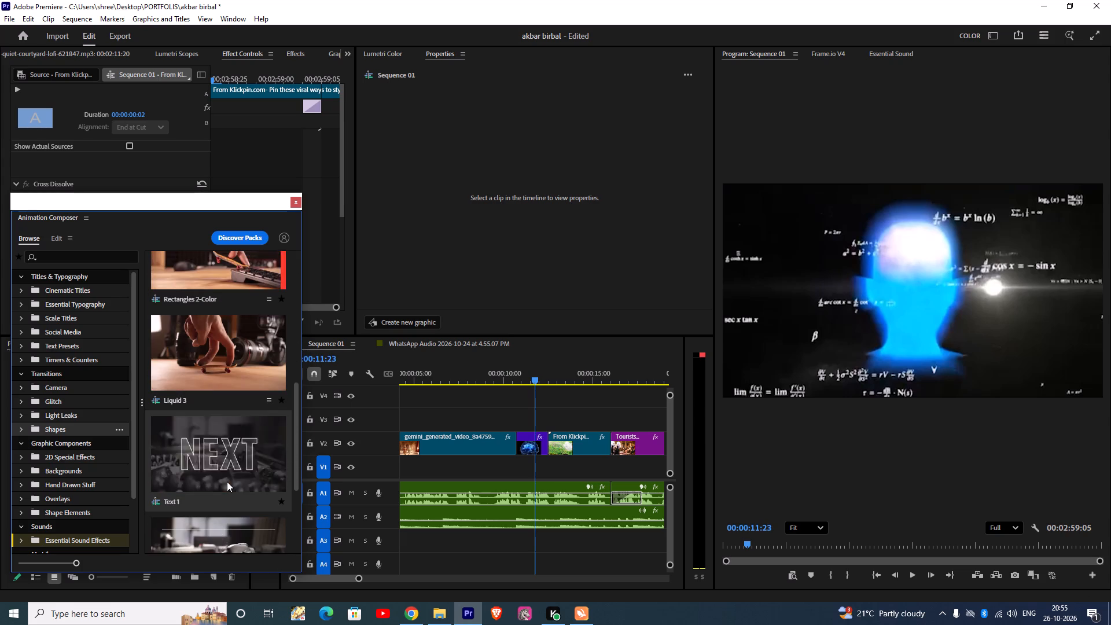
{"action": "scroll", "coordinate": [230, 486], "scroll_direction": "down", "scroll_amount": 3}
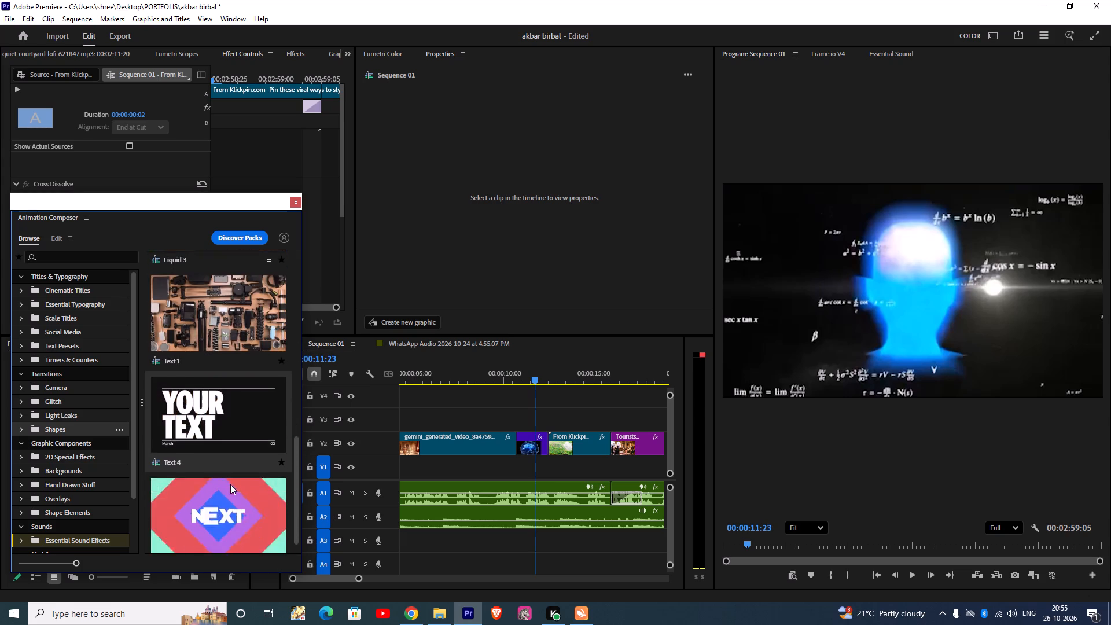
{"action": "scroll", "coordinate": [230, 484], "scroll_direction": "up", "scroll_amount": 2}
{"action": "scroll", "coordinate": [230, 484], "scroll_direction": "down", "scroll_amount": 2}
{"action": "scroll", "coordinate": [230, 484], "scroll_direction": "up", "scroll_amount": 1}
{"action": "scroll", "coordinate": [230, 484], "scroll_direction": "down", "scroll_amount": 3}
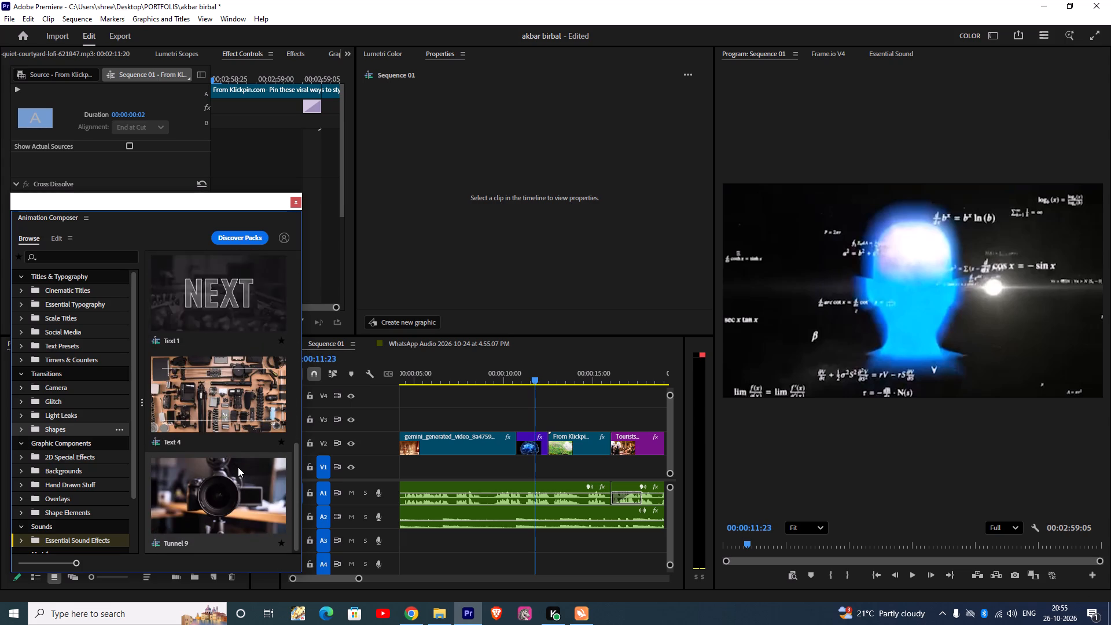
{"action": "scroll", "coordinate": [238, 467], "scroll_direction": "down", "scroll_amount": 3}
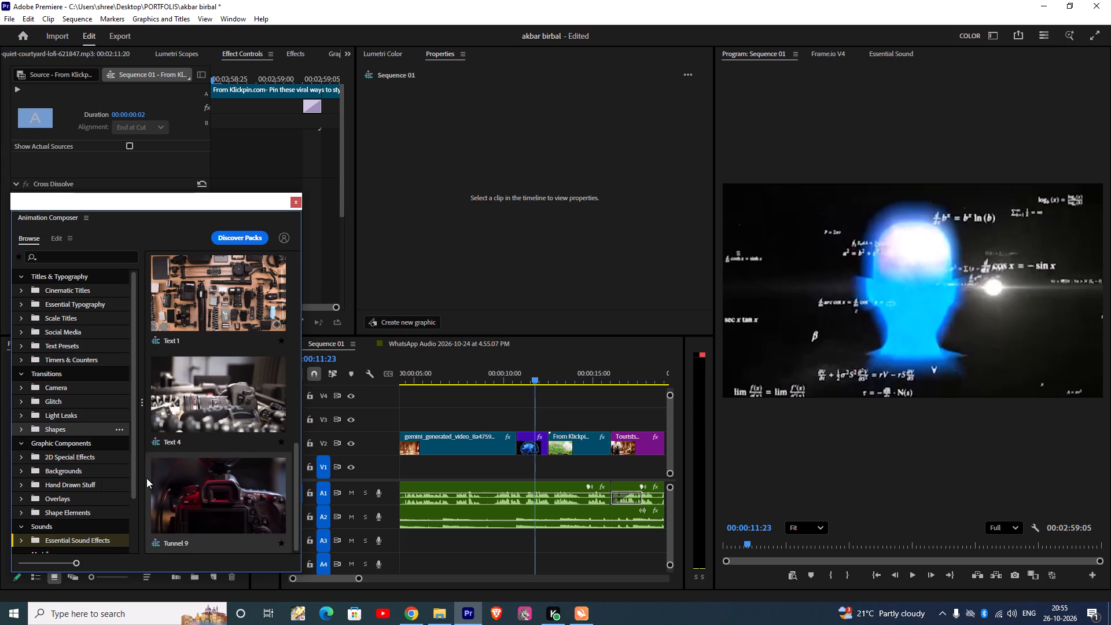
{"action": "left_click", "coordinate": [79, 469]}
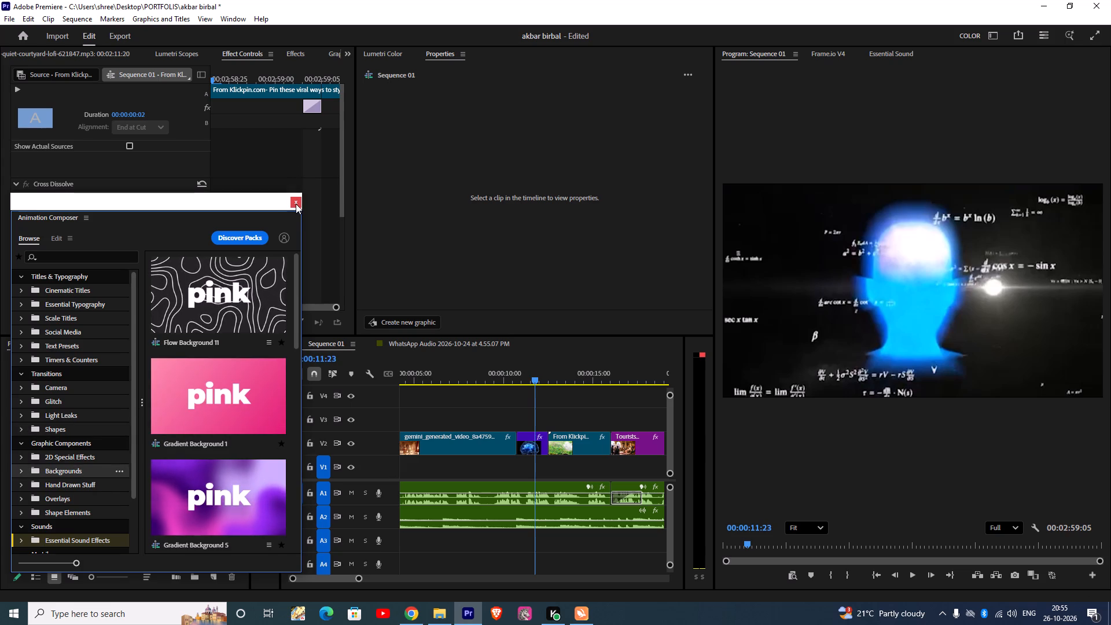
{"action": "left_click", "coordinate": [296, 201]}
Spot-check Sequence 01 by playing from about 00:02:24 and 00:02:07, and scrub through the opening to about 00:00:26:11.
{"action": "left_click_drag", "start_coordinate": [359, 579], "coordinate": [360, 579]}
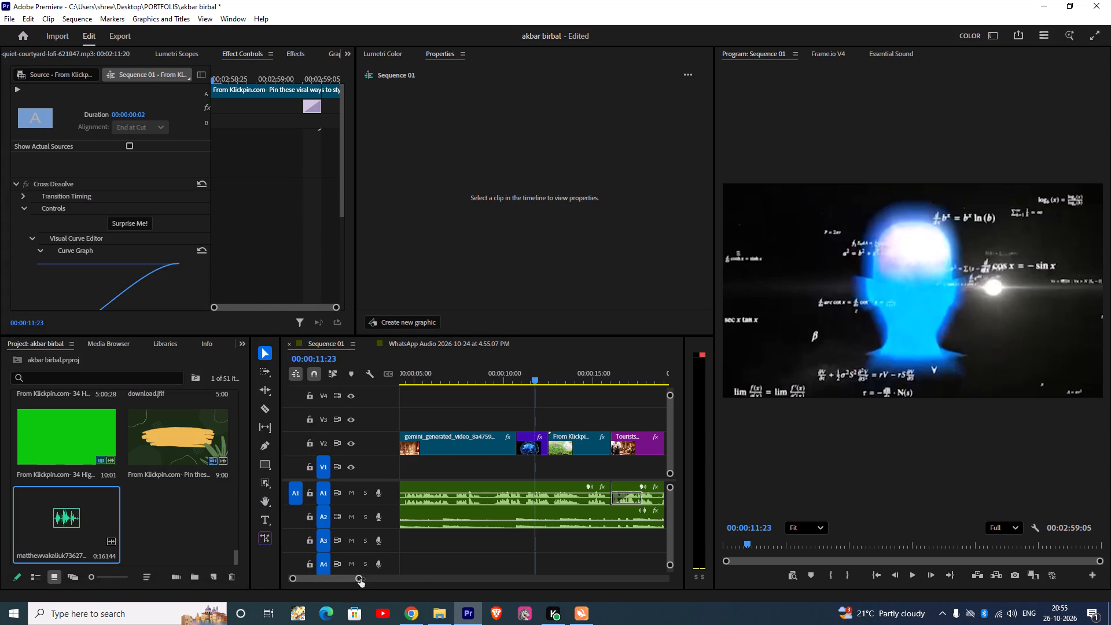
{"action": "left_click_drag", "start_coordinate": [360, 579], "coordinate": [483, 554]}
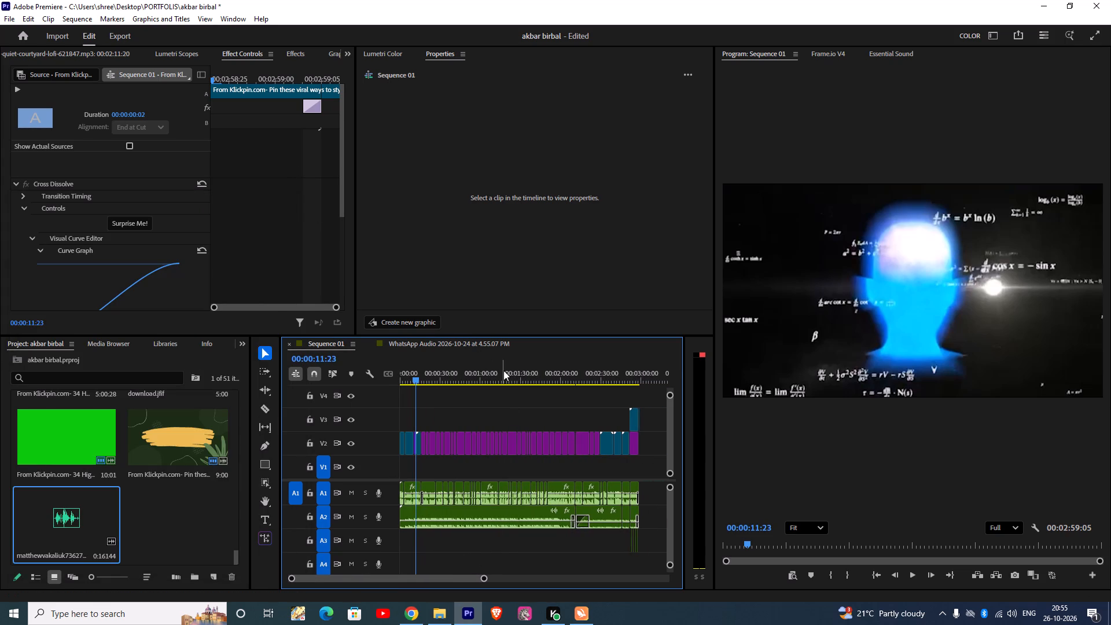
{"action": "left_click_drag", "start_coordinate": [505, 380], "coordinate": [593, 399]}
{"action": "key", "text": "space"}
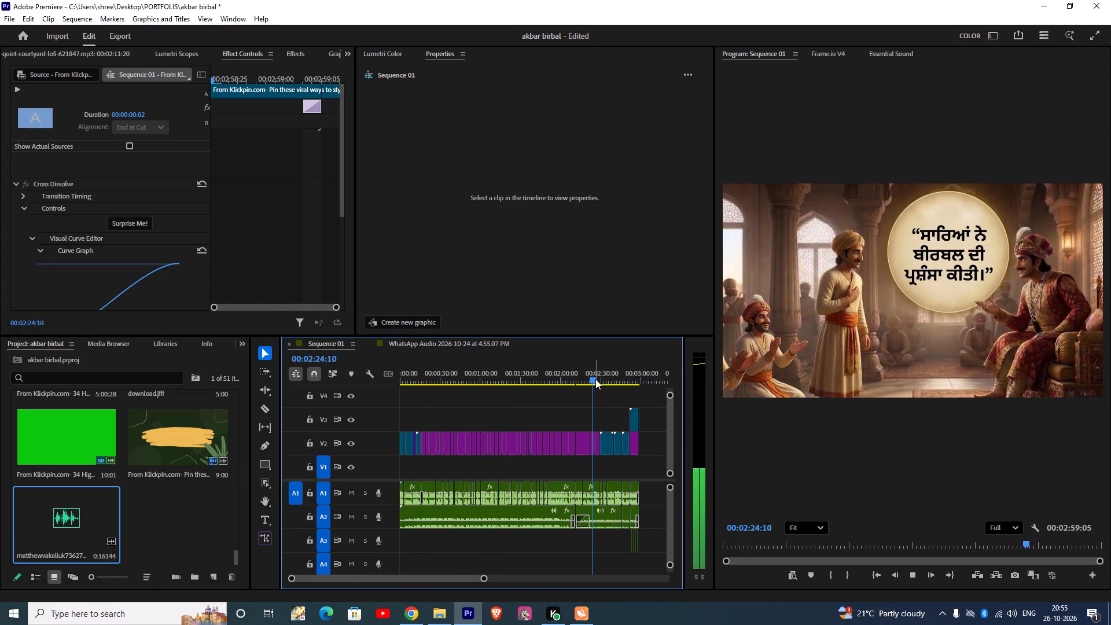
{"action": "key", "text": "space"}
{"action": "left_click", "coordinate": [576, 447]}
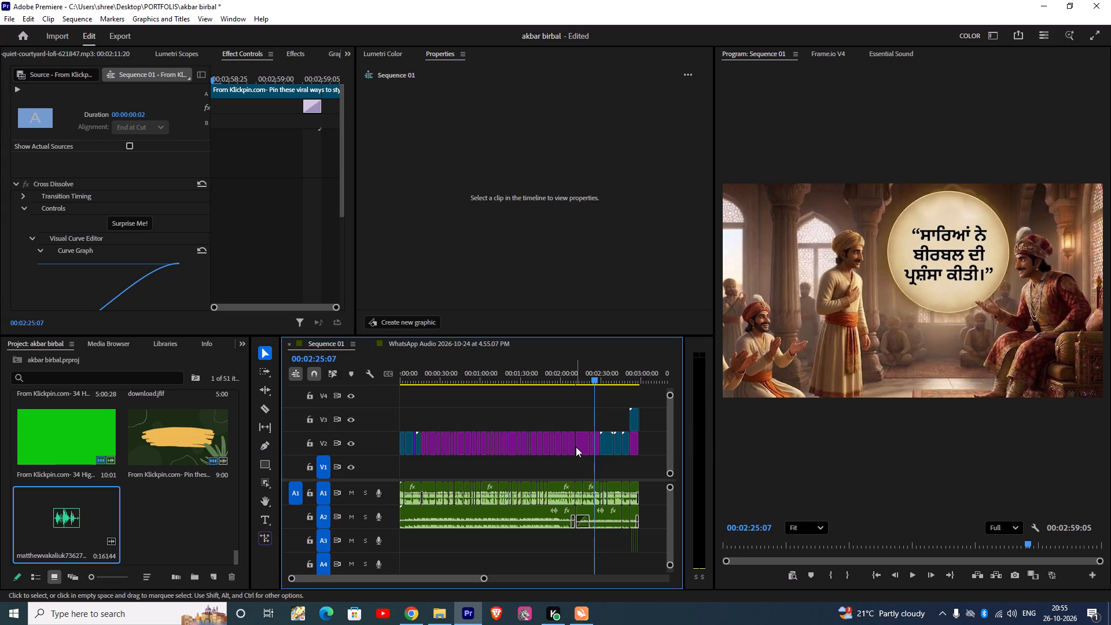
{"action": "left_click", "coordinate": [576, 447]}
{"action": "left_click", "coordinate": [577, 447]}
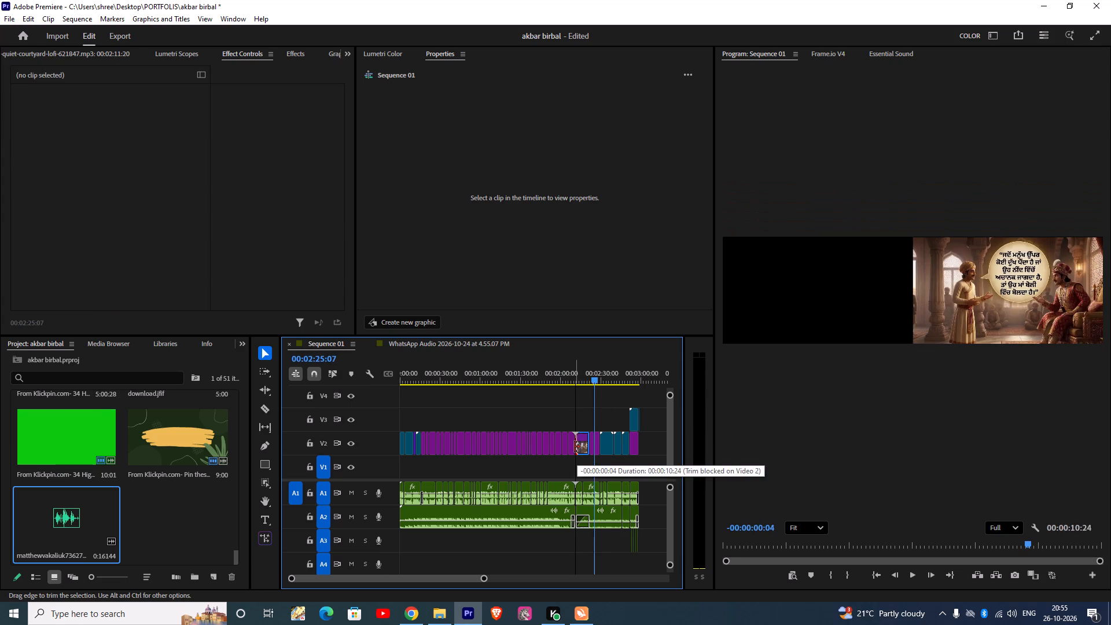
{"action": "left_click_drag", "start_coordinate": [591, 380], "coordinate": [567, 380]}
{"action": "key", "text": "space"}
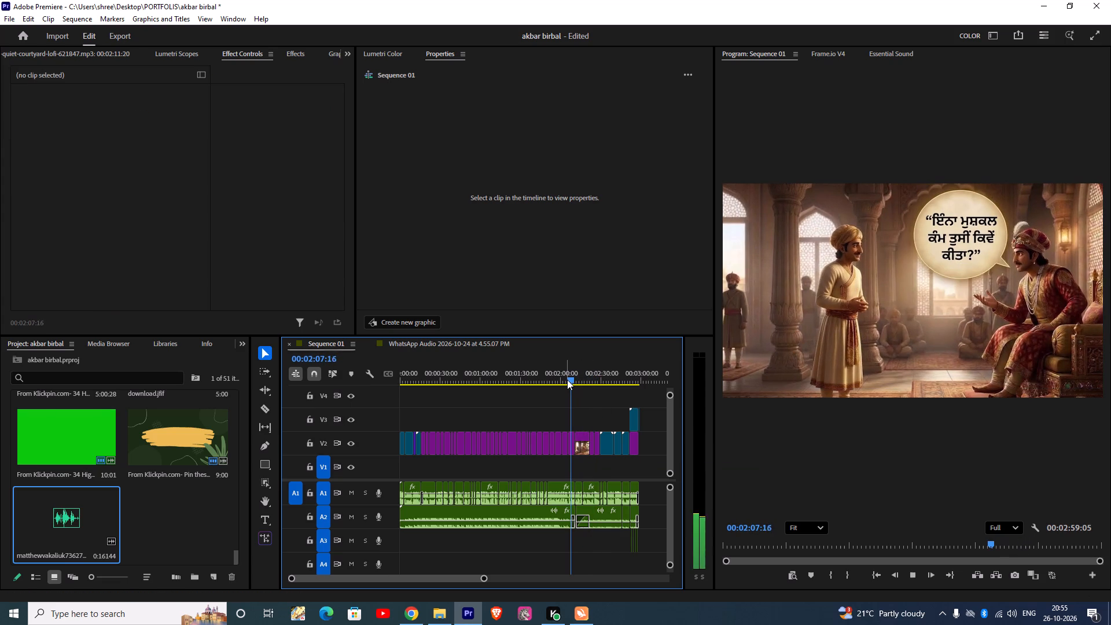
{"action": "key", "text": "space"}
{"action": "key", "text": "space"}
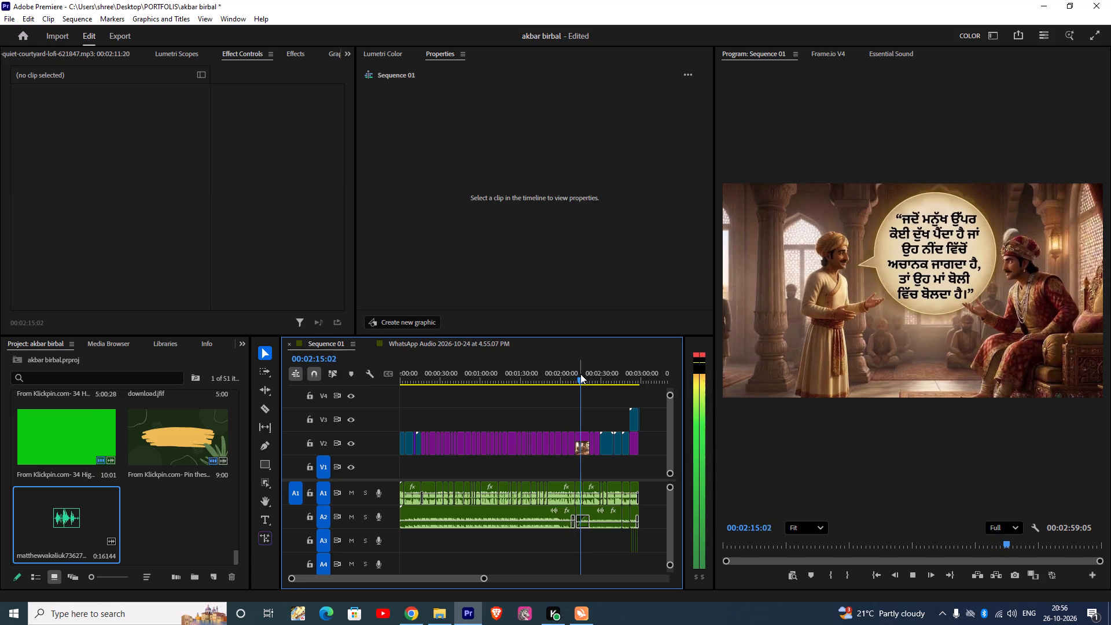
{"action": "key", "text": "space"}
{"action": "left_click_drag", "start_coordinate": [584, 381], "coordinate": [350, 354]}
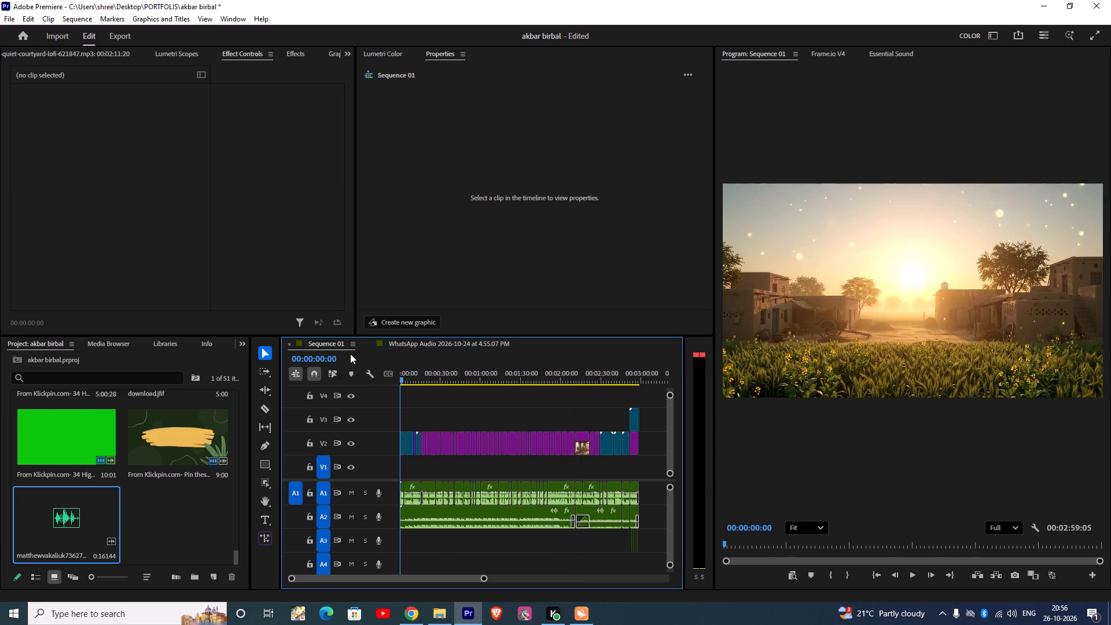
{"action": "left_click_drag", "start_coordinate": [350, 354], "coordinate": [440, 359]}
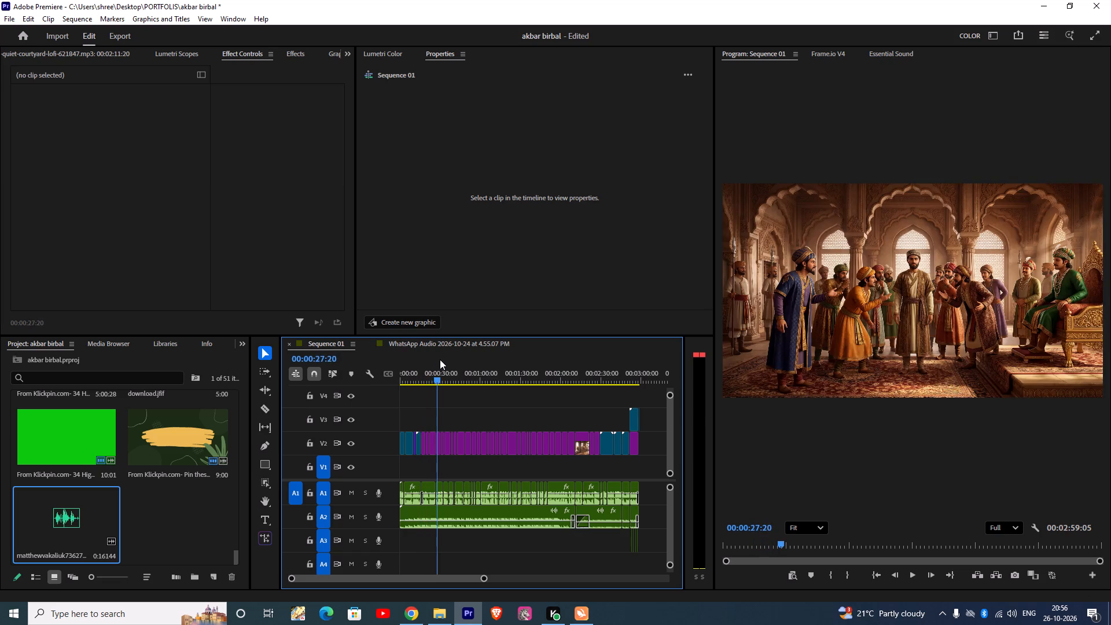
{"action": "left_click_drag", "start_coordinate": [440, 359], "coordinate": [439, 356]}
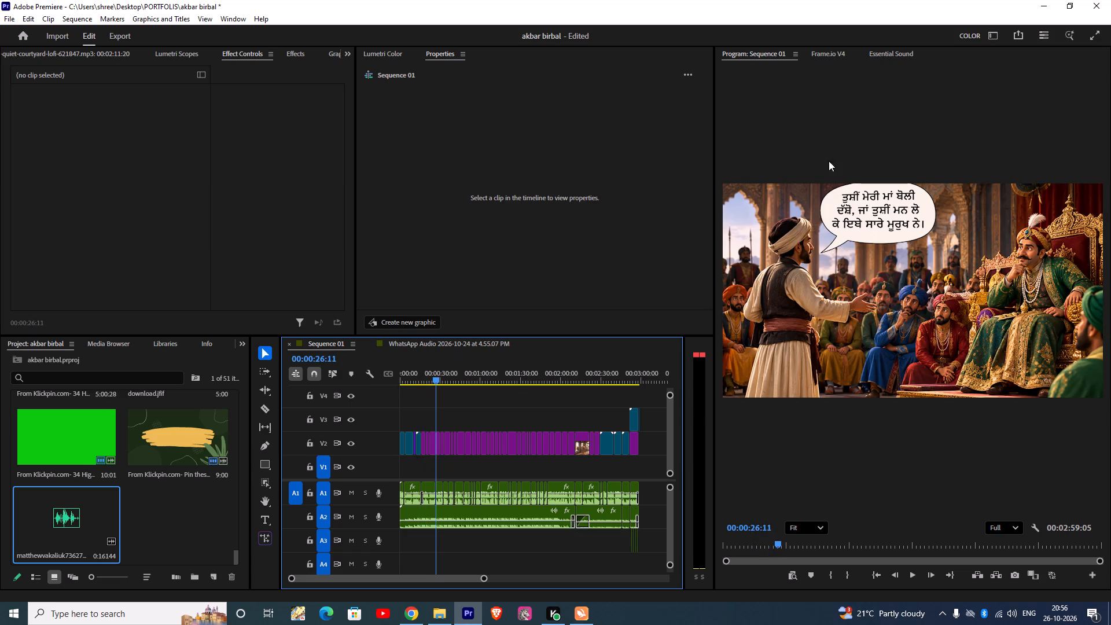
Quick-export Sequence 01 as Sequence 01_4.mp4 using the Match Source - Adaptive High Bitrate preset.
{"action": "left_click", "coordinate": [1011, 36]}
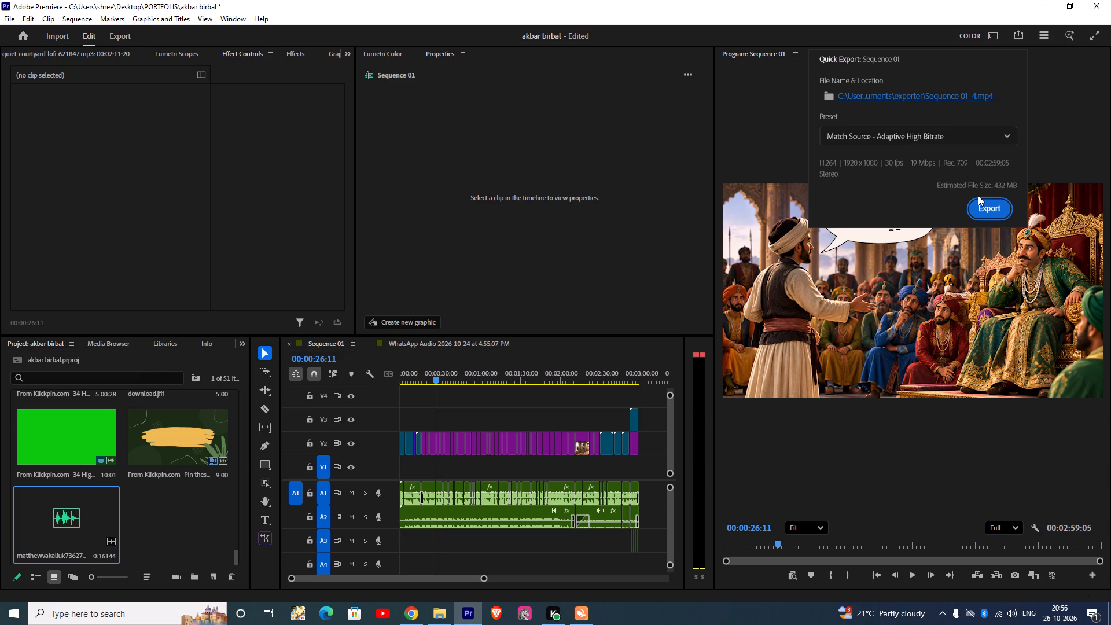
{"action": "left_click", "coordinate": [980, 205]}
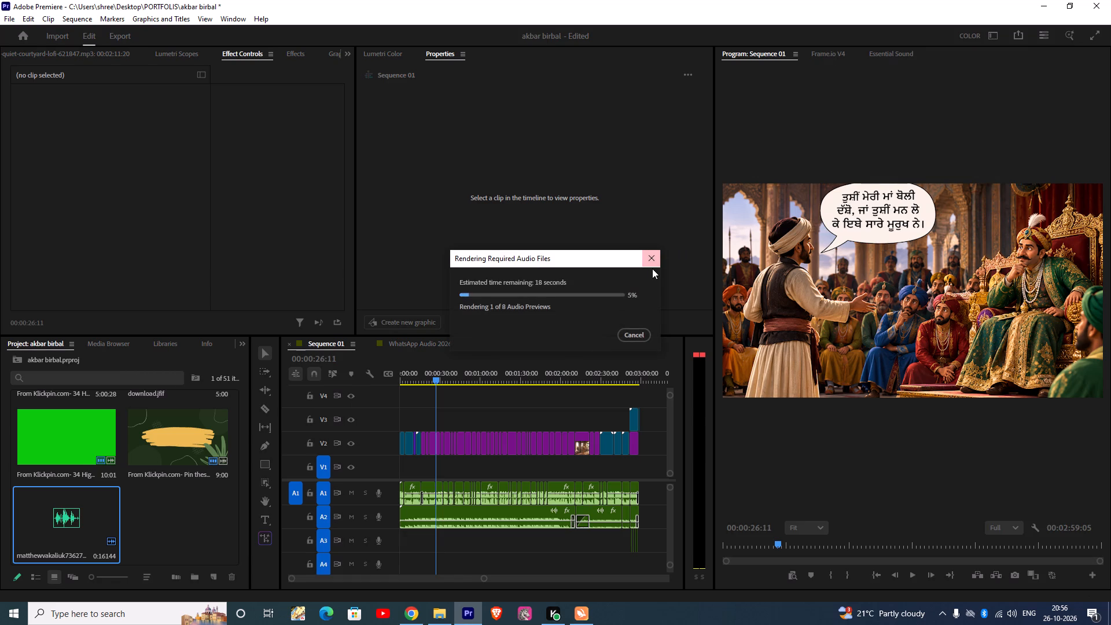